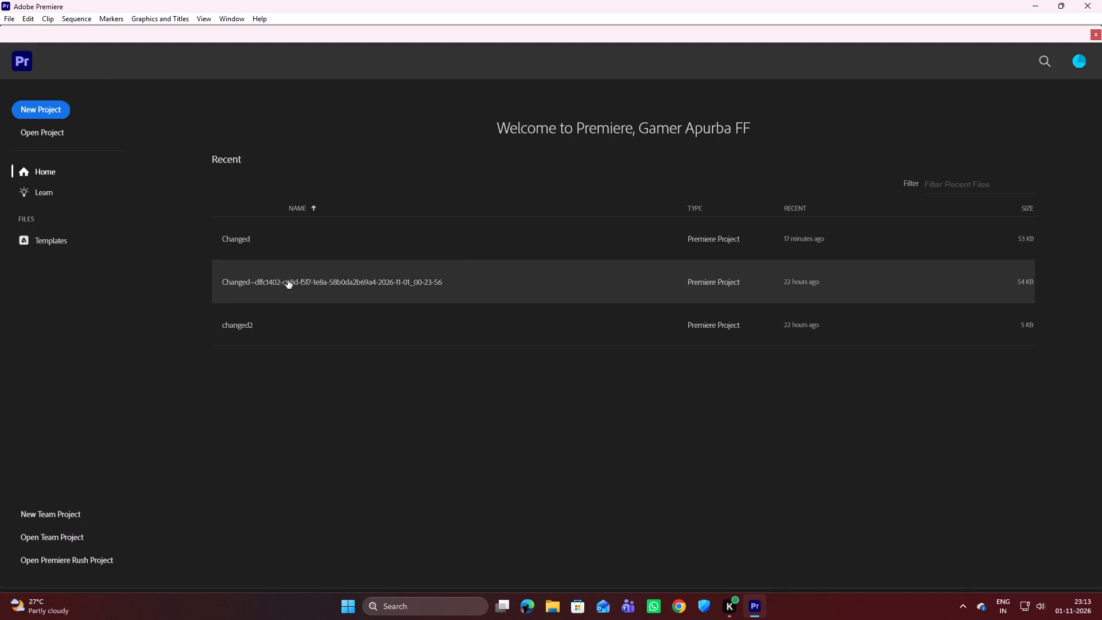
Open the recent project named Changed.
double_click(296, 223)
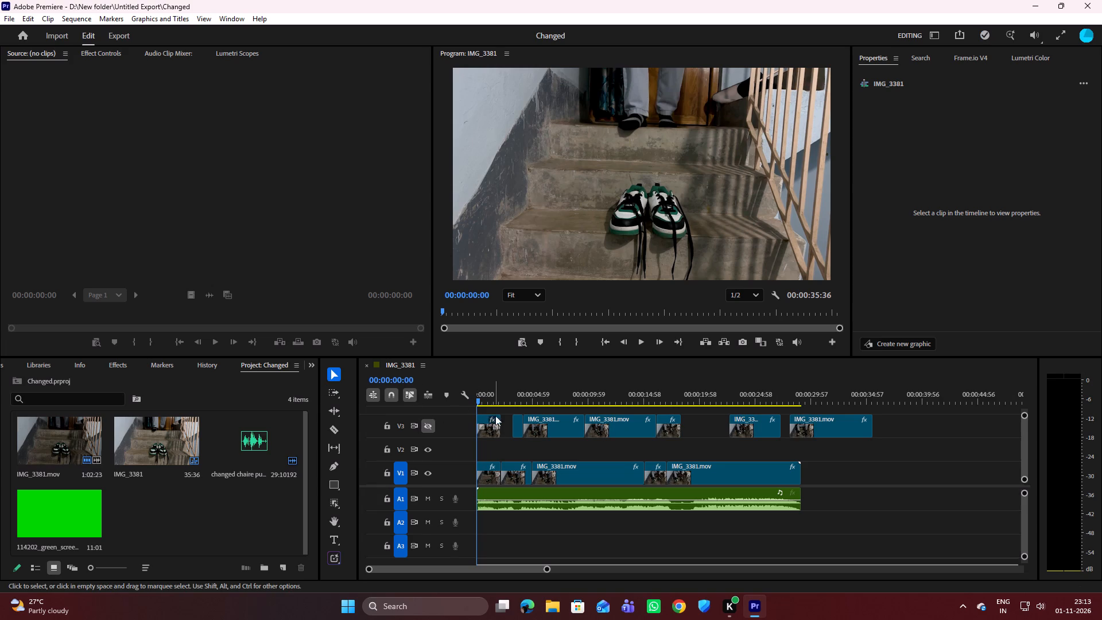
Play the IMG_3381 sequence from the start to review the existing edit.
key(space)
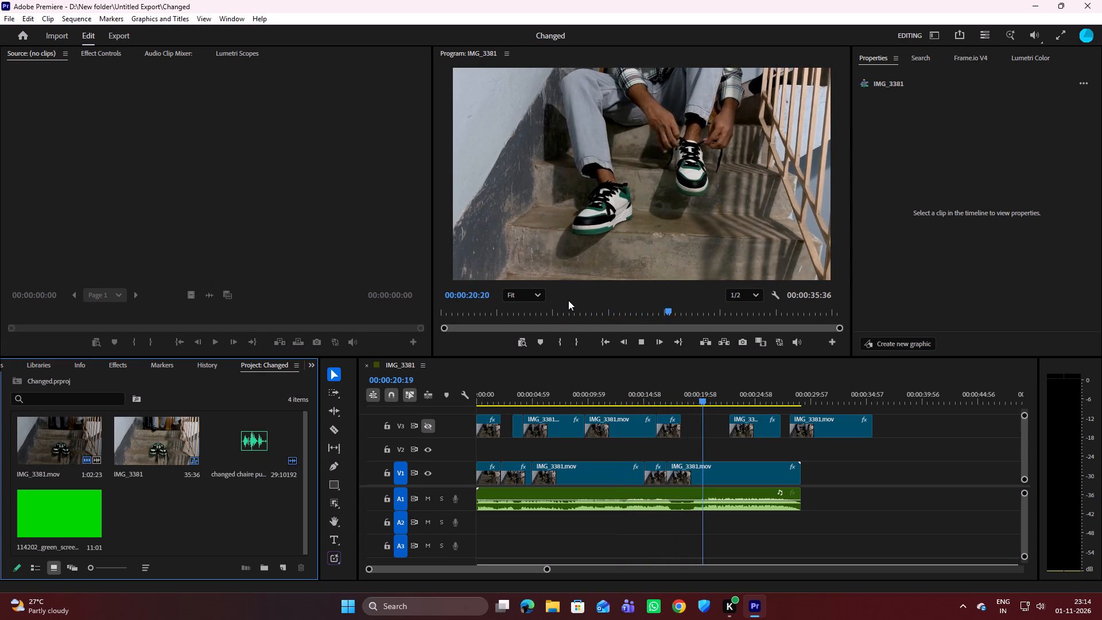
key(space)
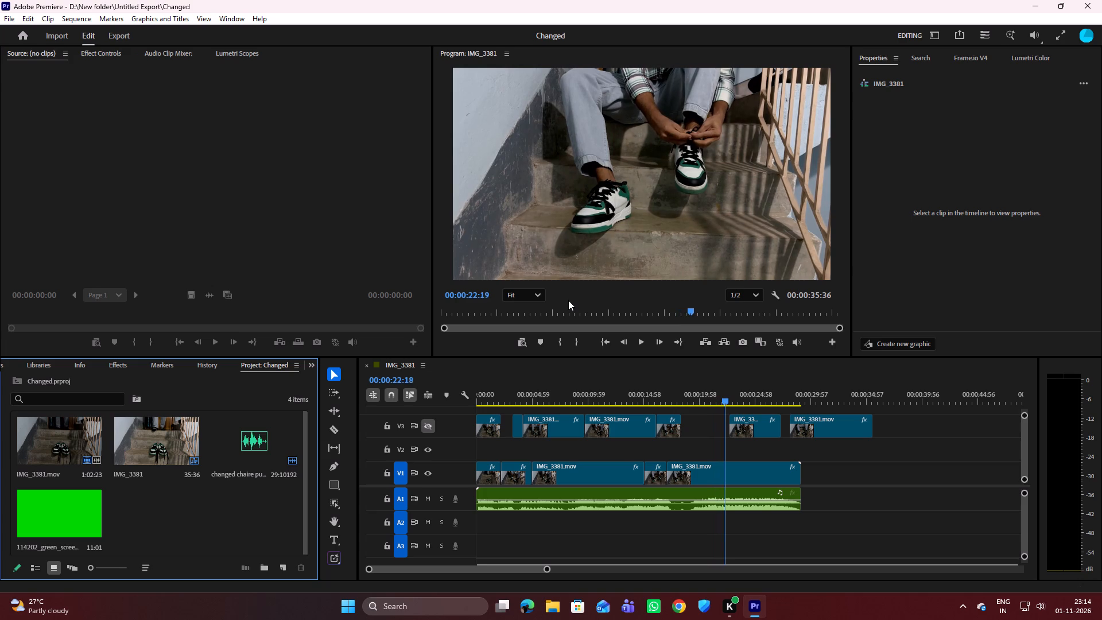
Widen the Program monitor by narrowing the empty Source monitor beside it.
drag(431, 219, 371, 226)
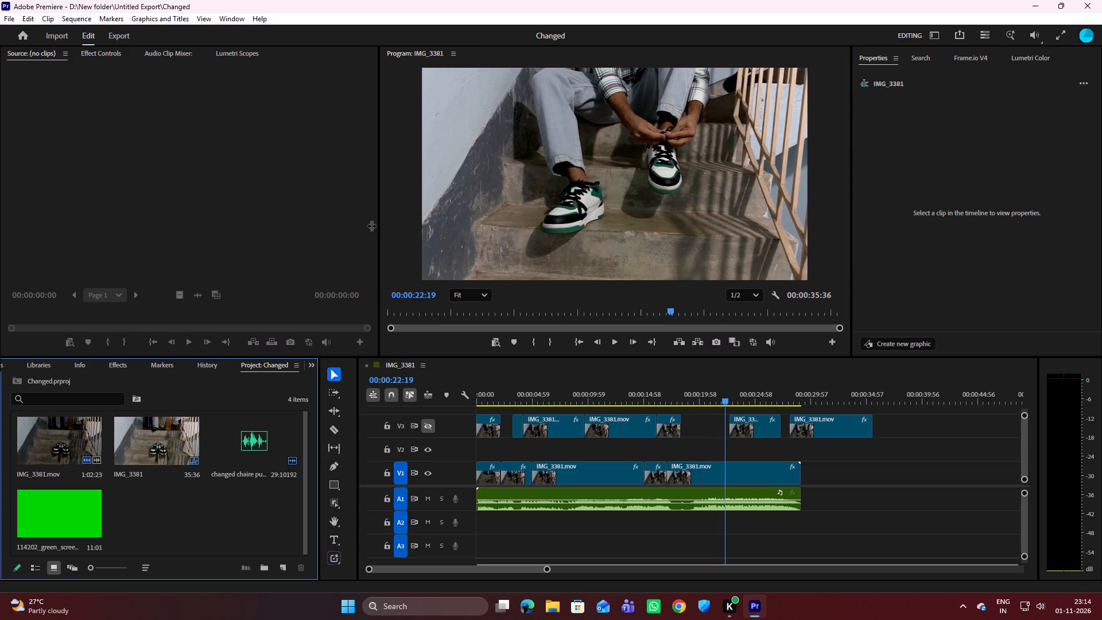
drag(371, 226, 322, 223)
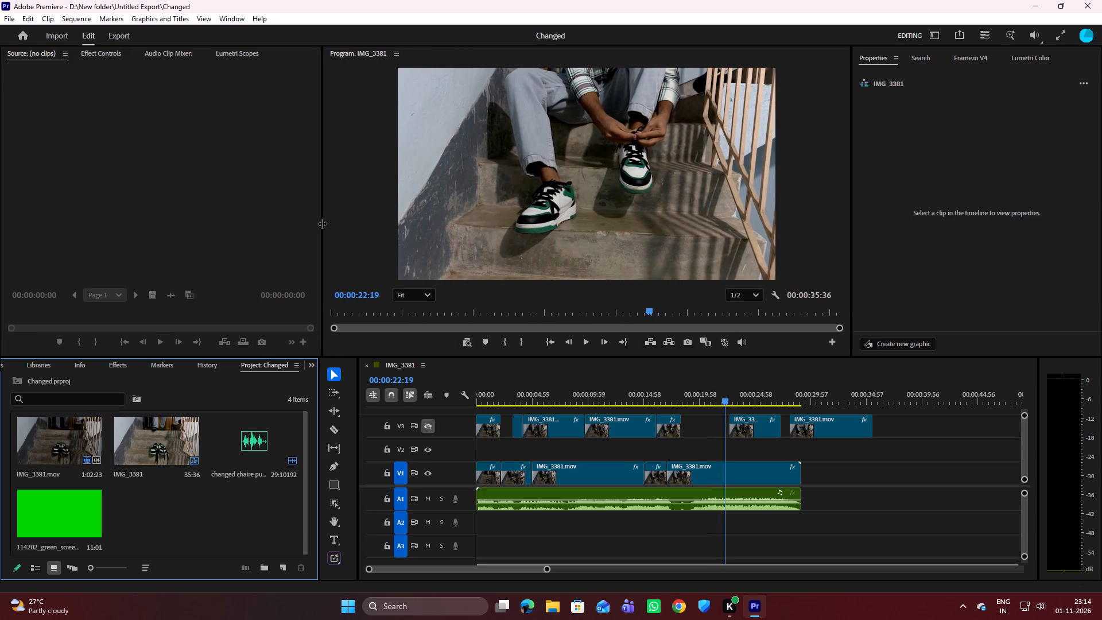
drag(322, 223, 320, 223)
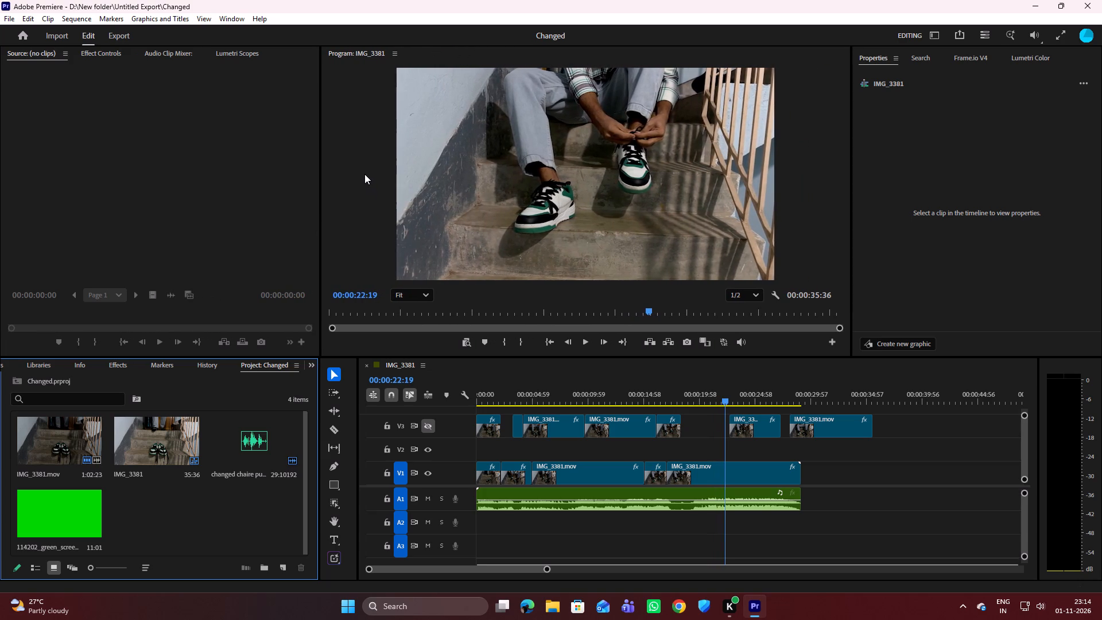
Play the rest of the sequence, then replay it from the beginning to review the whole edit.
key(space)
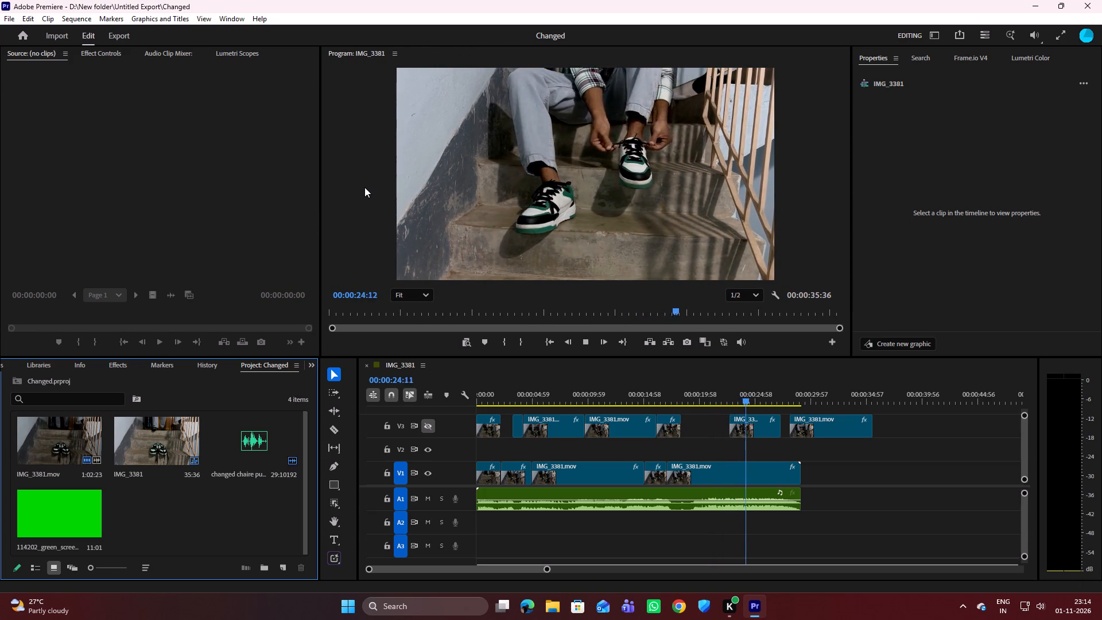
click(413, 297)
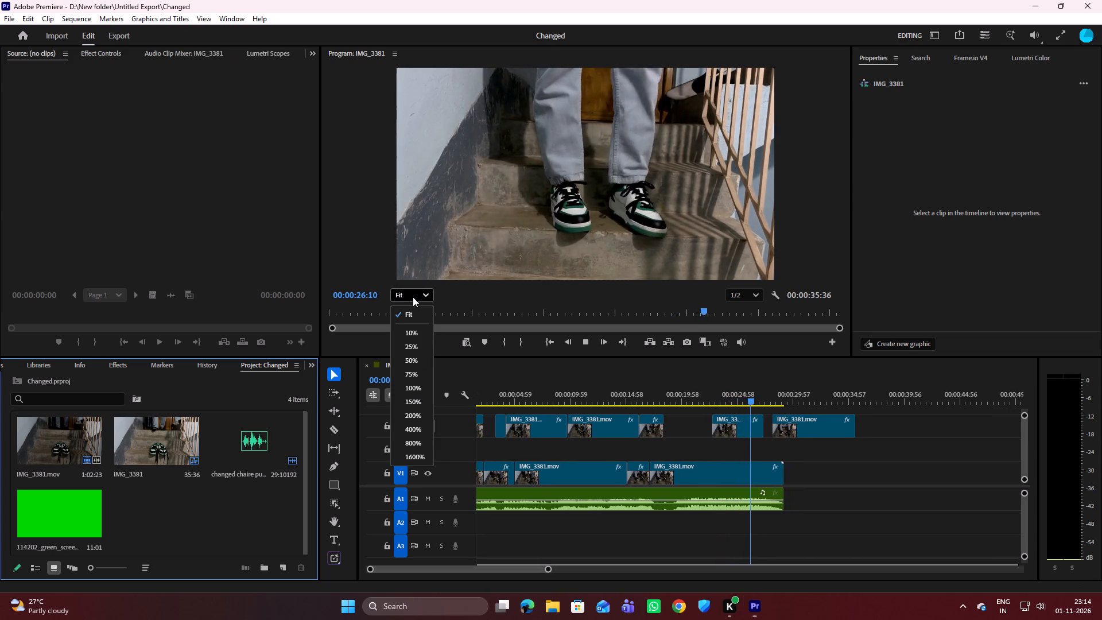
click(414, 313)
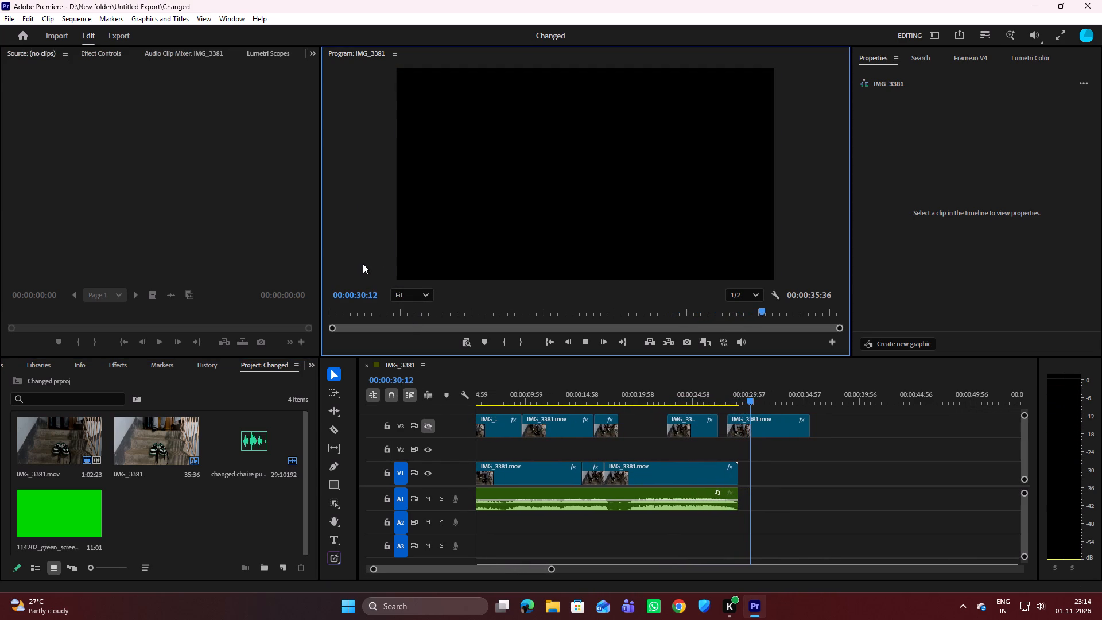
key(space)
drag(754, 400, 665, 394)
drag(661, 393, 488, 388)
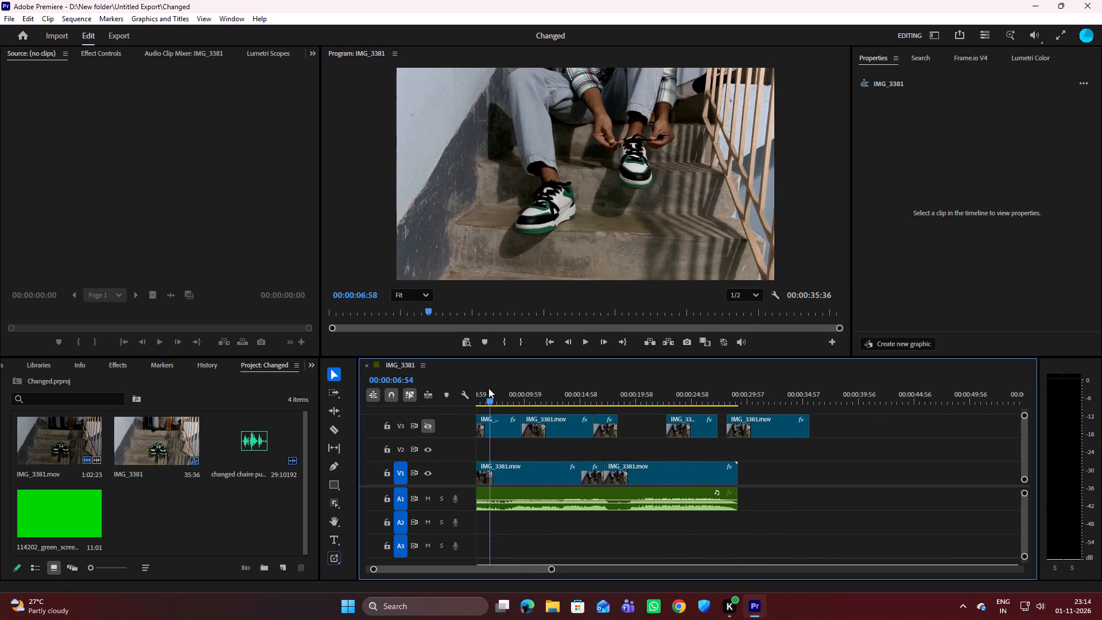
drag(488, 388, 458, 388)
double_click(458, 388)
key(space)
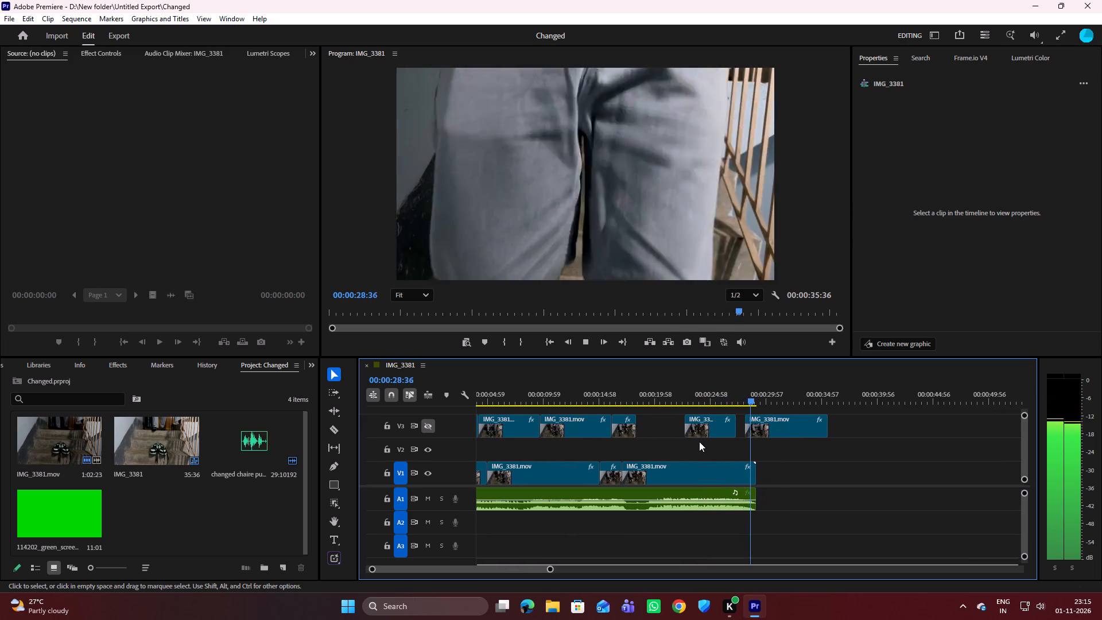
key(space)
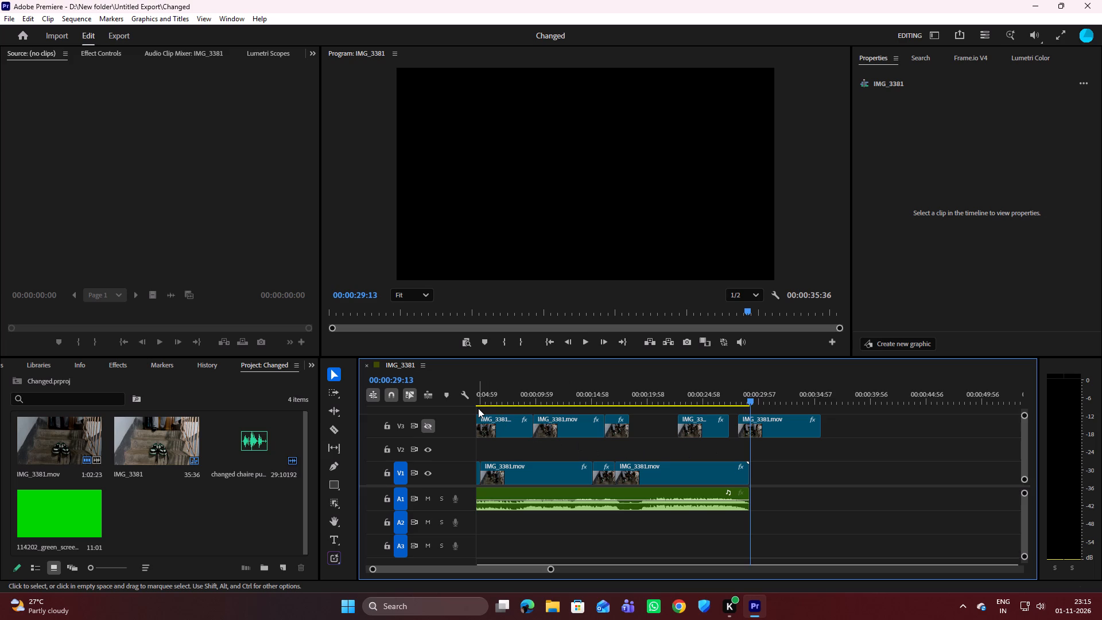
Delete all the IMG_3381.mov clips on video track V3, including the ones at the sequence start.
drag(478, 408, 777, 430)
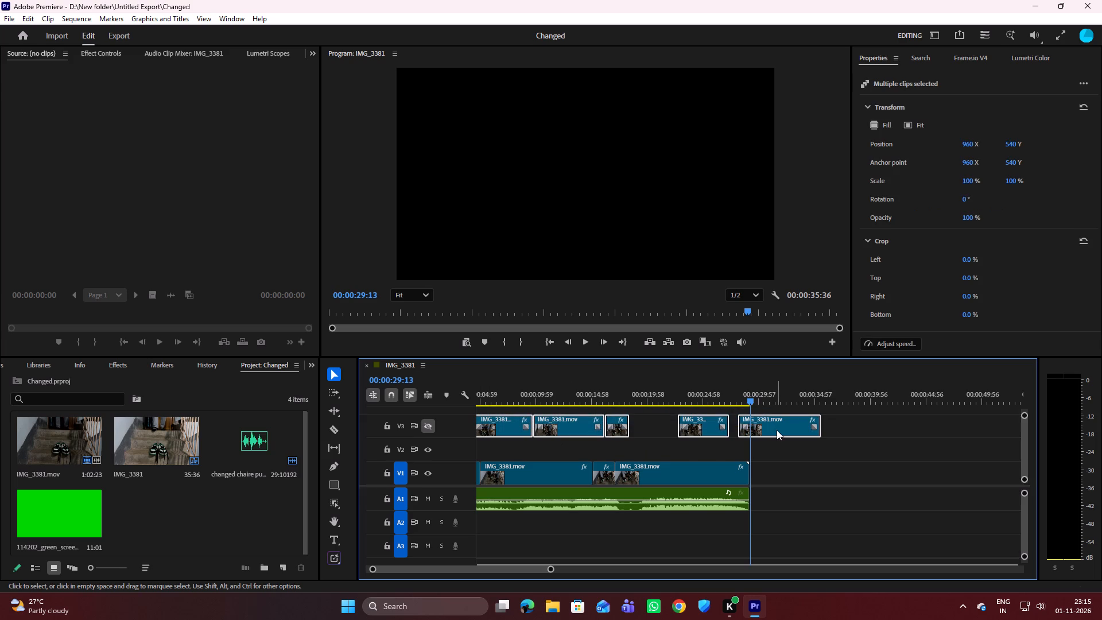
key(Delete)
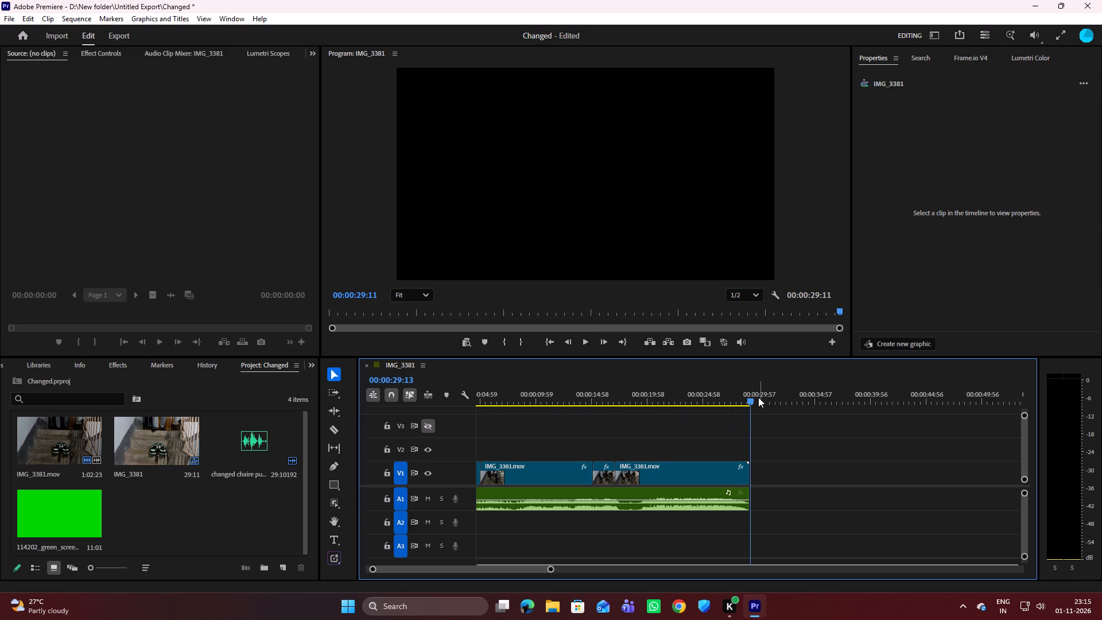
drag(752, 398, 453, 402)
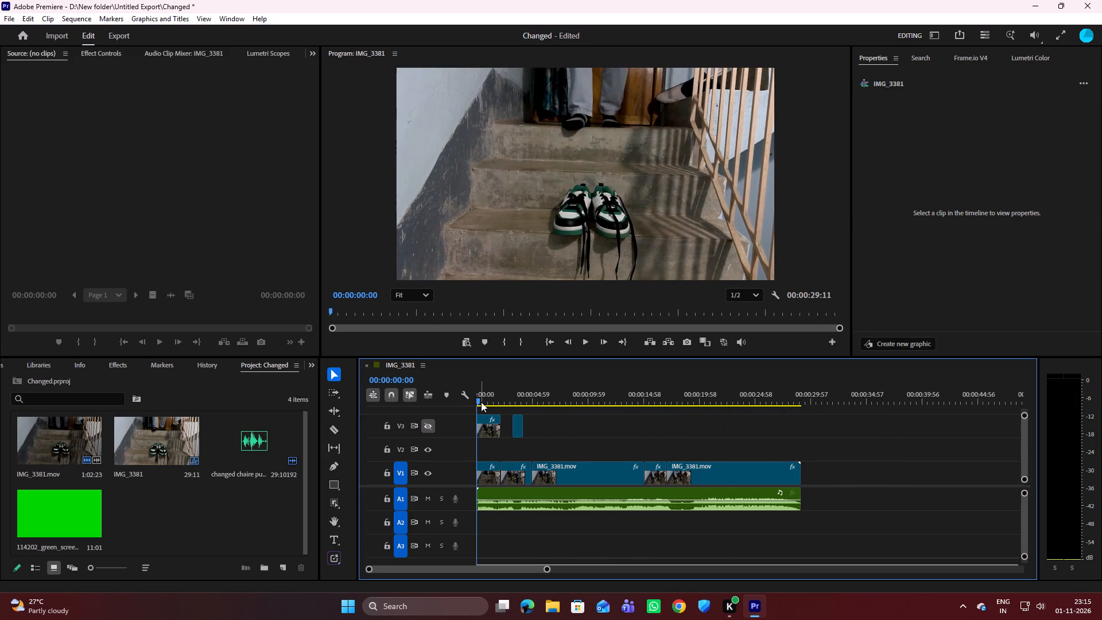
drag(478, 408, 472, 410)
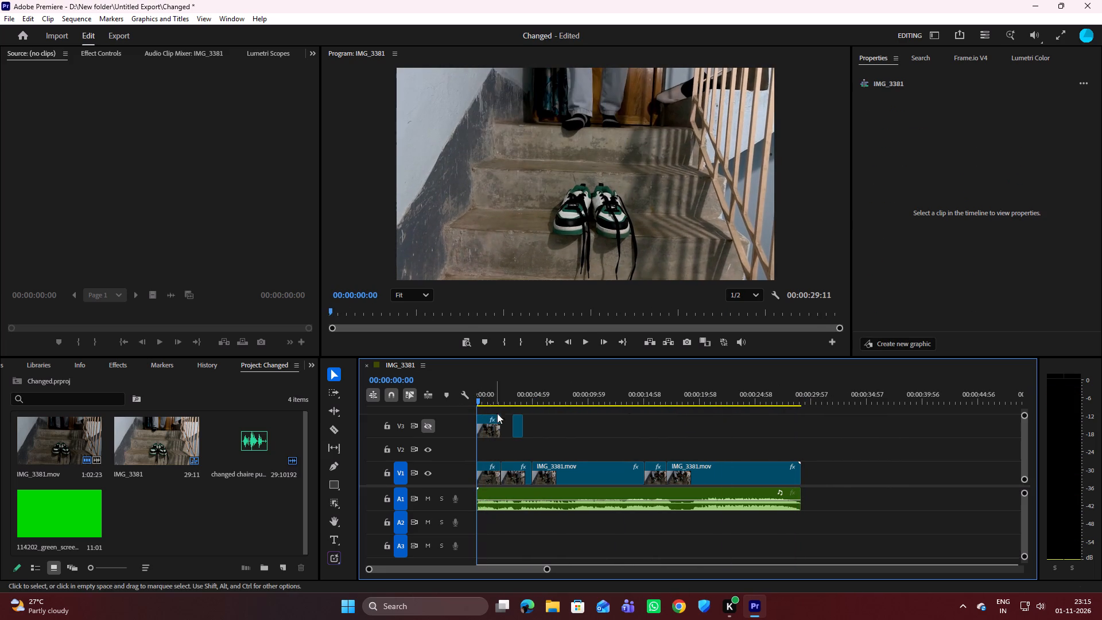
drag(488, 408, 522, 422)
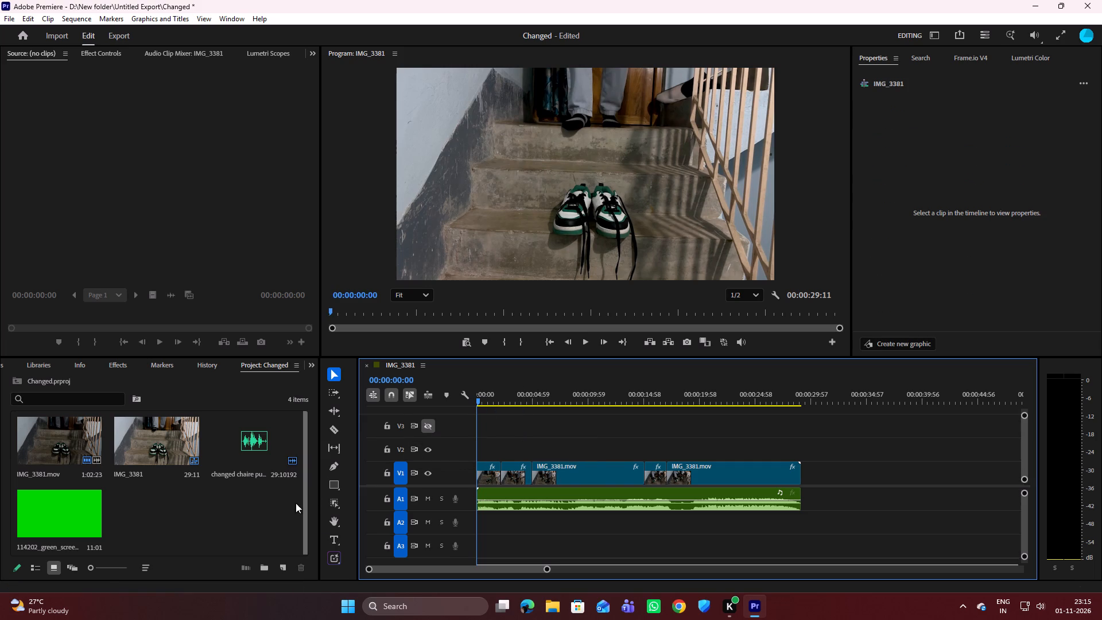
Examine the first three seconds of the sequence, stepping back frame by frame, and return the playhead to the start.
click(334, 540)
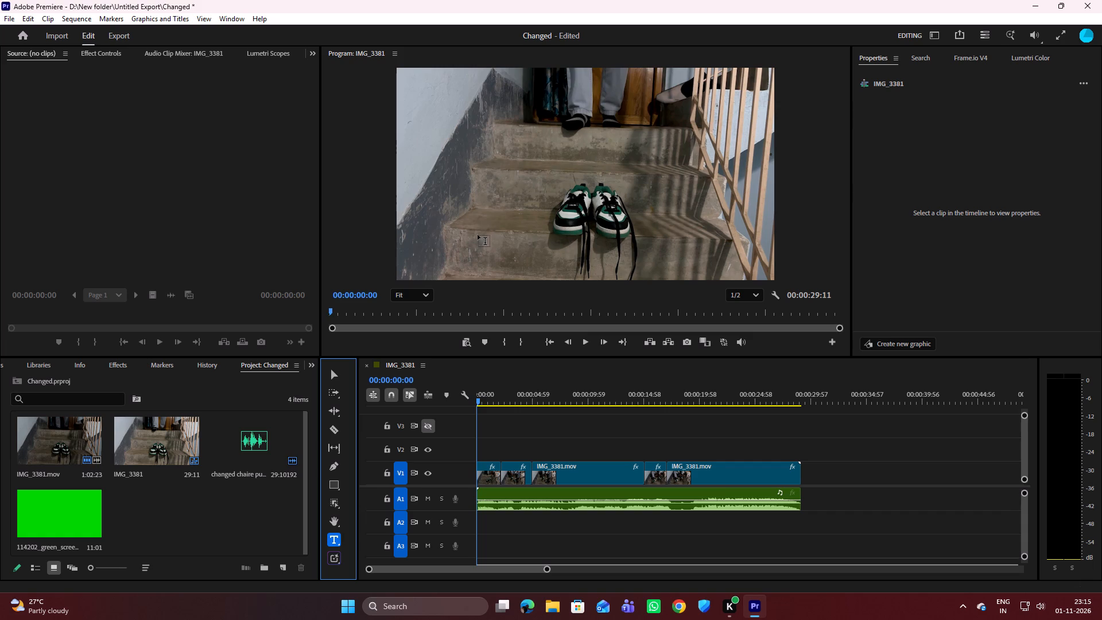
key(space)
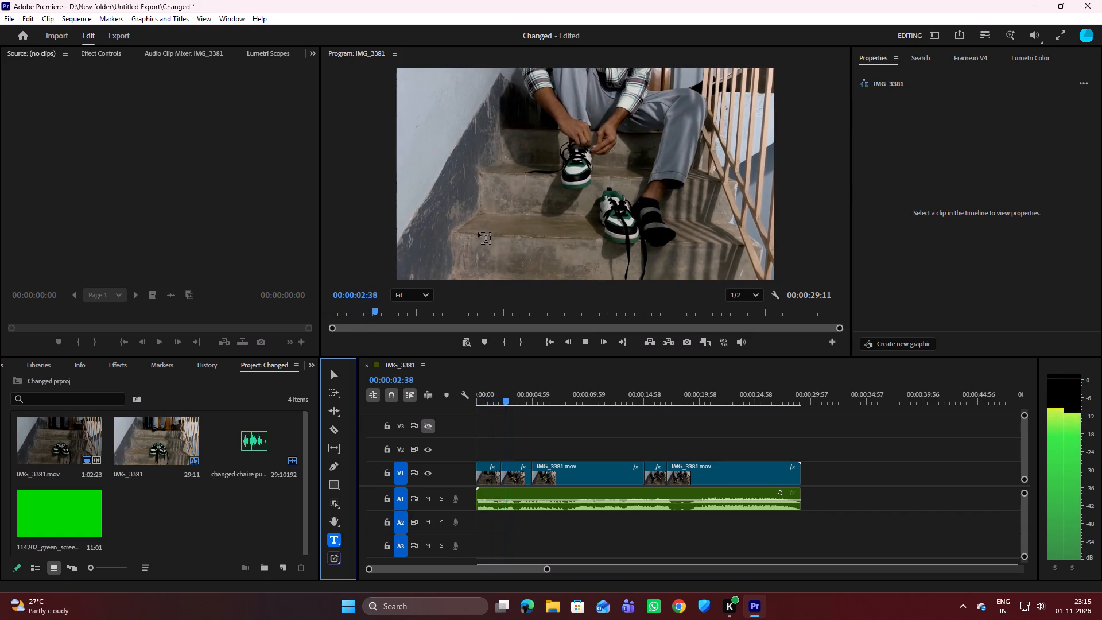
key(space)
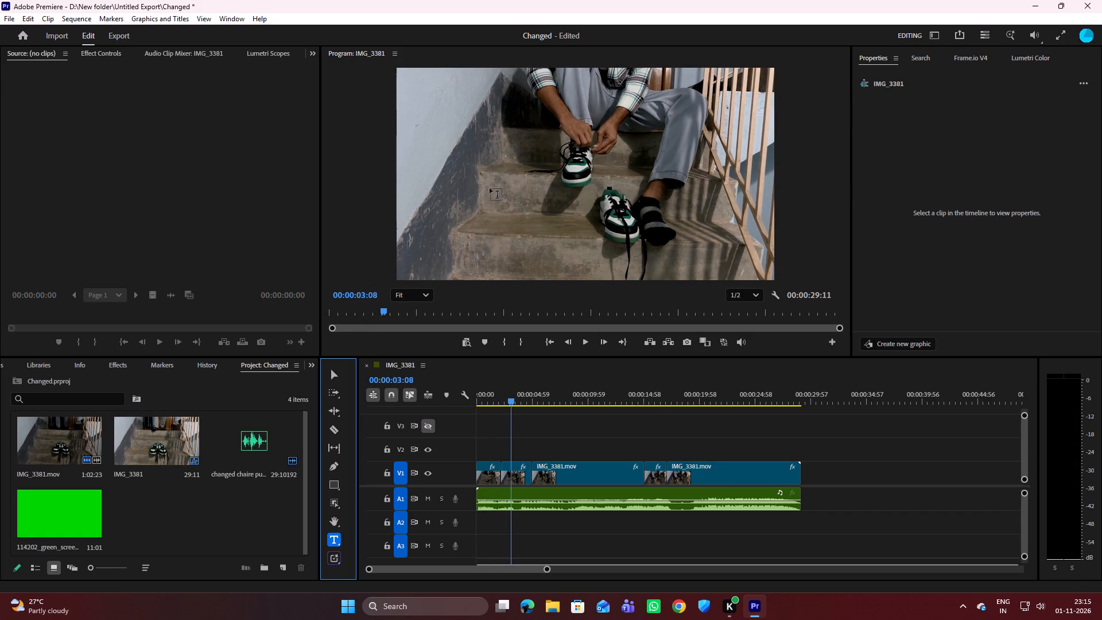
key(Left)
key(Left)
key(Left)
key(Left)
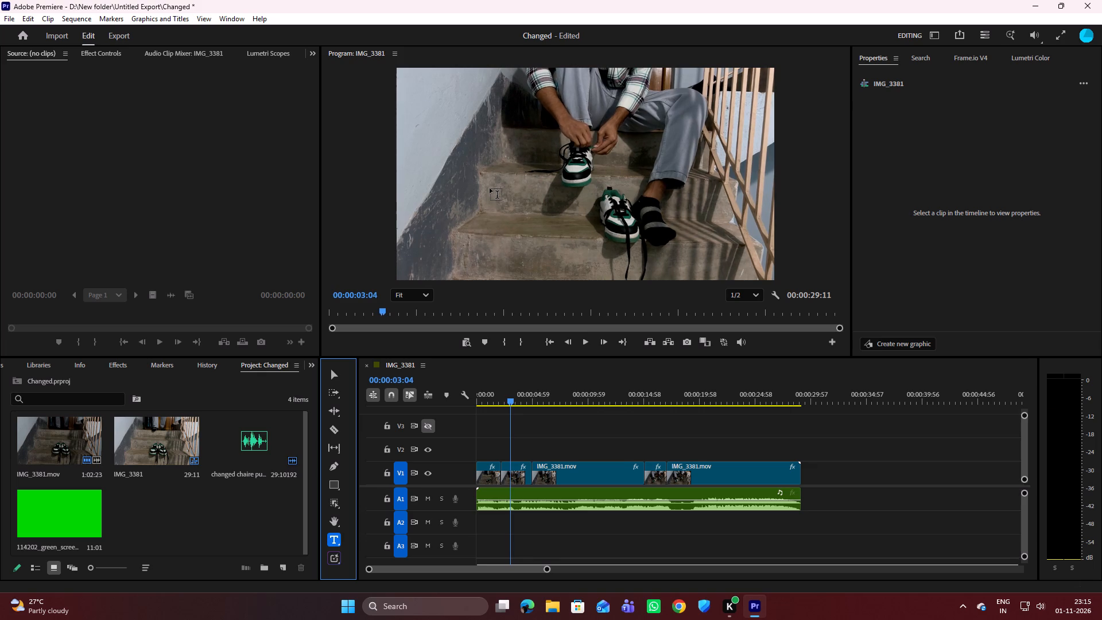
key(Left)
key(Left)
key(Left)
key(Left)
key(Left)
key(Left)
key(Left)
key(Left)
key(Left)
key(Left)
key(Left)
key(Left)
key(Left)
key(Left)
key(Left)
key(Left)
key(Left)
key(Left)
key(Left)
key(Left)
key(Left)
key(Left)
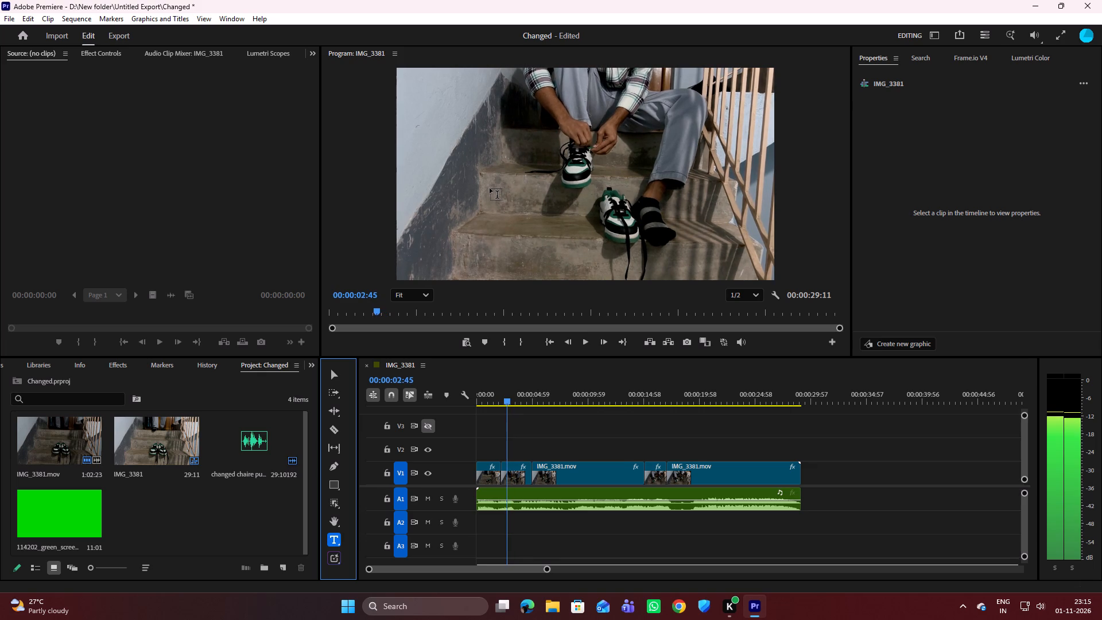
key(Right)
key(Right)
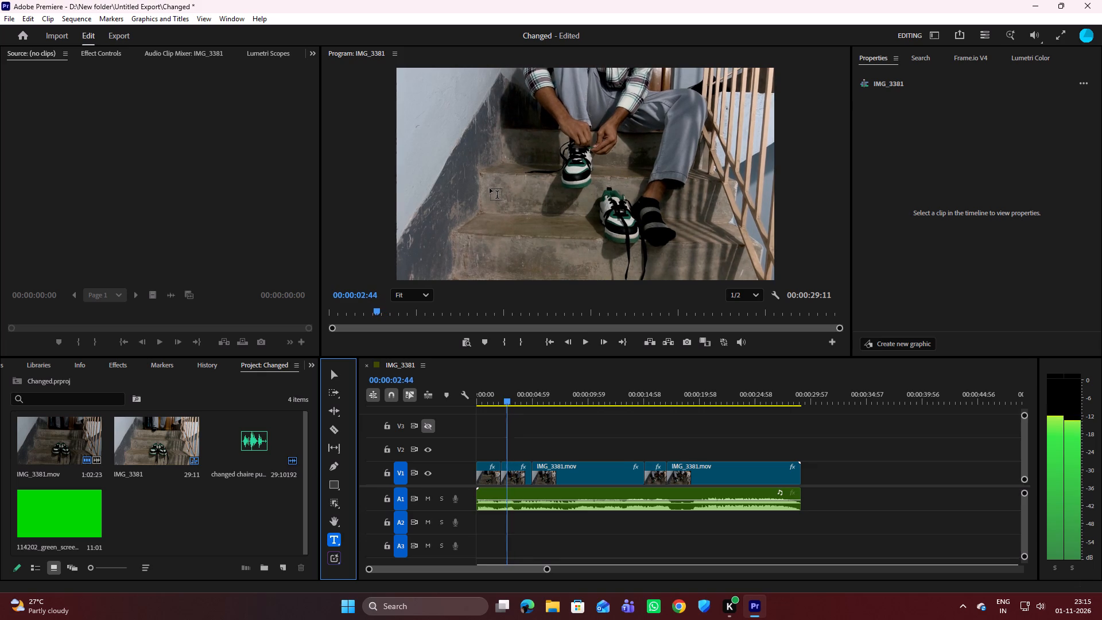
key(Left)
key(Left)
key(Left)
key(Left)
key(Left)
key(Left)
key(Left)
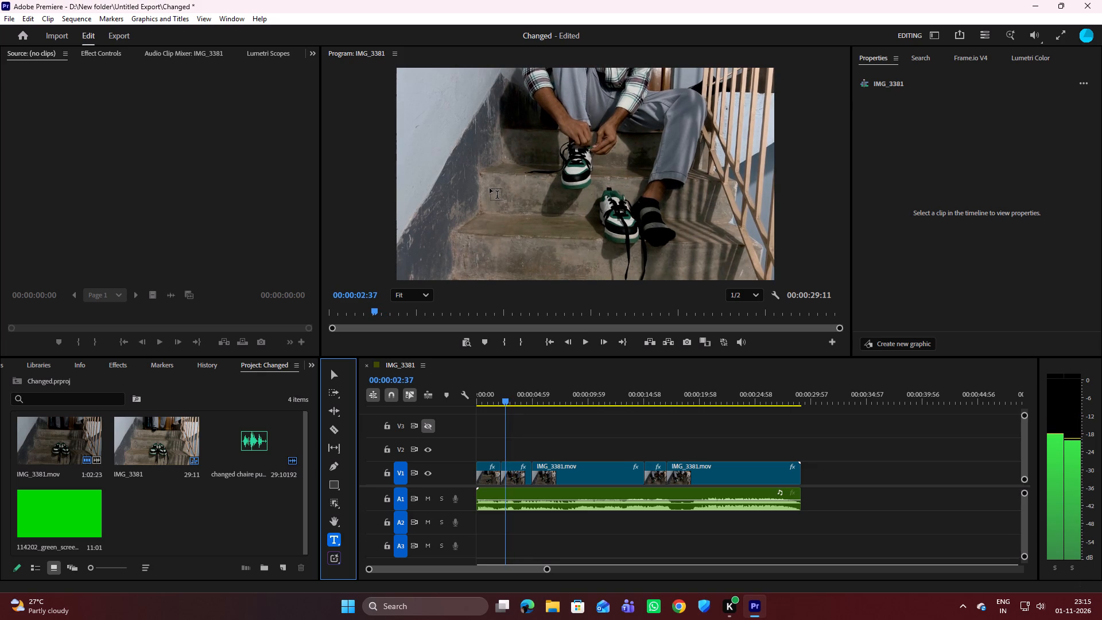
click(339, 374)
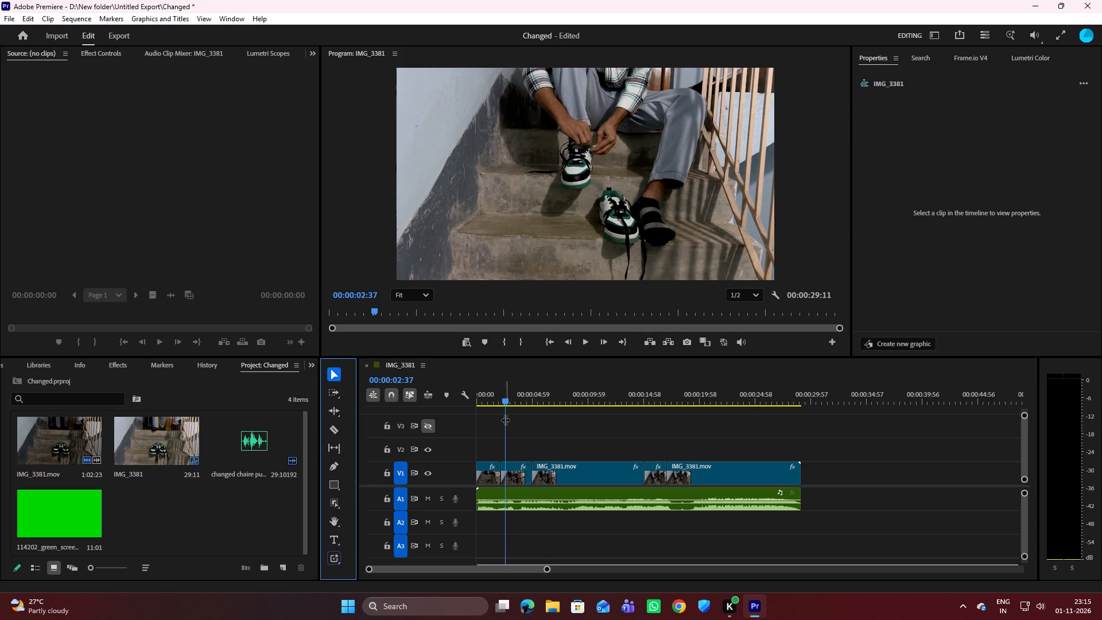
drag(505, 400, 469, 395)
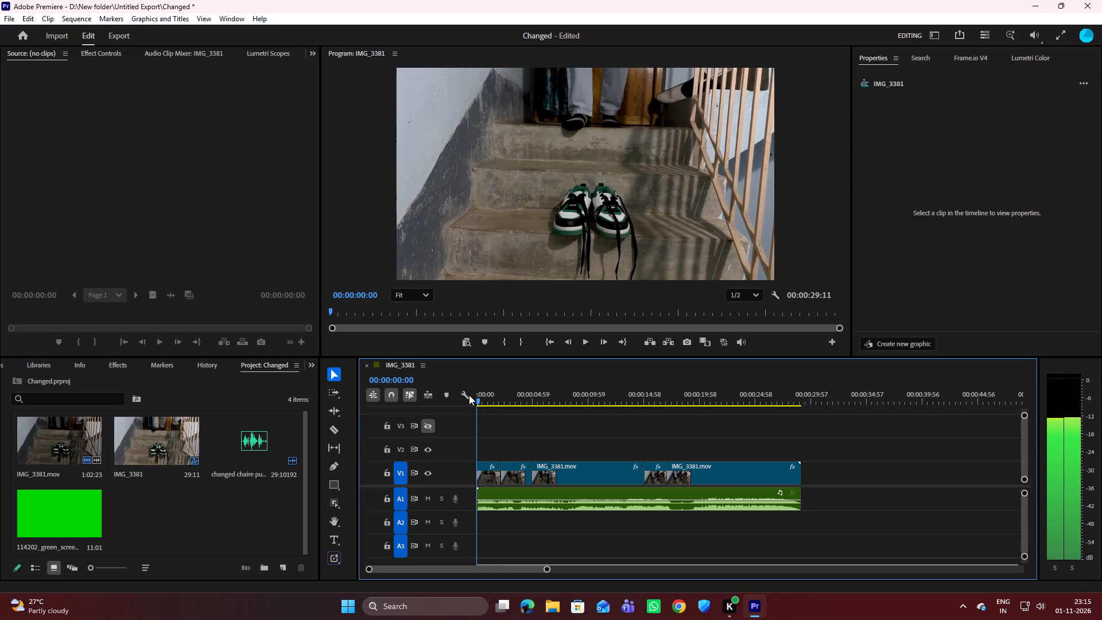
drag(469, 395, 466, 395)
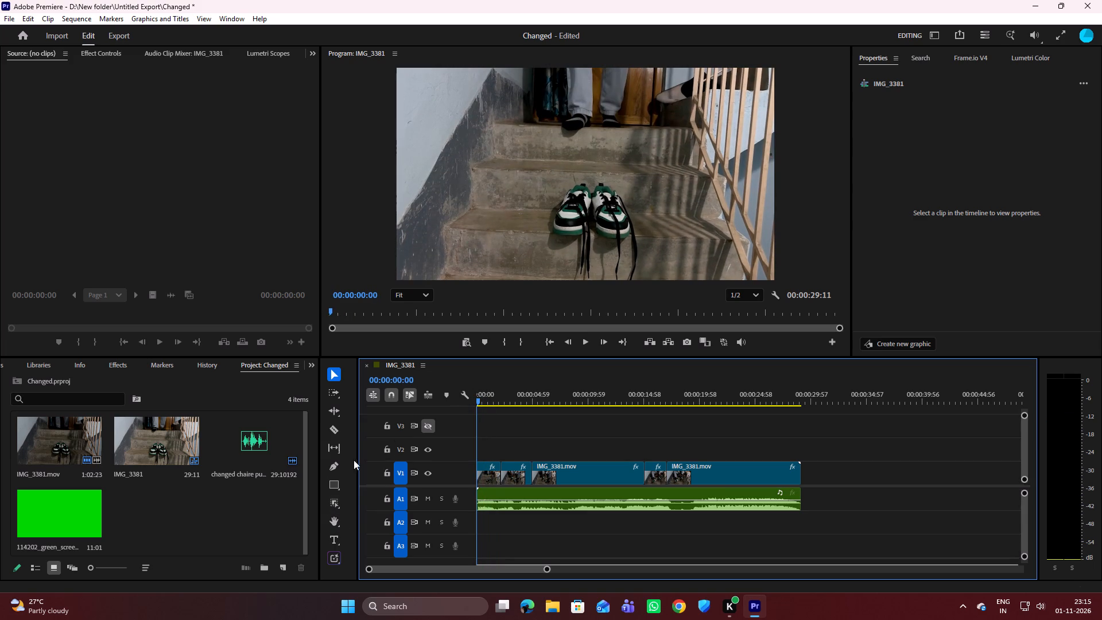
Create a 1920 by 1080 adjustment layer with a 29.97 fps Non-Drop-Frame timebase and square pixels.
click(280, 564)
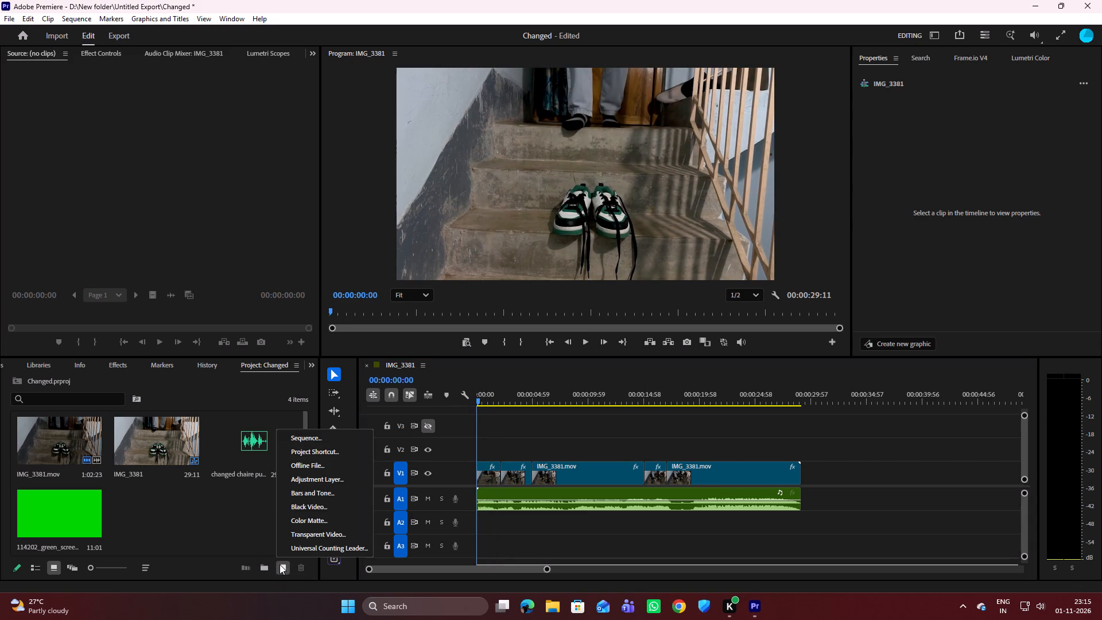
click(321, 479)
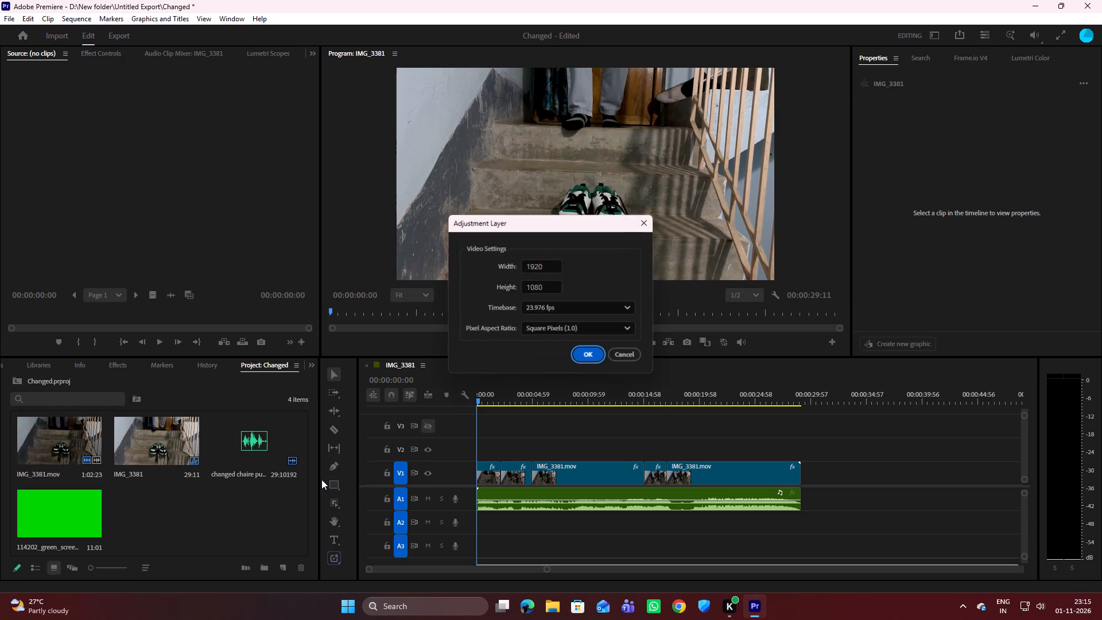
click(579, 307)
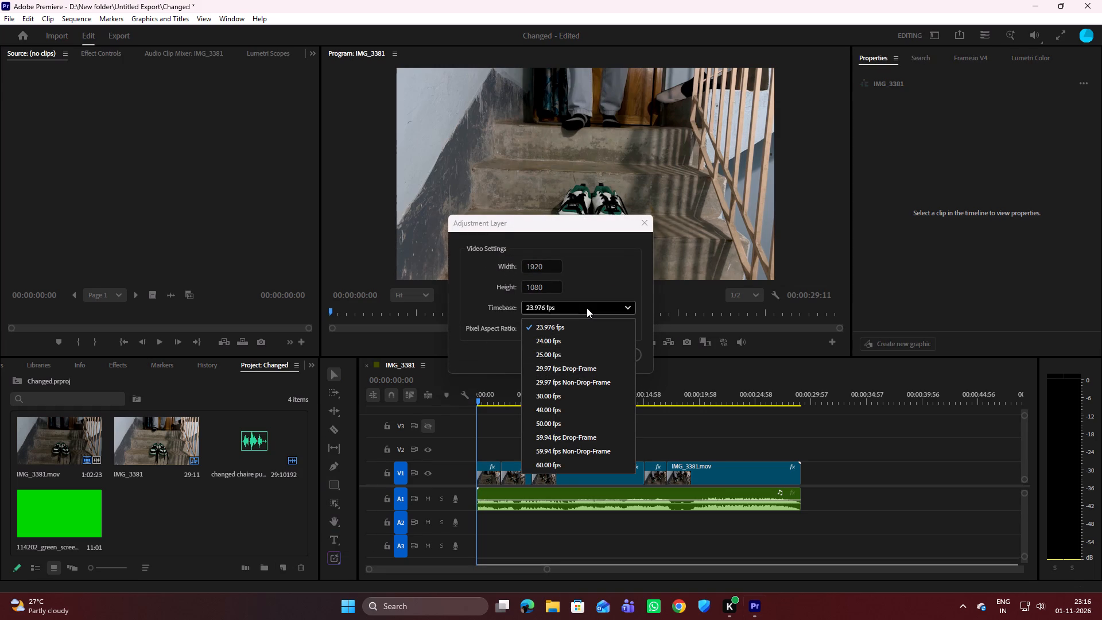
click(587, 308)
click(587, 328)
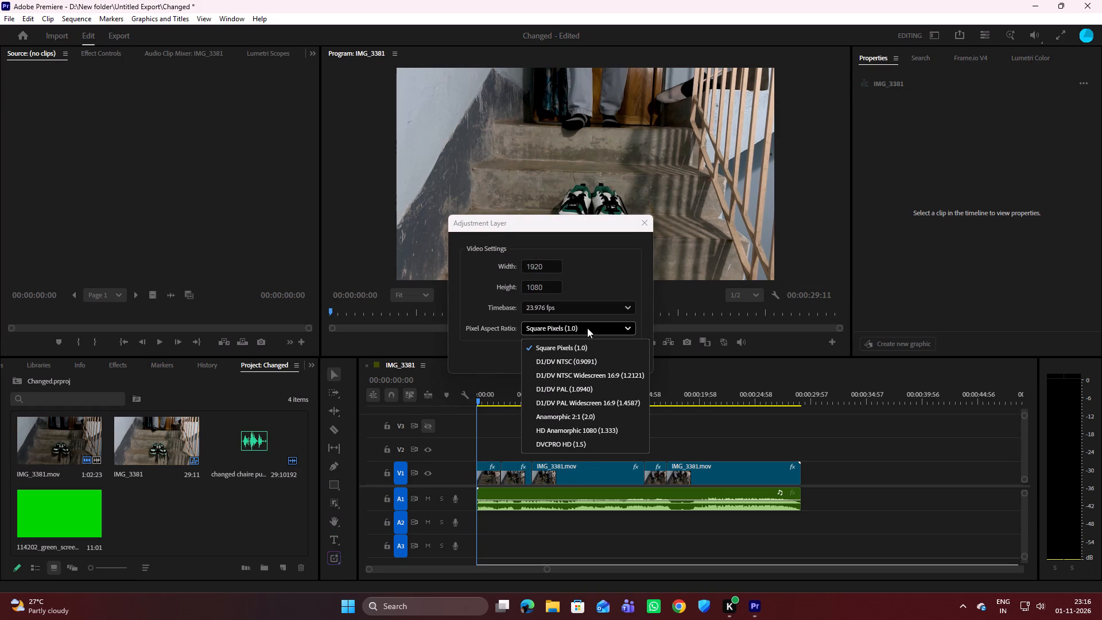
click(587, 328)
click(581, 301)
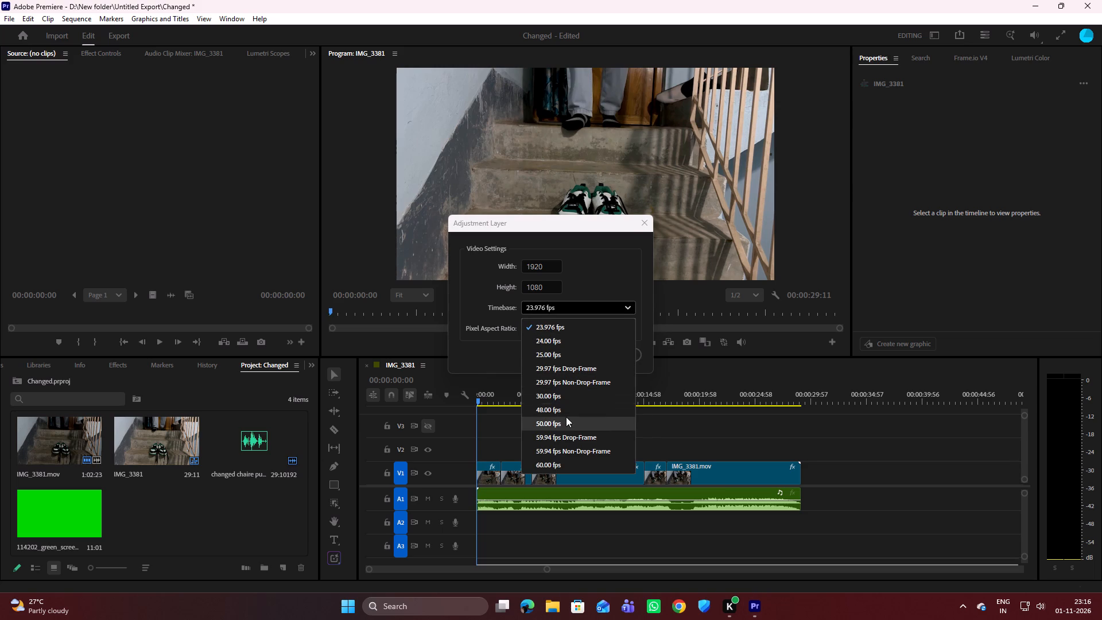
click(561, 383)
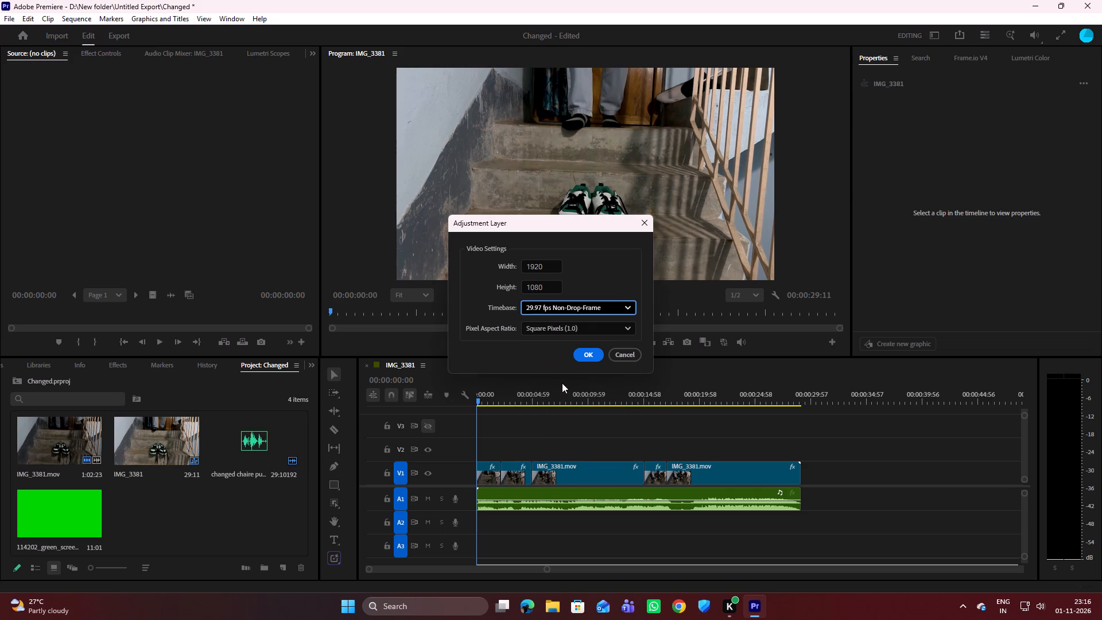
click(593, 350)
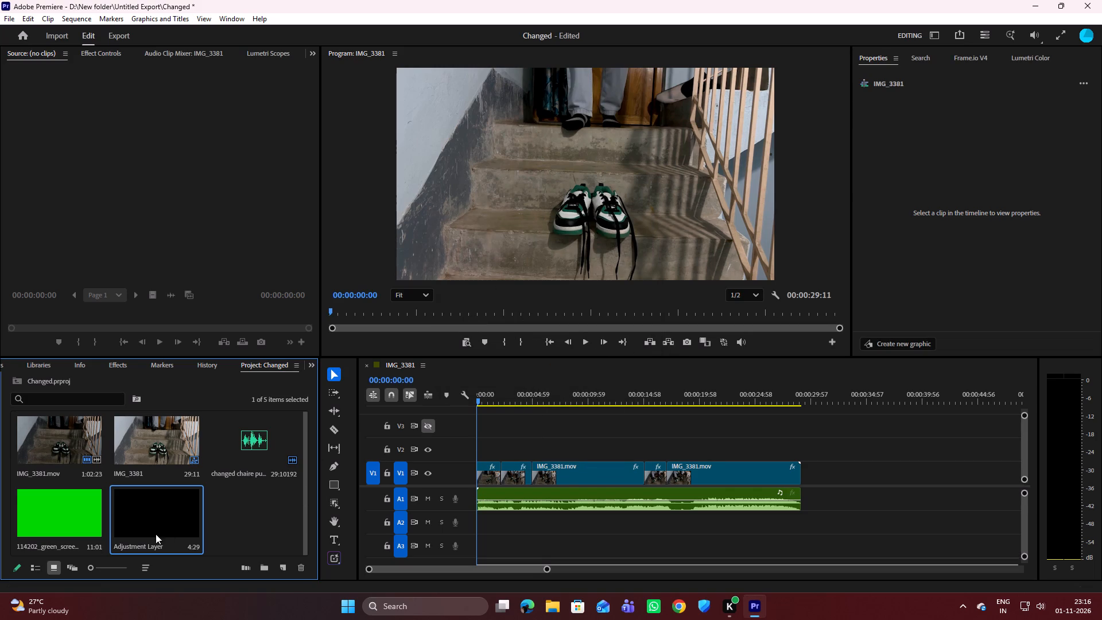
Place the adjustment layer on V2 at the sequence start and extend it to the end of the V1 footage.
drag(155, 520, 492, 443)
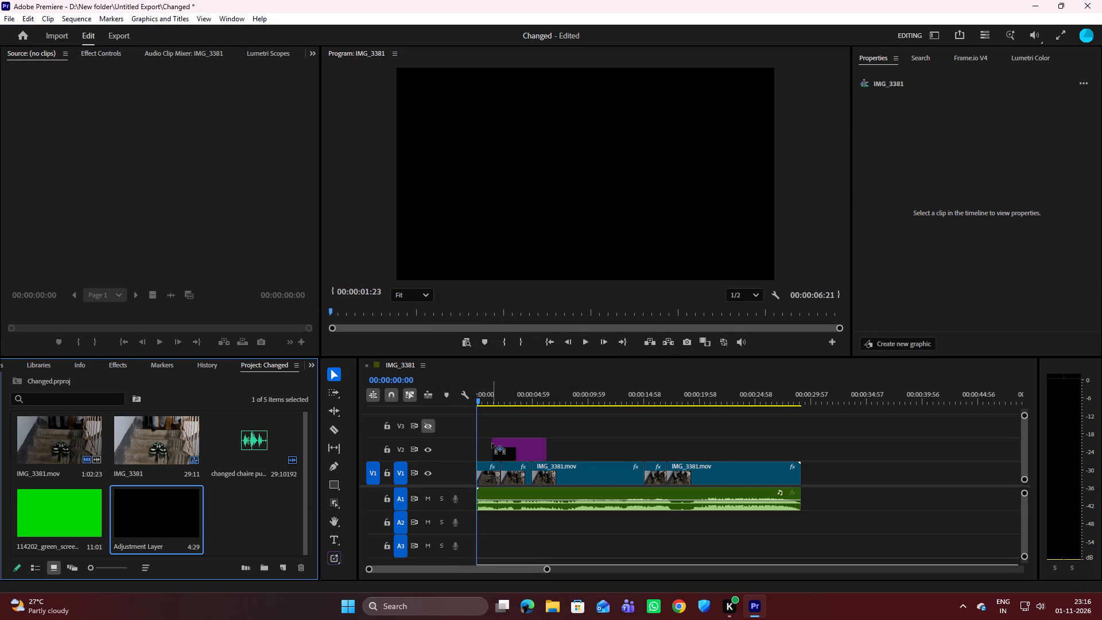
drag(492, 443, 475, 439)
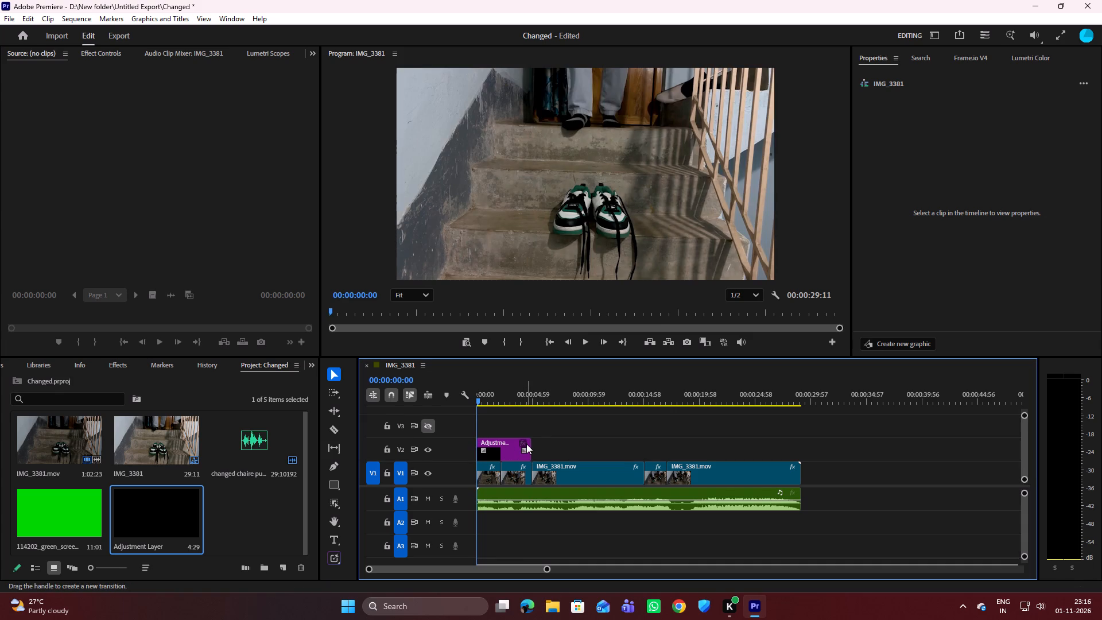
click(508, 443)
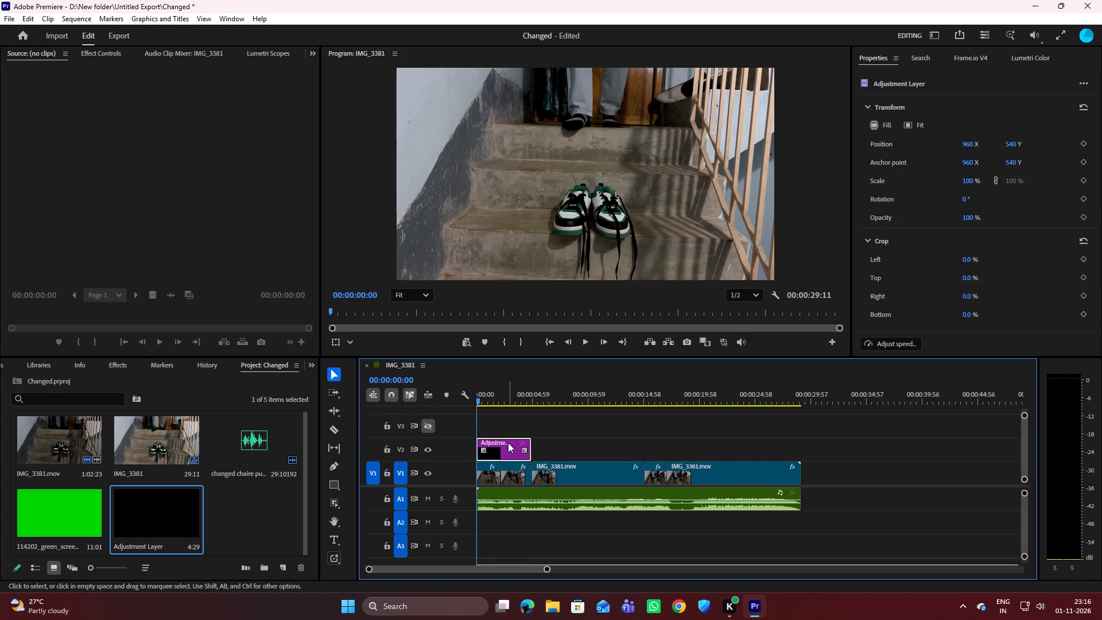
drag(531, 443, 685, 437)
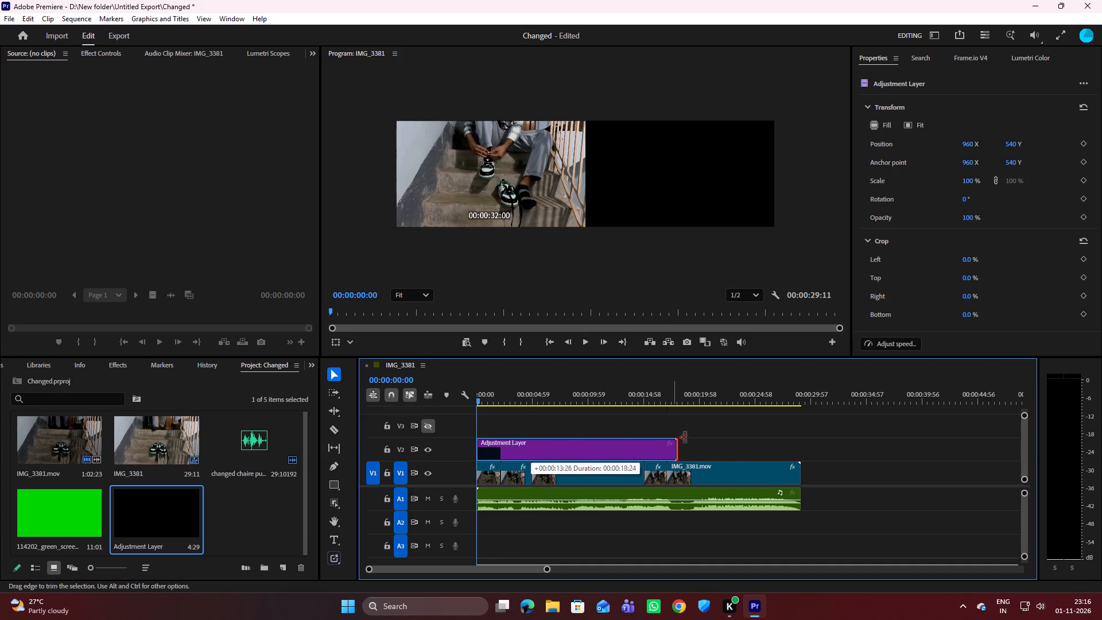
drag(685, 437, 798, 435)
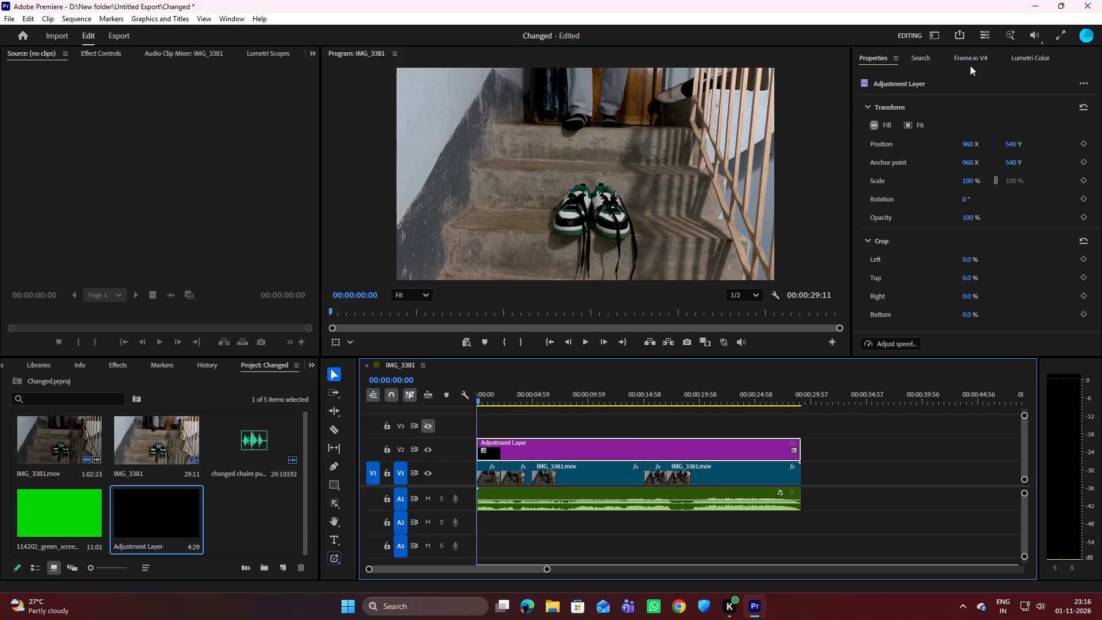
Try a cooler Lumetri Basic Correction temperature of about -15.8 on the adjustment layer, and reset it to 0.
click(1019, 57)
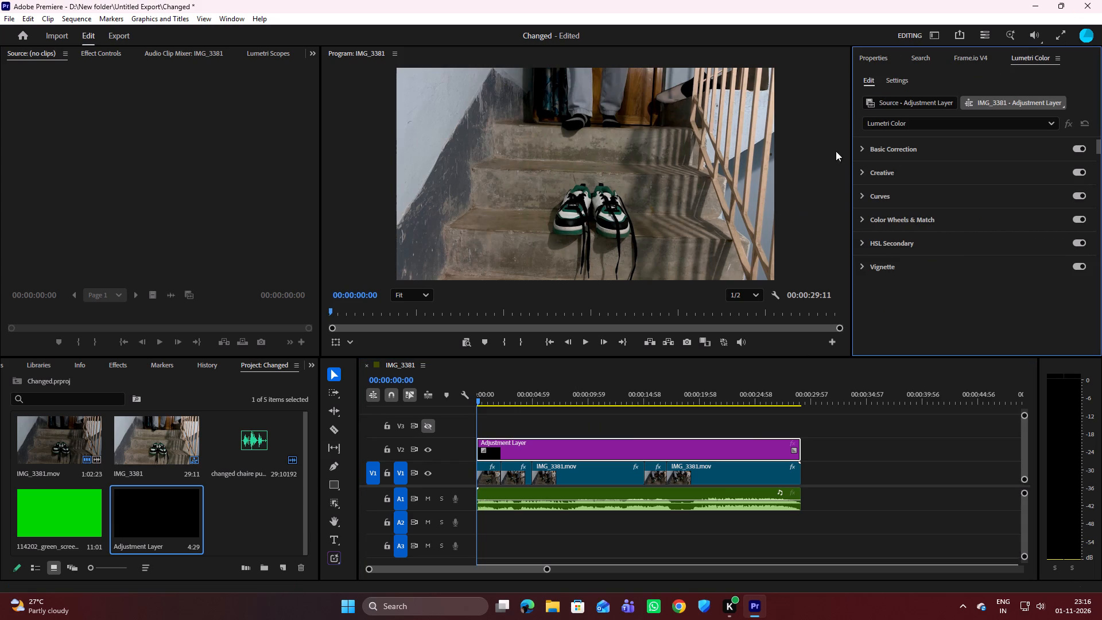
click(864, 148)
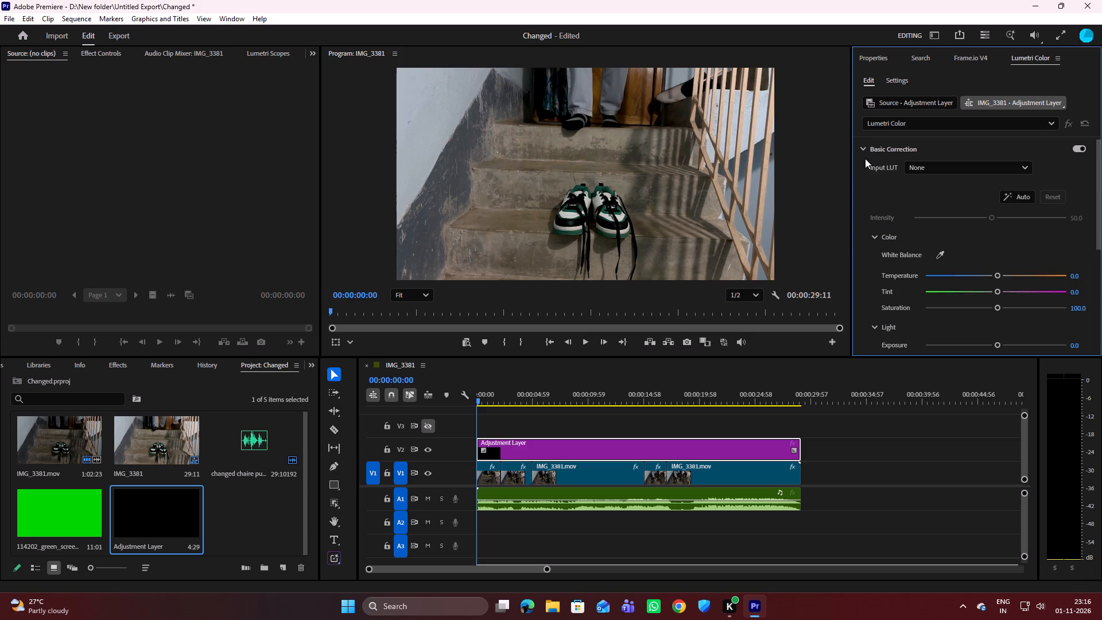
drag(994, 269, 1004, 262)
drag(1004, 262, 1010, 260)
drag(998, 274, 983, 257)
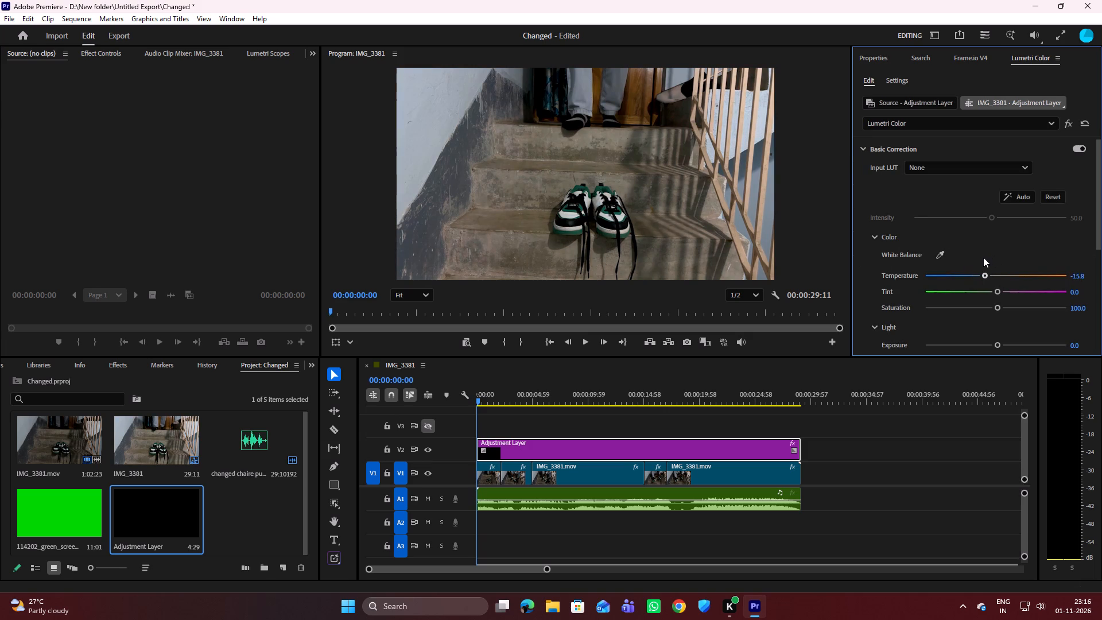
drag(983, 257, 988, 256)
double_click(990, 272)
Play to about 00:00:02:49 and set the adjustment layer's Basic Correction temperature to -1.2.
key(space)
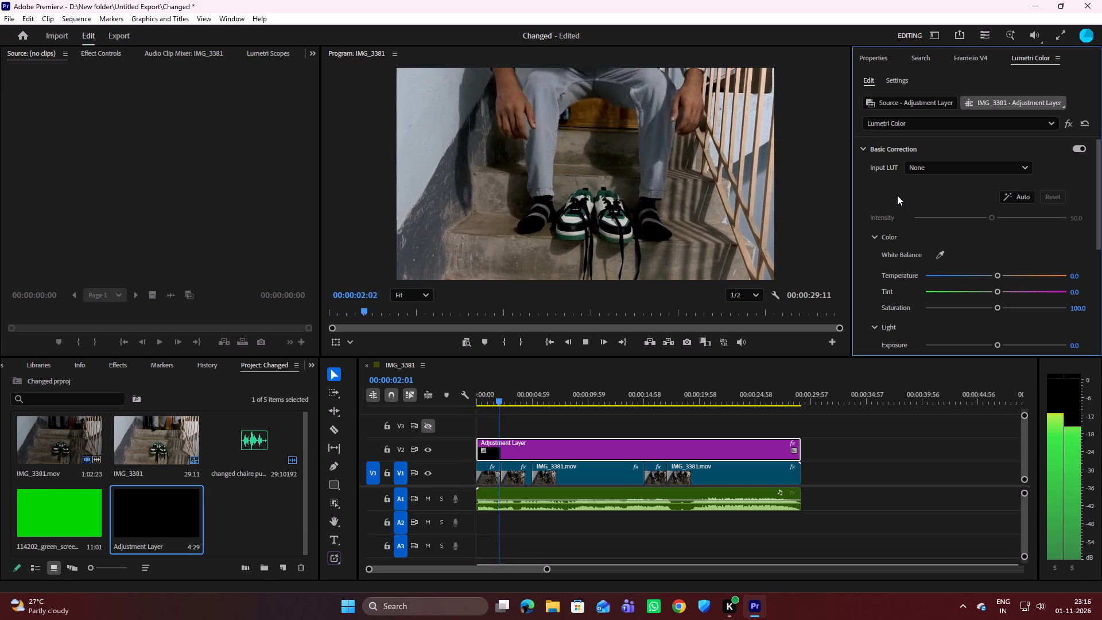
key(space)
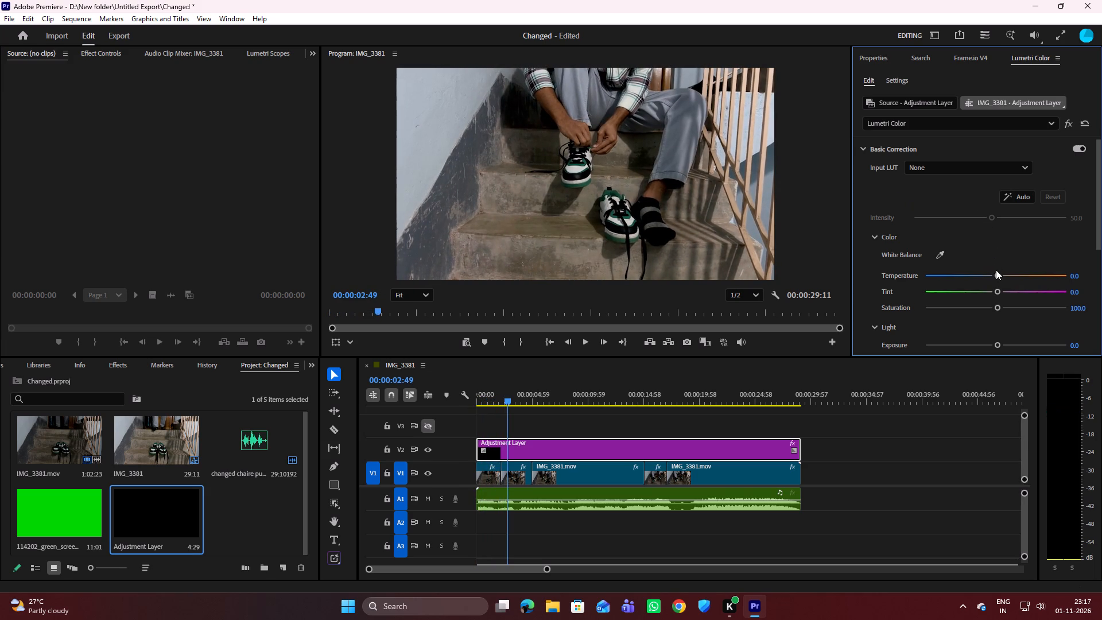
drag(996, 275, 1000, 269)
drag(1000, 269, 995, 268)
drag(995, 268, 1001, 265)
drag(1001, 265, 991, 265)
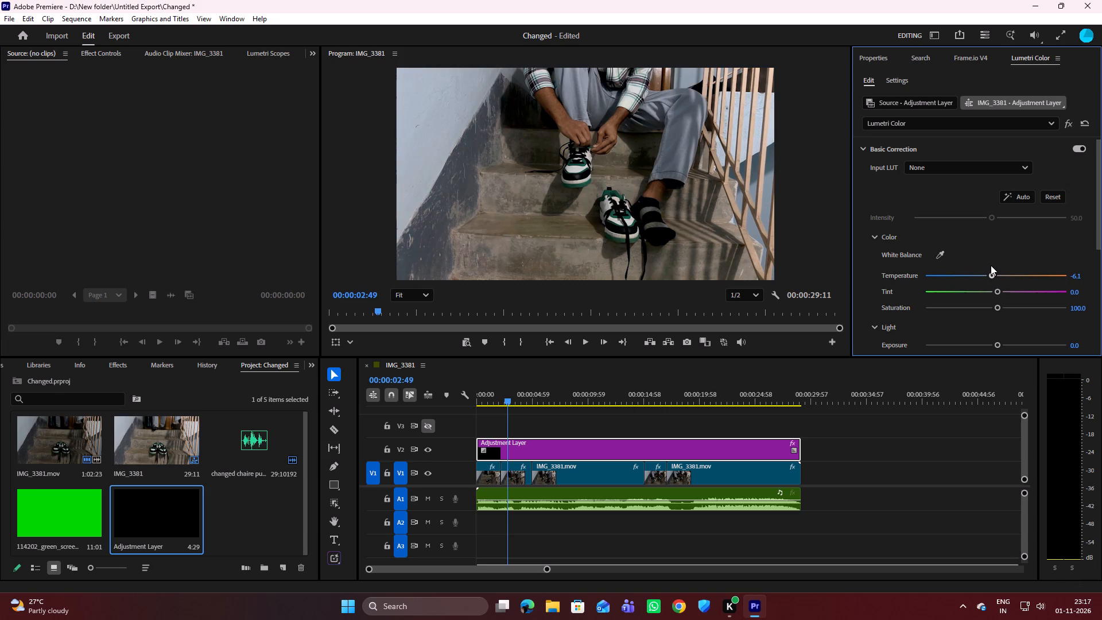
drag(991, 265, 996, 264)
drag(996, 264, 994, 264)
drag(994, 264, 994, 263)
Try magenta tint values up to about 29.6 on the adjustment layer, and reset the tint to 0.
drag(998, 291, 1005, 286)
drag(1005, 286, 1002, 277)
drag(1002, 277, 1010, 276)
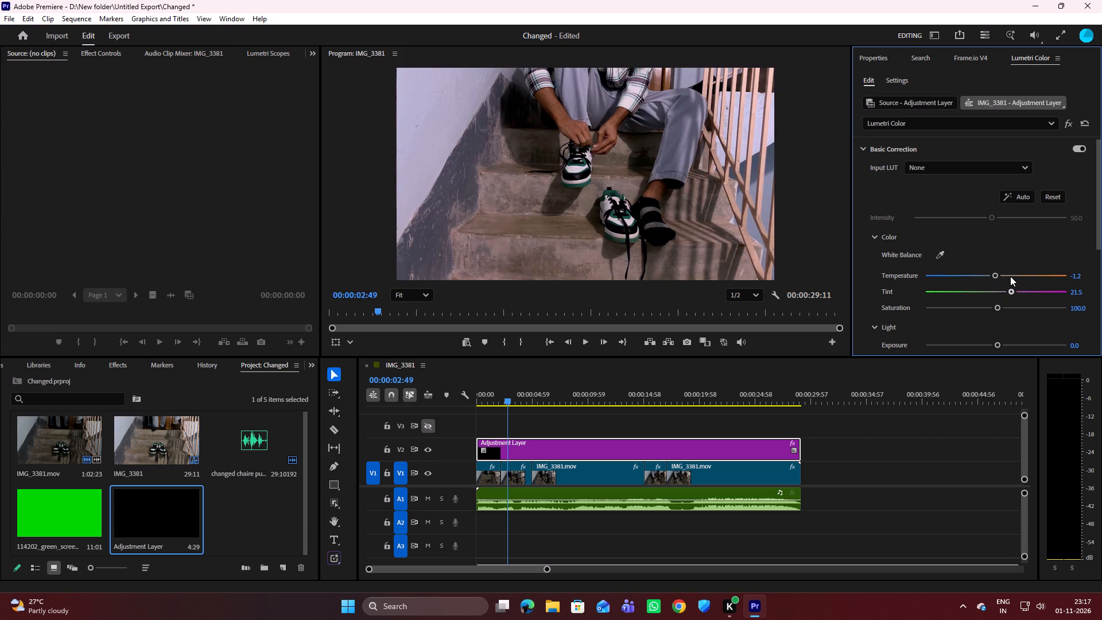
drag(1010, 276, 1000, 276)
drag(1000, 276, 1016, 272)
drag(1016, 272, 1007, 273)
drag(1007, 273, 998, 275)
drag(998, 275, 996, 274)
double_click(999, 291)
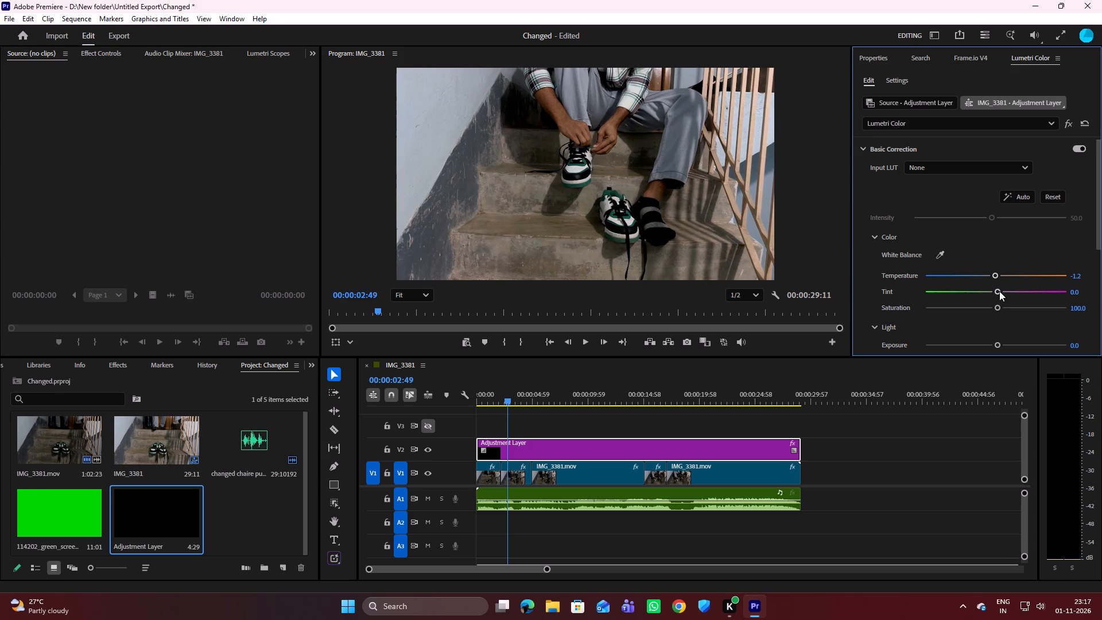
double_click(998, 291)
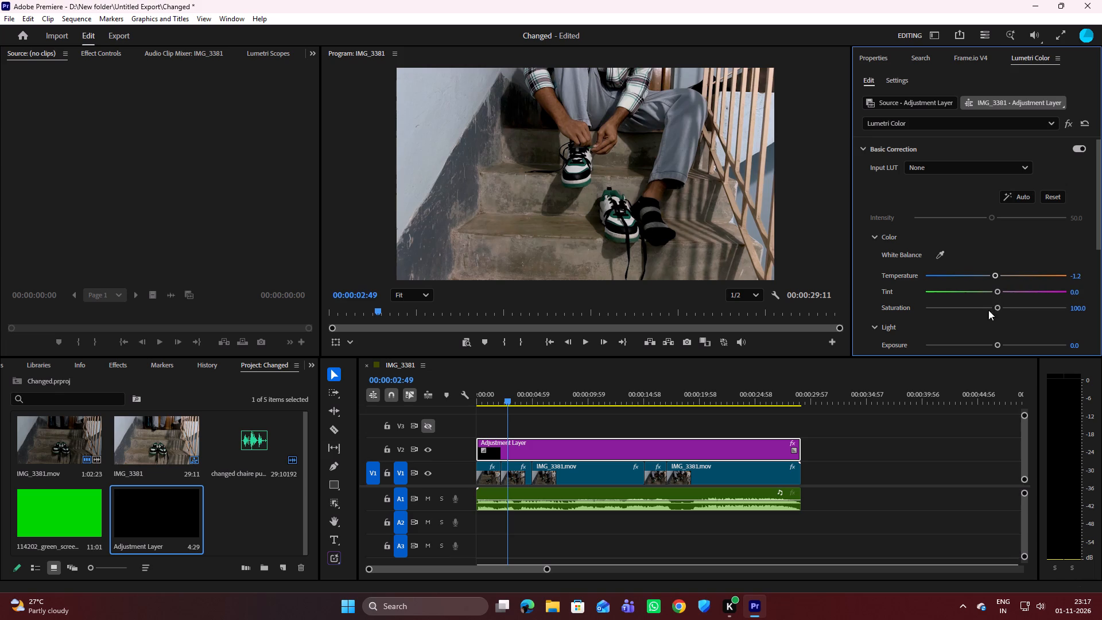
Set the adjustment layer's saturation to 101.2 and its tint to -2.0 in Basic Correction.
click(996, 306)
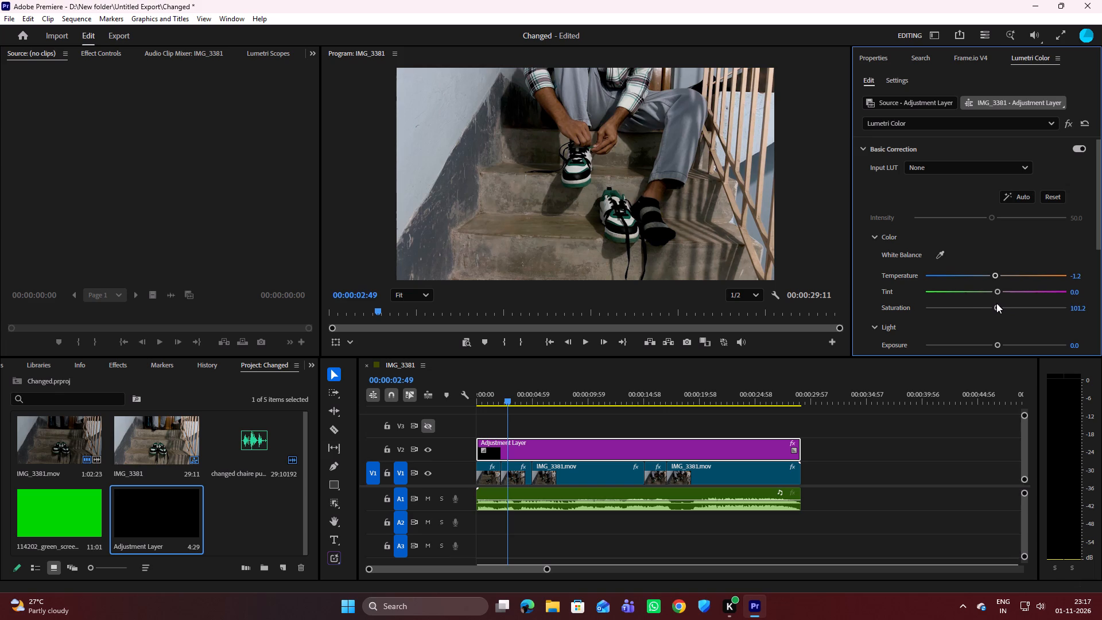
click(998, 290)
Scrub the sequence to about 00:00:09:44 and back to 00:00:02:50 to check the color correction on the footage.
drag(511, 398, 510, 398)
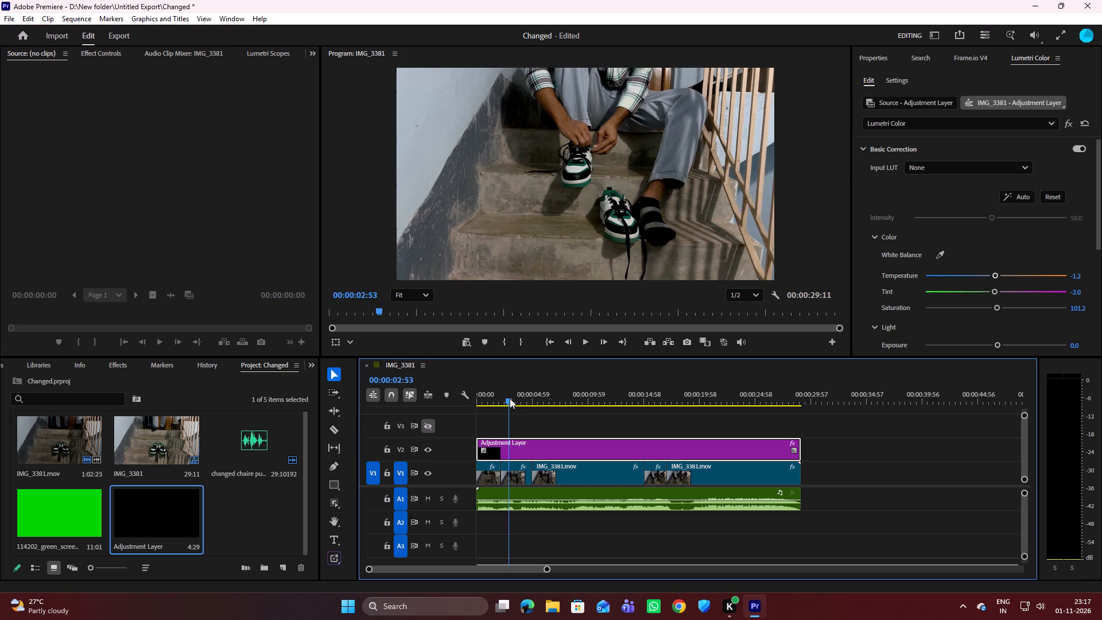
drag(510, 398, 591, 375)
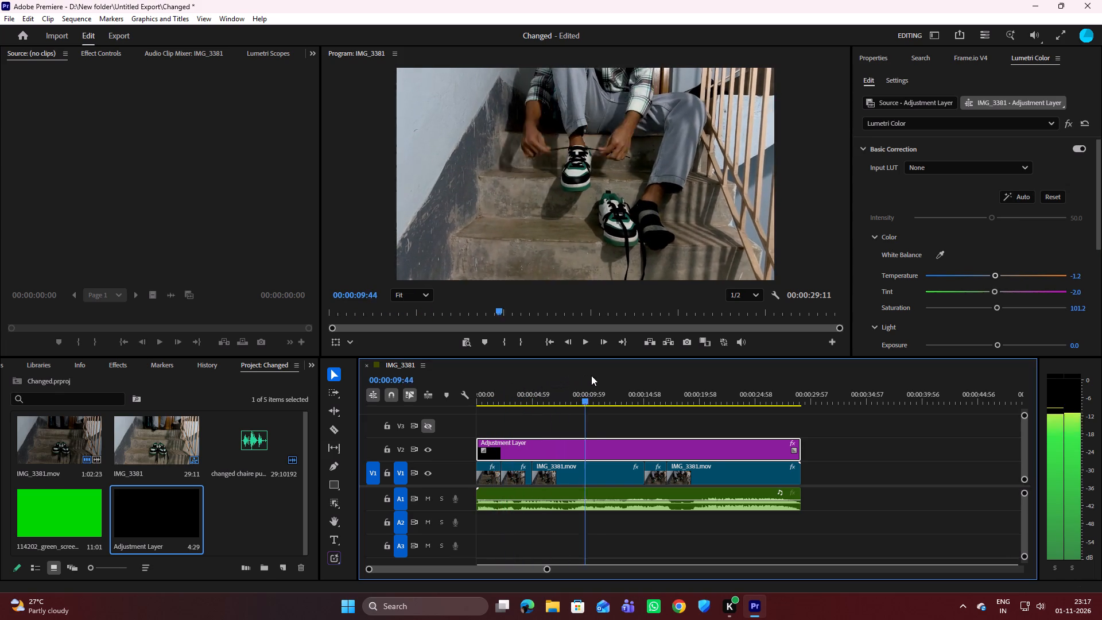
drag(591, 375, 521, 373)
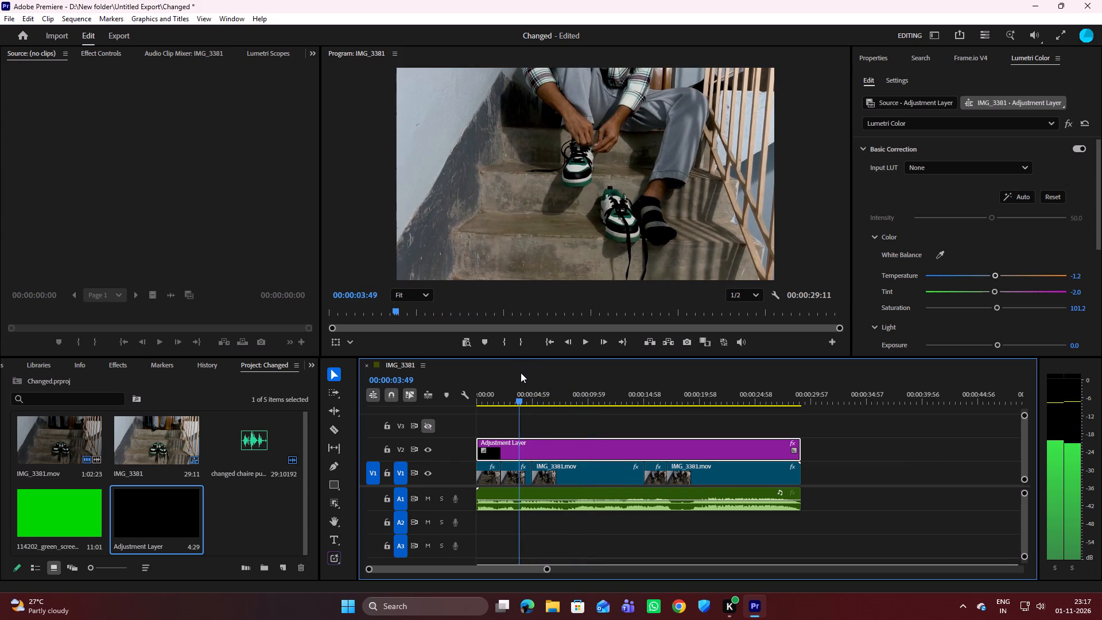
drag(521, 373, 506, 374)
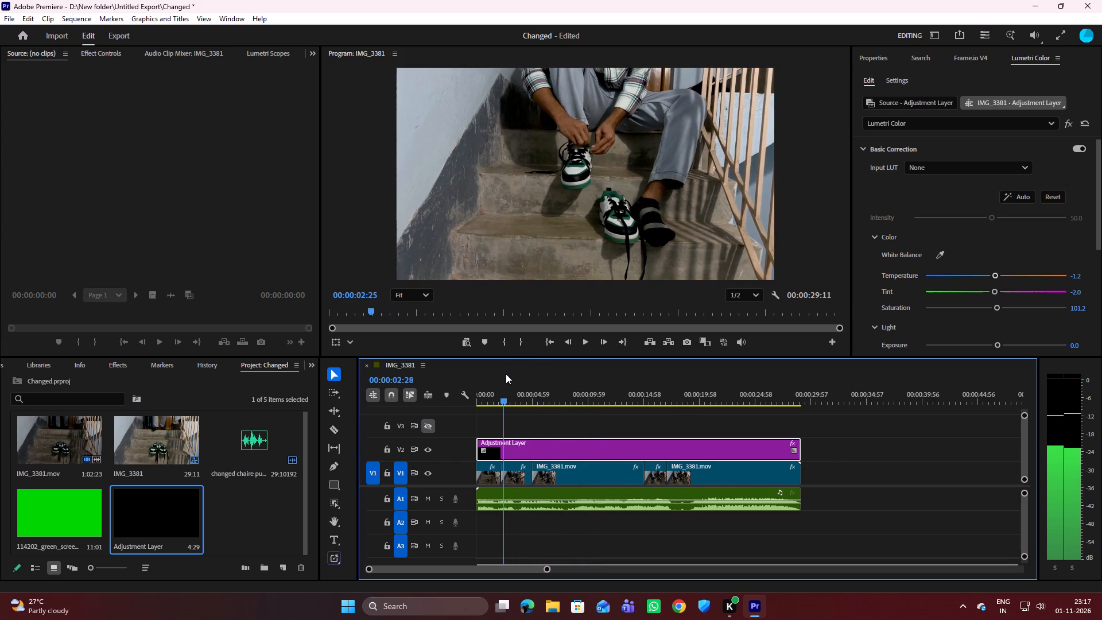
drag(506, 374, 510, 374)
scroll(953, 325, down, 2)
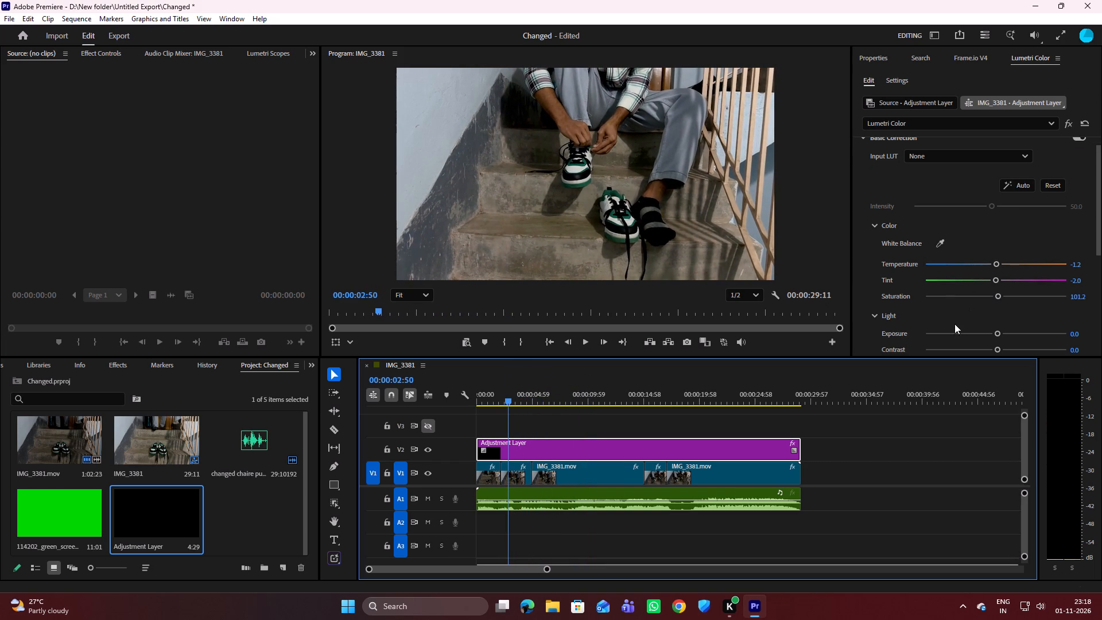
Try raising and lowering the adjustment layer's exposure in Basic Correction, and settle it at -0.1.
drag(996, 321, 1002, 318)
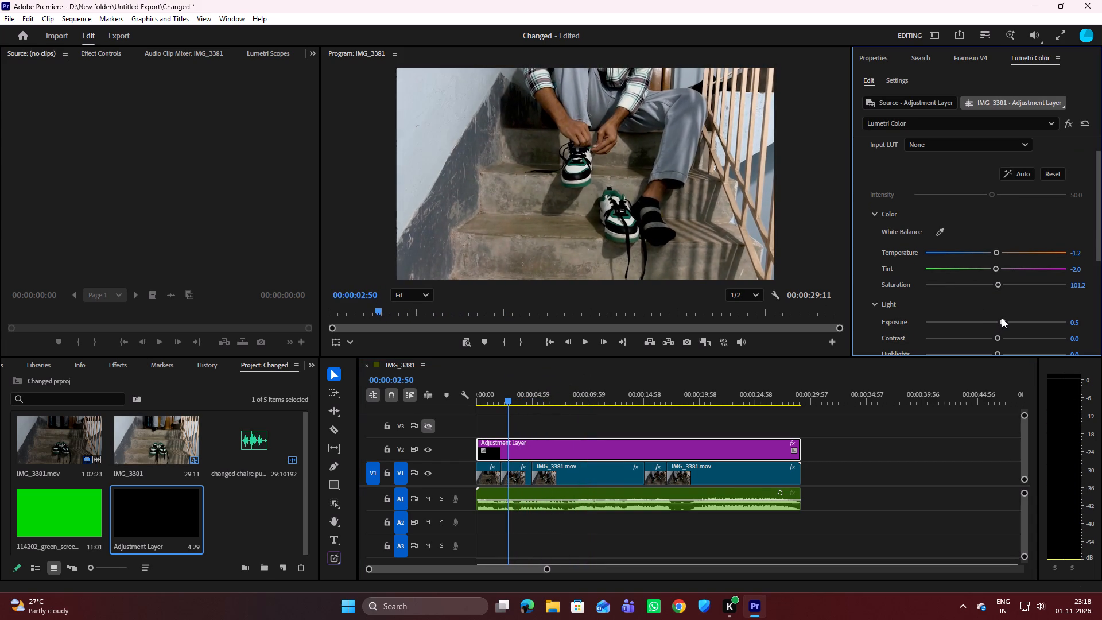
drag(1002, 318, 987, 316)
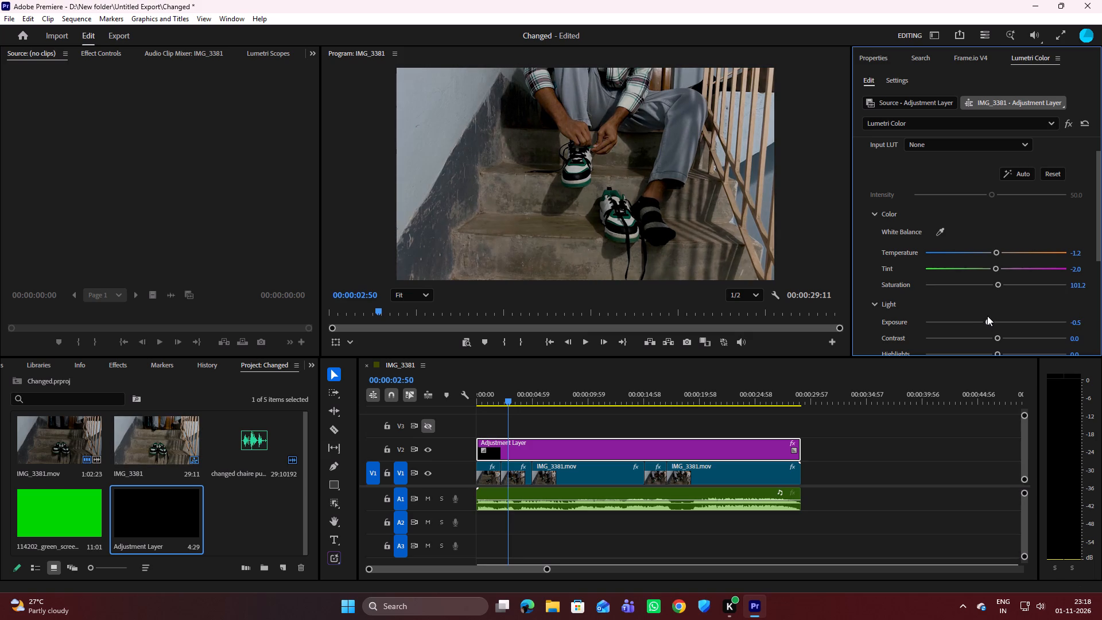
drag(987, 316, 992, 312)
drag(992, 312, 995, 311)
drag(995, 311, 992, 308)
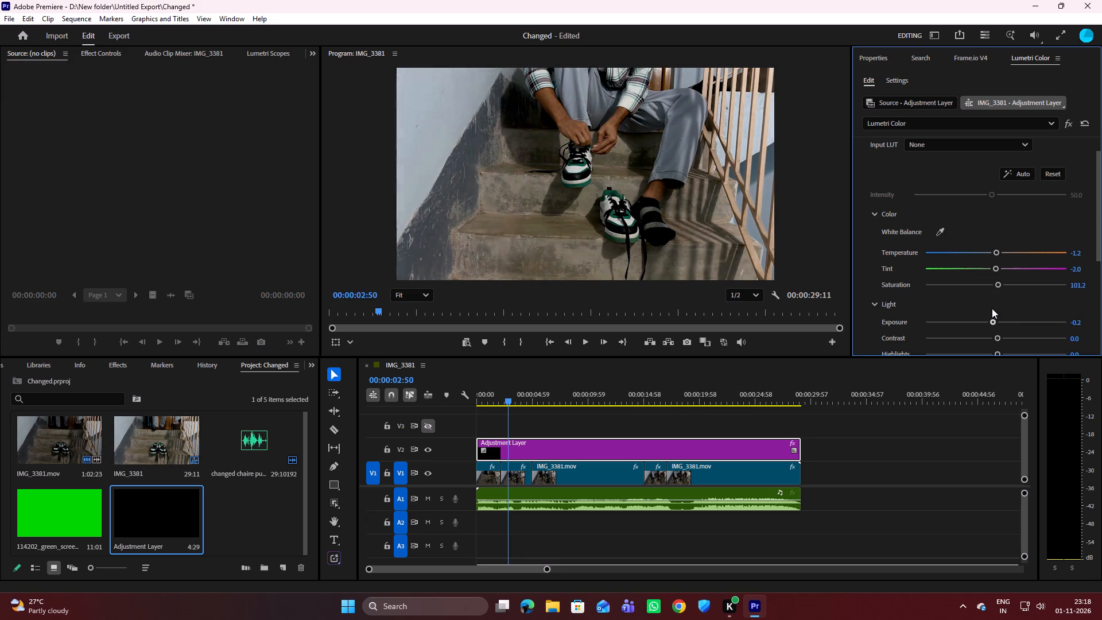
drag(992, 308, 992, 307)
drag(992, 307, 993, 307)
Try contrast values up to 23.9 on the adjustment layer, and settle the contrast at 0.4.
drag(998, 337, 1012, 330)
drag(1012, 330, 1002, 324)
drag(1002, 324, 994, 323)
drag(994, 323, 997, 314)
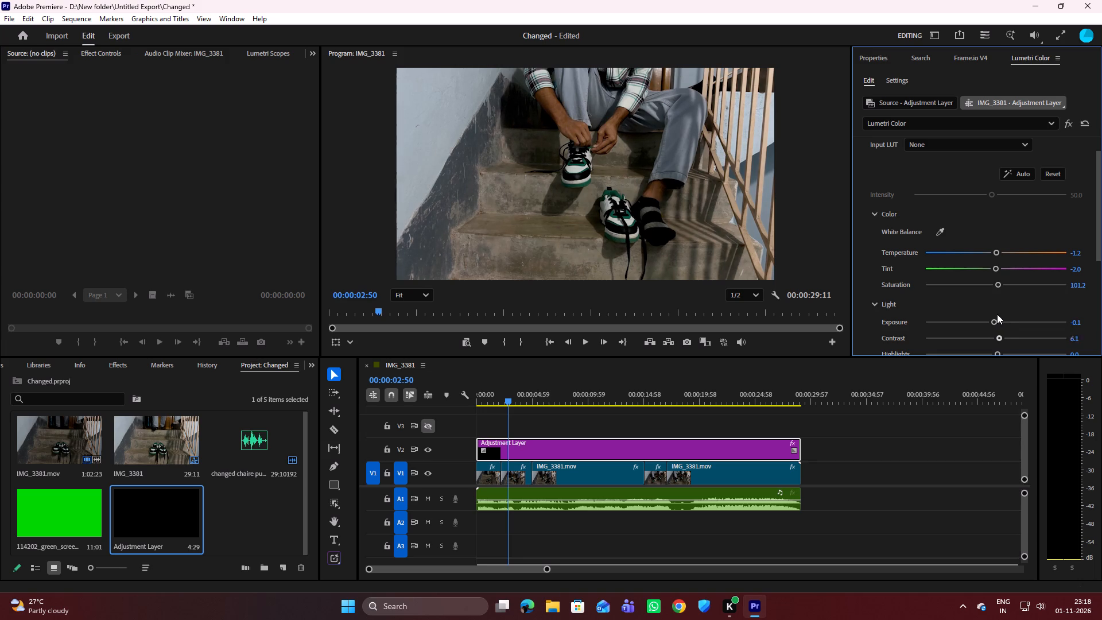
drag(997, 314, 994, 314)
drag(994, 314, 1002, 310)
drag(1002, 310, 997, 312)
drag(997, 312, 995, 312)
Try brighter and darker highlights on the adjustment layer, and settle the highlights at -6.1.
scroll(979, 346, down, 2)
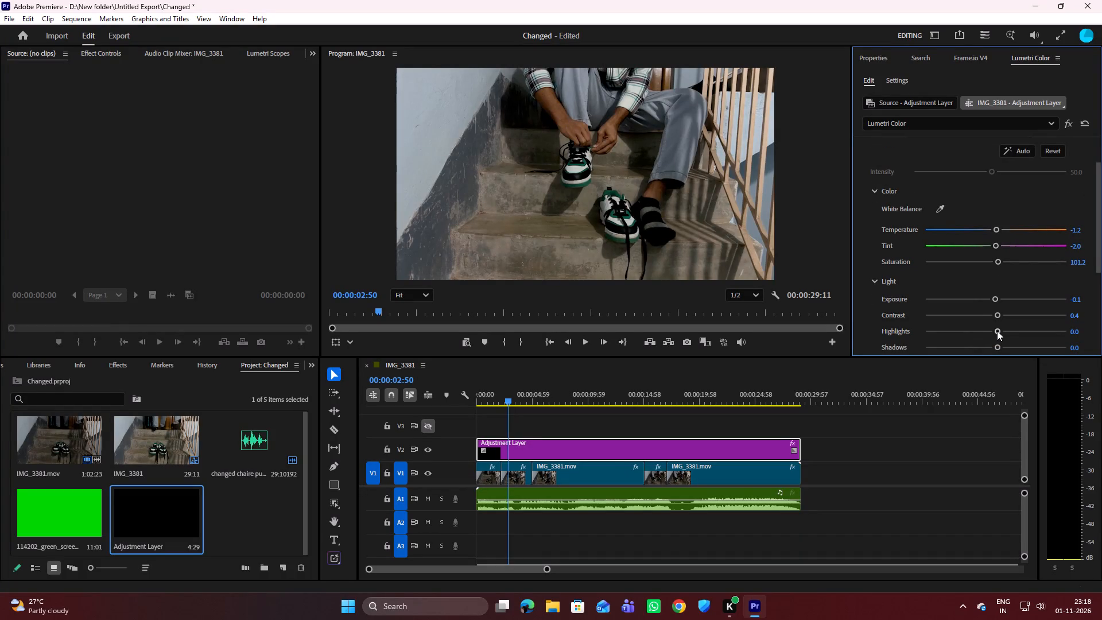
drag(997, 331, 1002, 321)
drag(1002, 321, 1003, 316)
drag(1003, 316, 987, 315)
drag(987, 315, 990, 313)
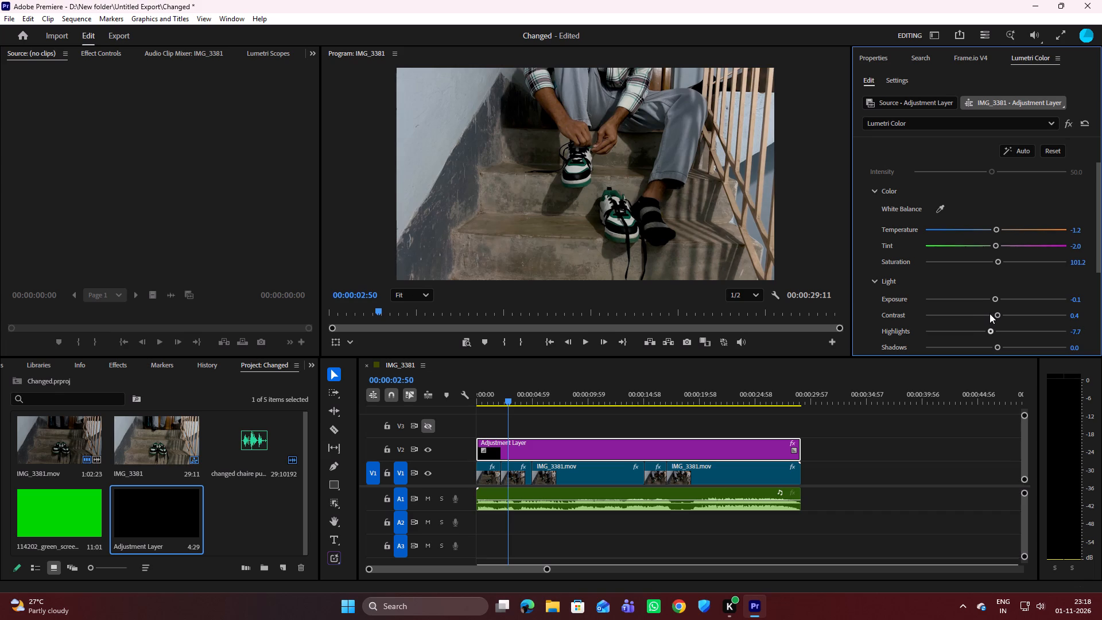
drag(990, 313, 991, 313)
Adjust the adjustment layer's shadows in Basic Correction to 2.8.
scroll(987, 313, down, 1)
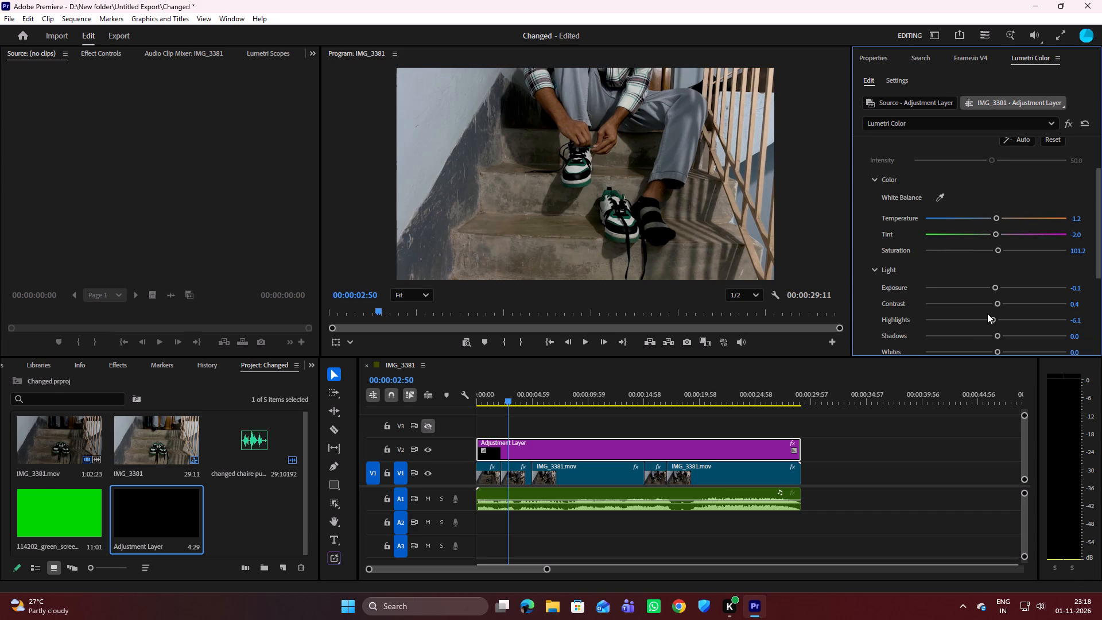
scroll(975, 330, down, 1)
drag(997, 321, 992, 319)
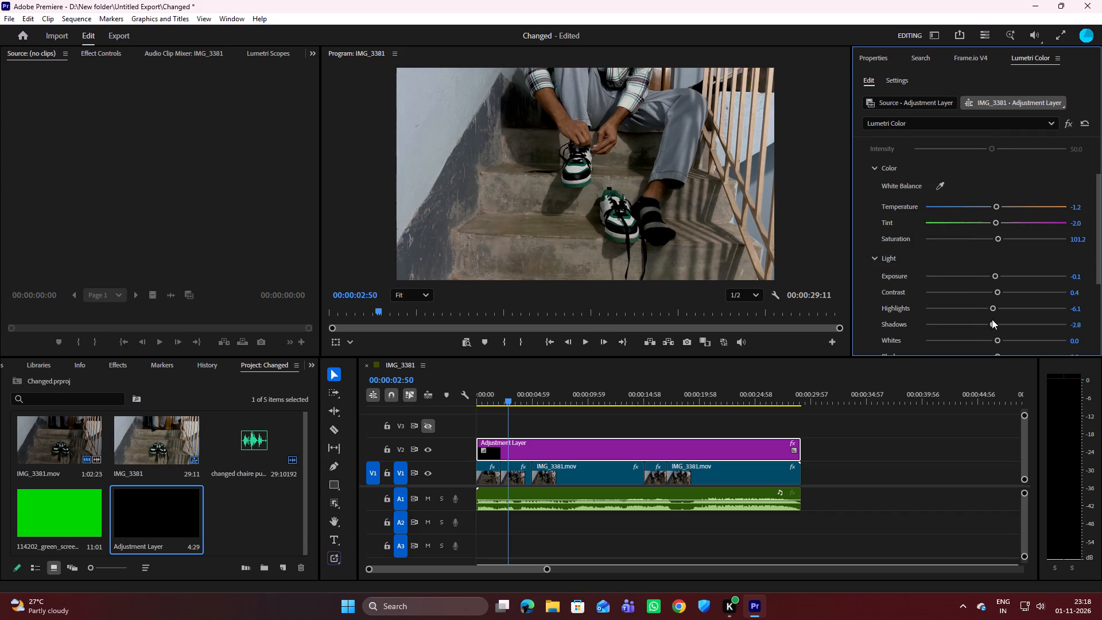
drag(992, 319, 1000, 315)
drag(1000, 315, 997, 315)
Set the adjustment layer's whites to -2.0 and its blacks to 5.3 in Basic Correction.
scroll(977, 335, down, 1)
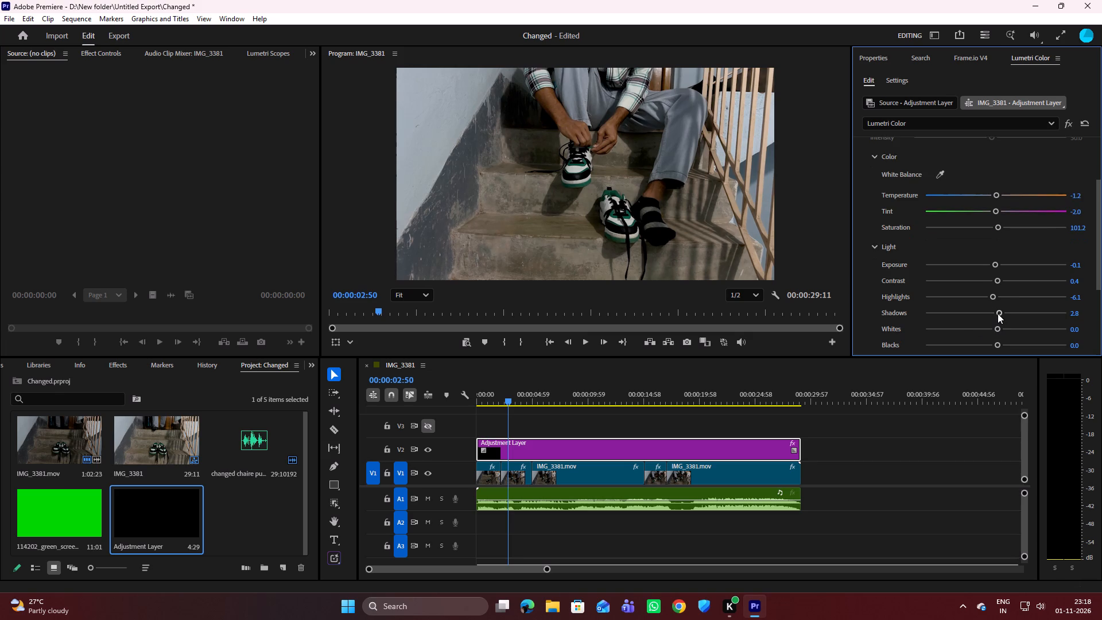
click(997, 327)
scroll(994, 323, down, 1)
drag(997, 334, 994, 331)
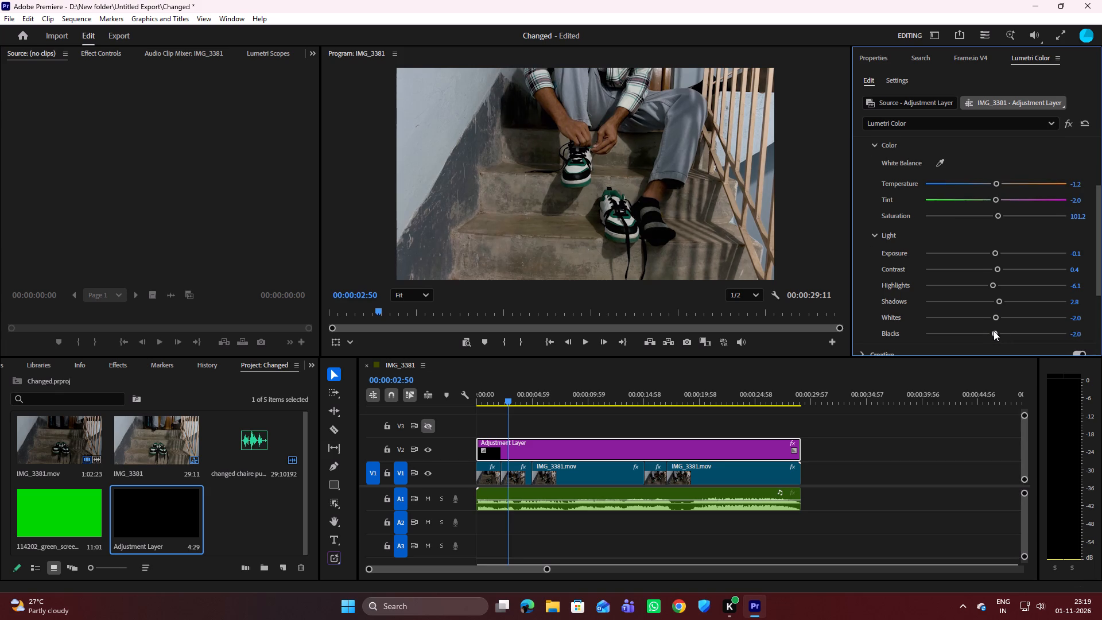
drag(994, 331, 1002, 325)
drag(1002, 325, 999, 325)
Collapse the Basic Correction section of Lumetri Color and expand the Creative section.
scroll(950, 313, down, 6)
scroll(880, 268, up, 4)
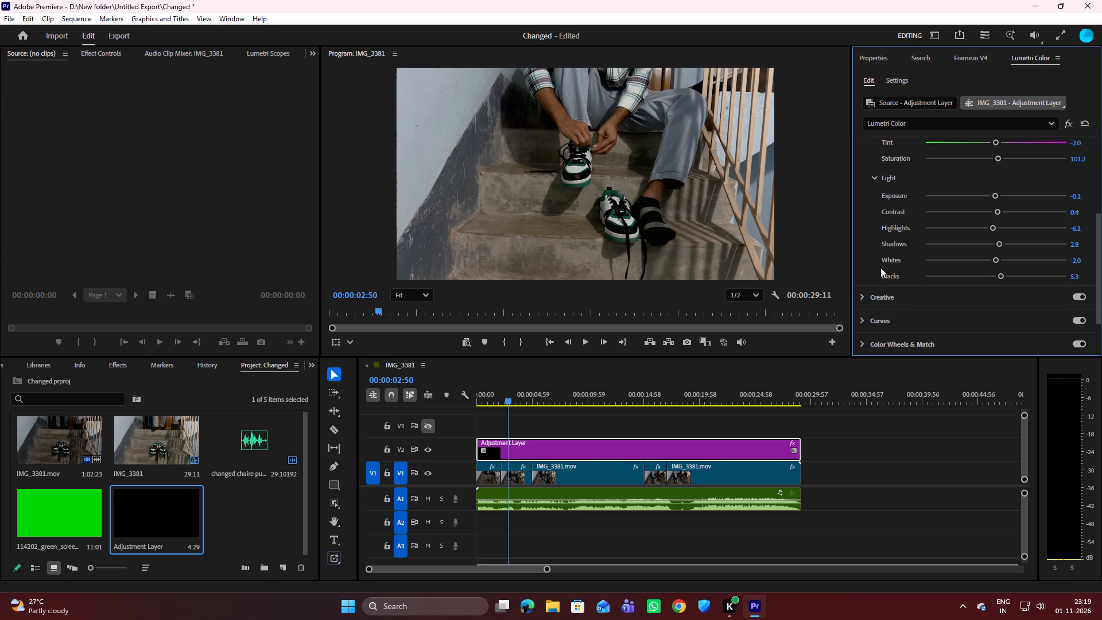
scroll(880, 260, up, 8)
scroll(874, 193, up, 2)
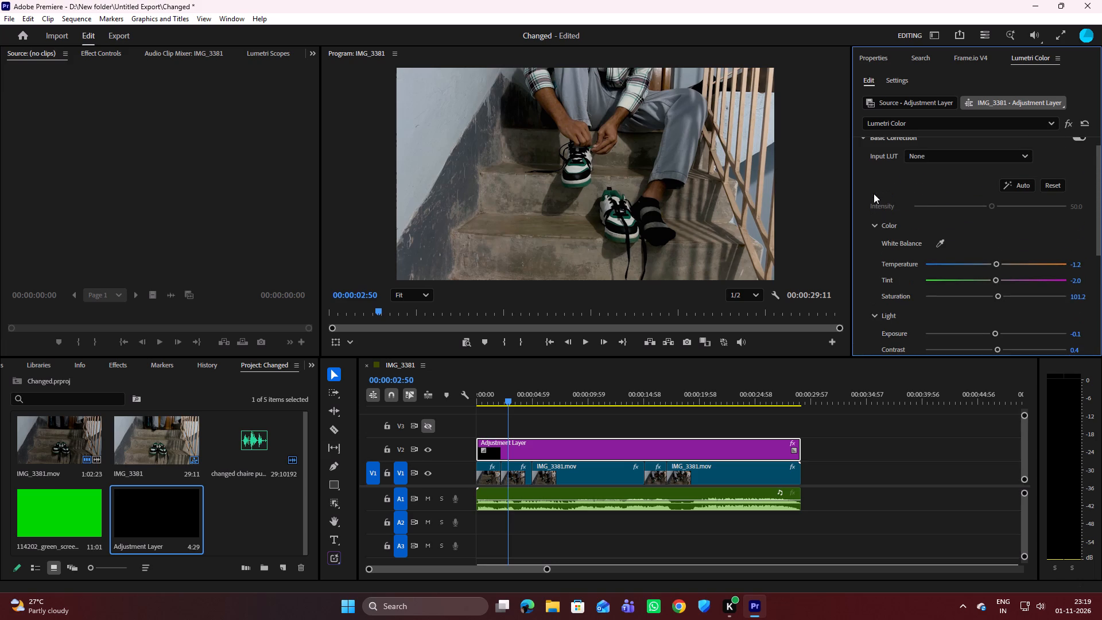
scroll(874, 193, up, 1)
click(864, 146)
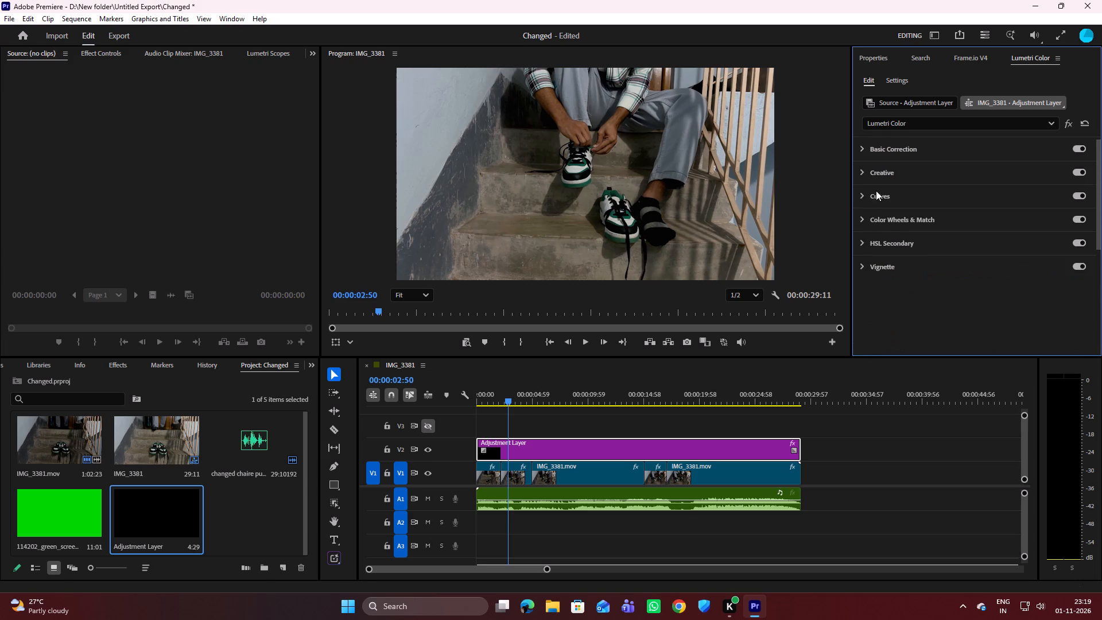
click(863, 169)
scroll(905, 230, down, 2)
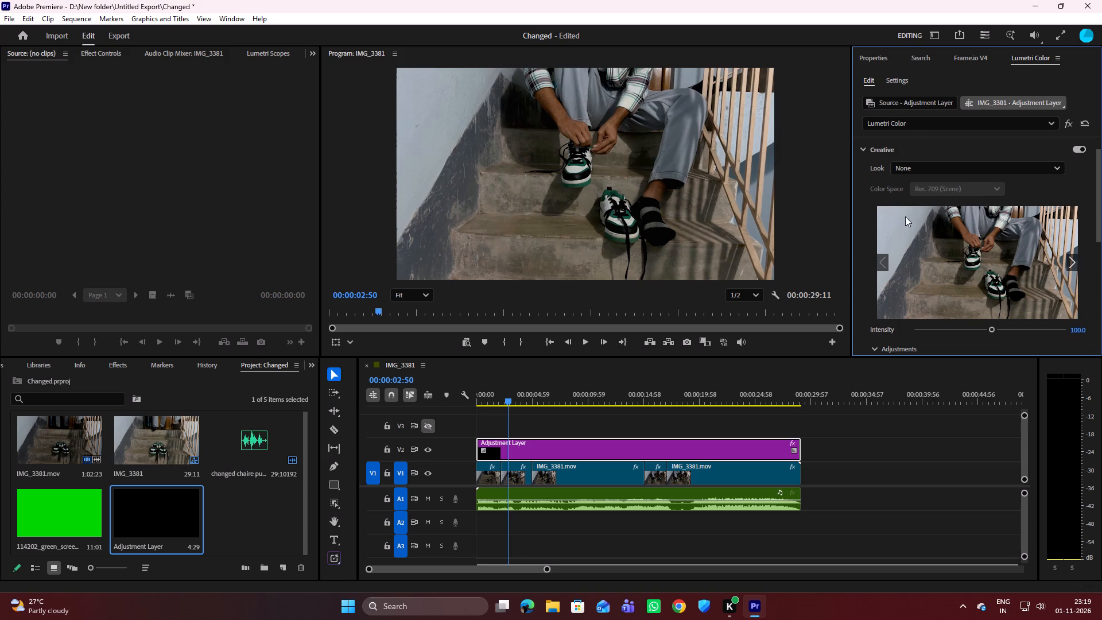
Look through the available Look presets in the Creative section, and close the list without choosing one.
double_click(976, 187)
click(994, 165)
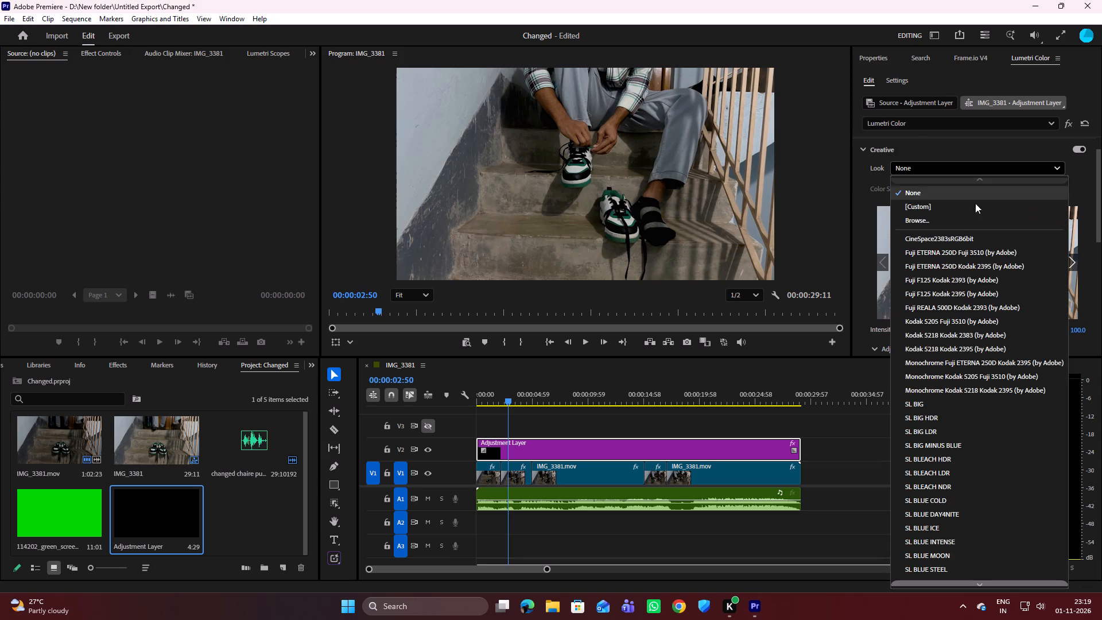
scroll(950, 382, down, 3)
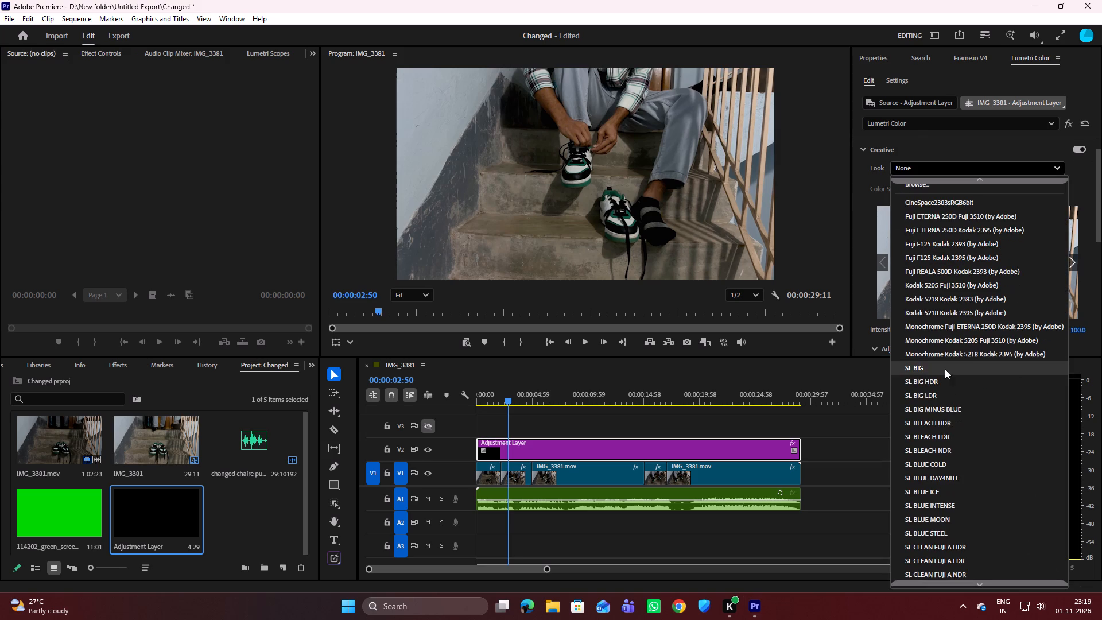
scroll(945, 369, down, 3)
click(919, 162)
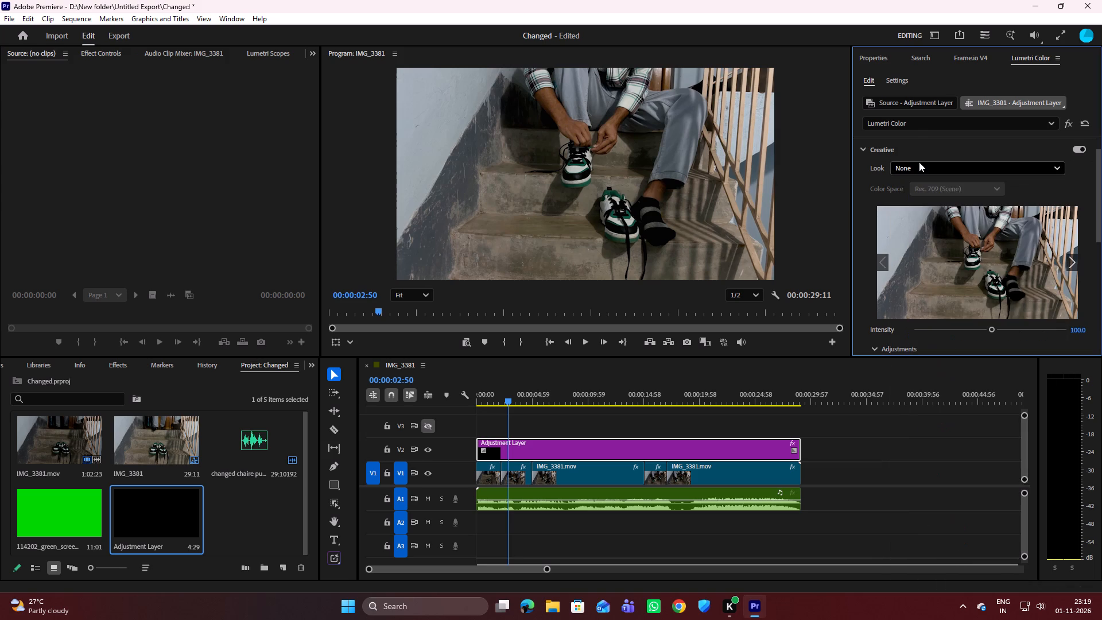
Preview the Fuji and Kodak film-stock looks one by one on the Creative section's preview thumbnail.
scroll(946, 280, down, 2)
click(1070, 236)
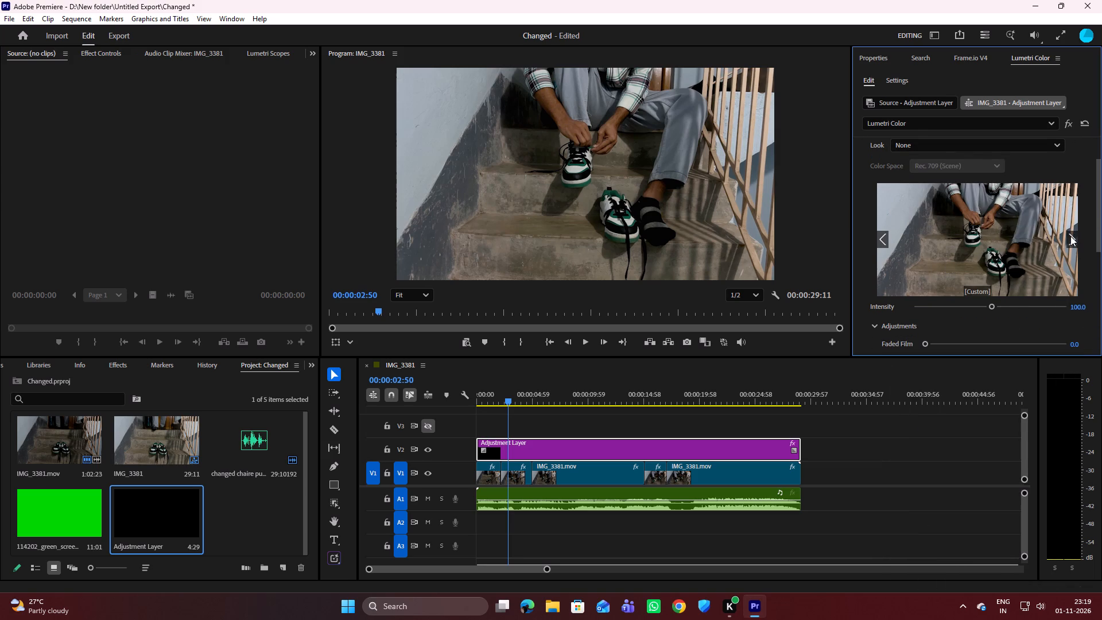
click(1070, 236)
click(1070, 236)
click(1070, 236)
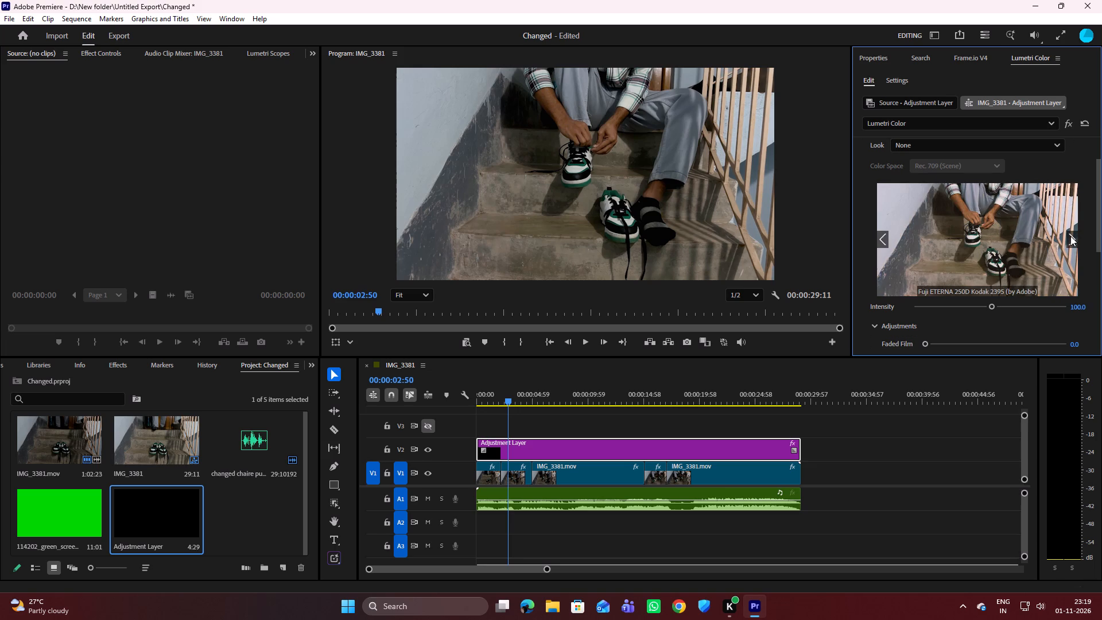
click(1070, 236)
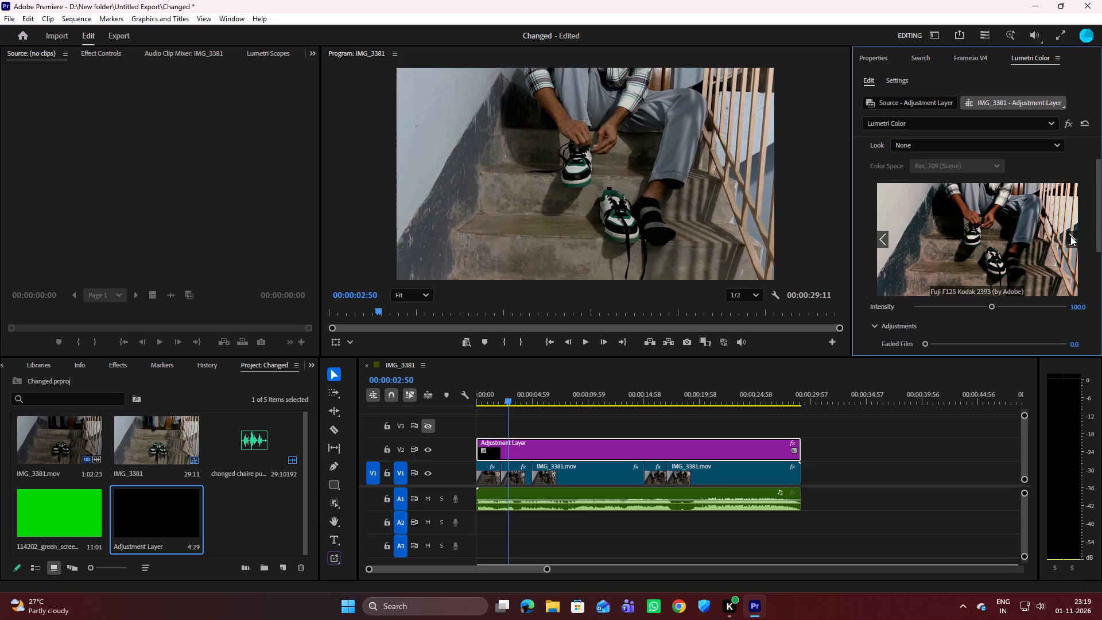
click(1070, 236)
click(1070, 236)
click(1070, 236)
click(1070, 236)
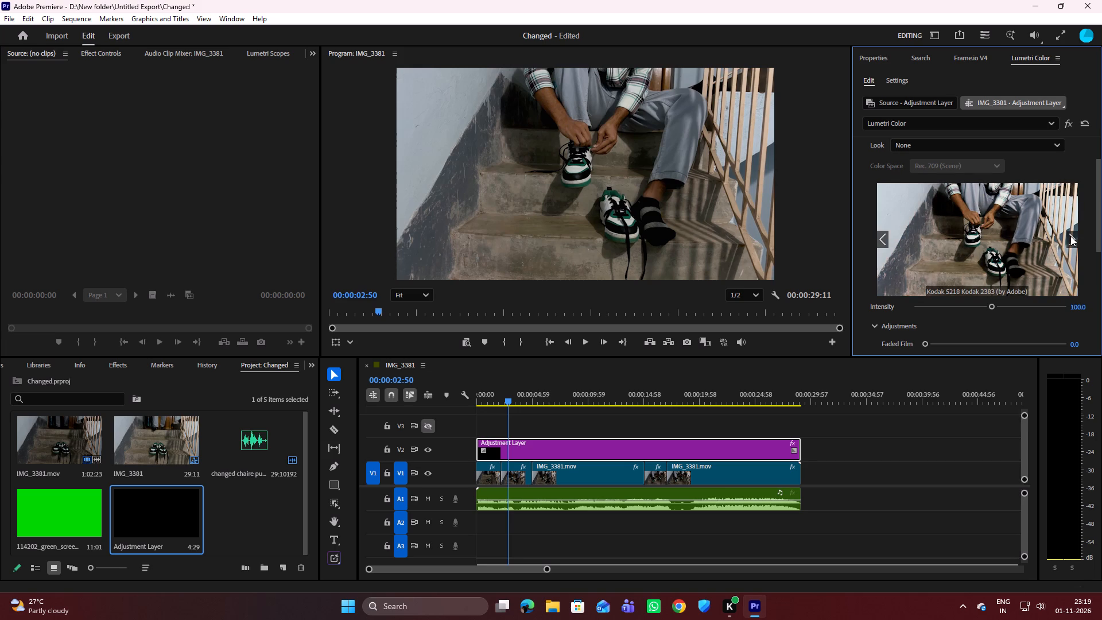
click(876, 237)
click(876, 237)
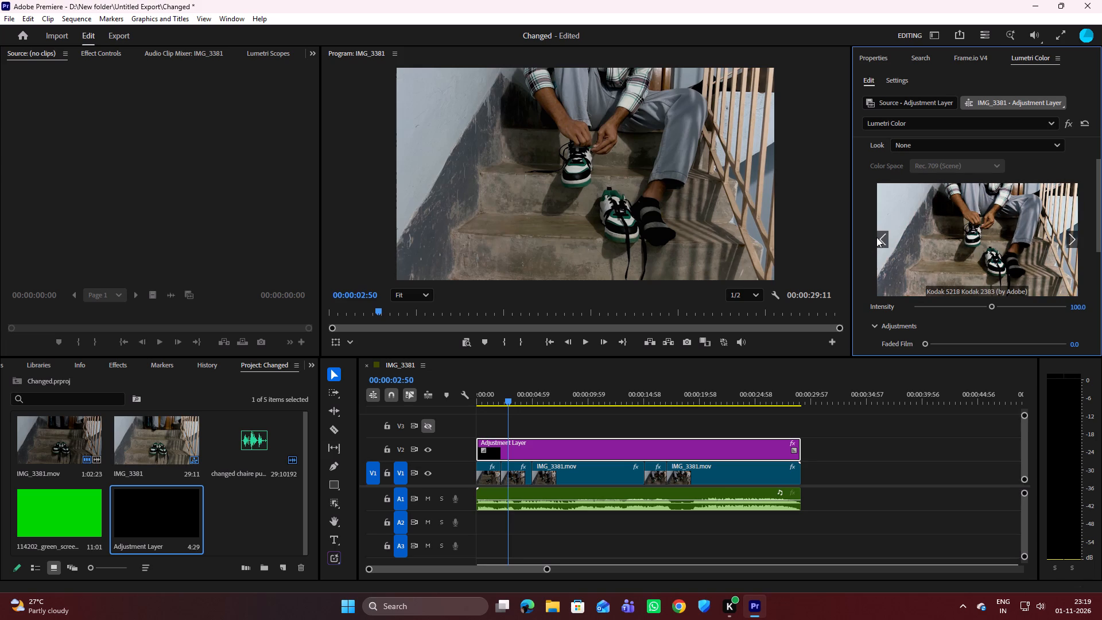
click(879, 237)
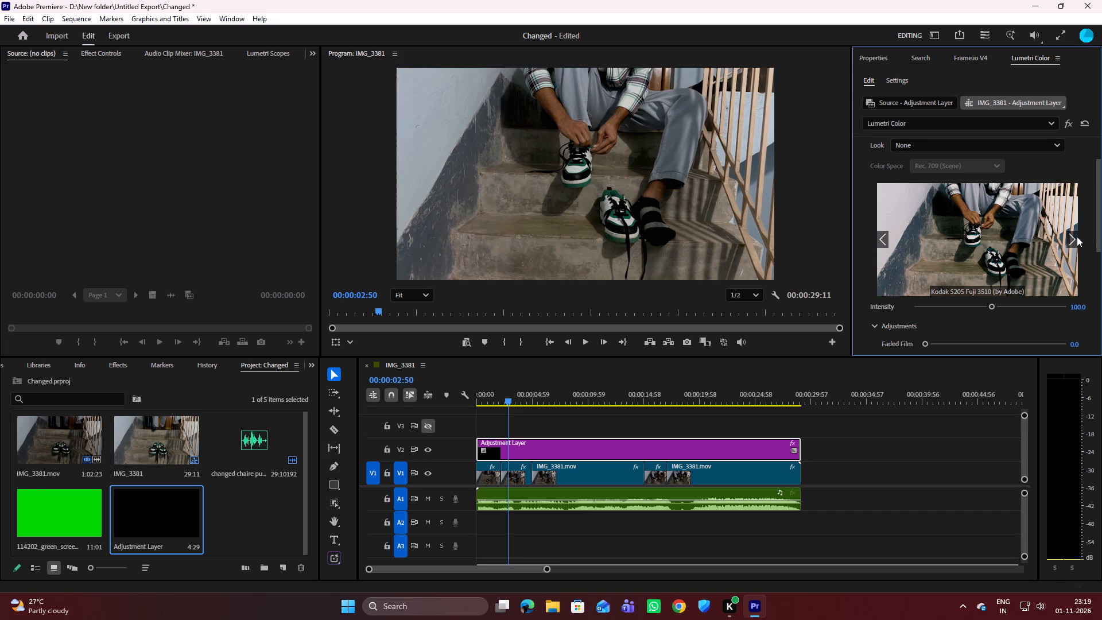
double_click(1077, 237)
click(1077, 237)
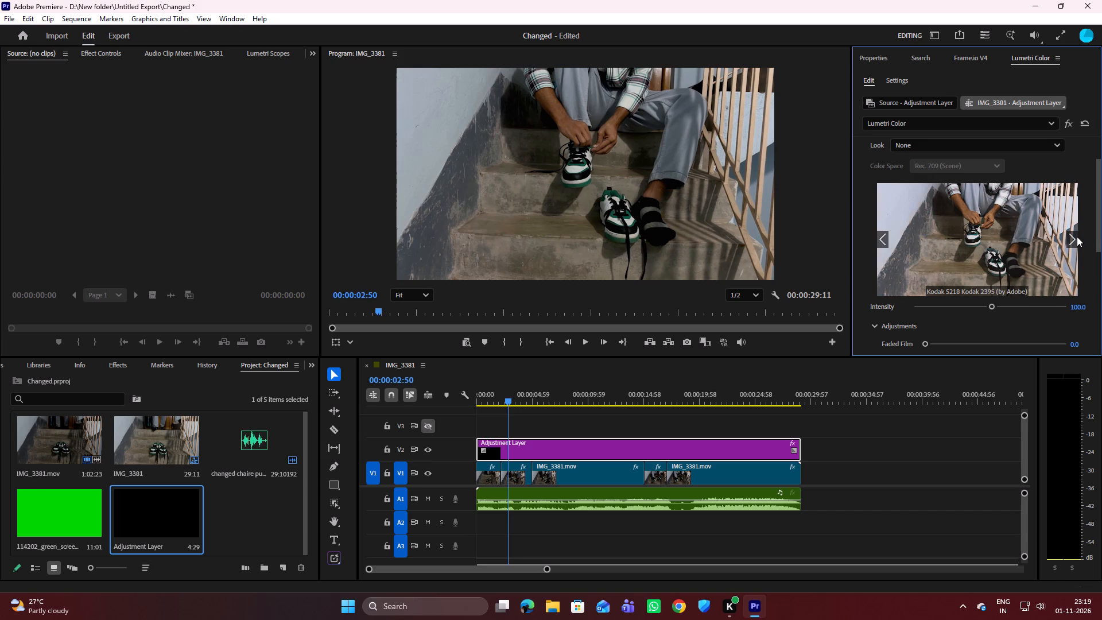
Preview the looks beyond the Kodak ones, comparing SL BIG, SL BLEACH and the SL BLUE variants on the footage.
click(1077, 237)
double_click(1077, 237)
click(1077, 237)
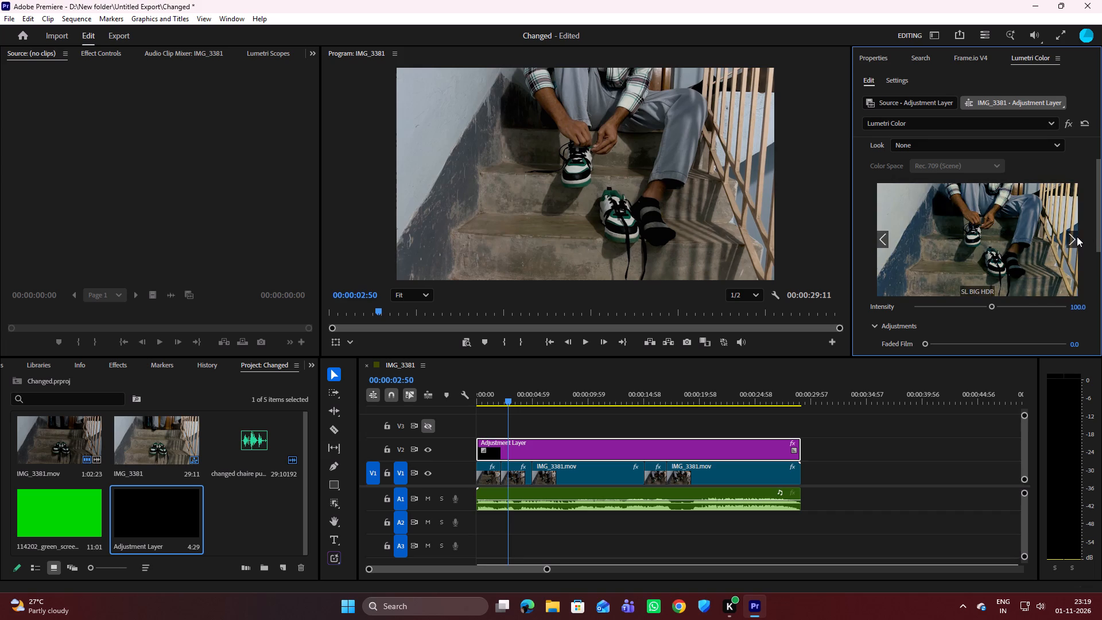
triple_click(1077, 237)
click(1077, 237)
double_click(1077, 237)
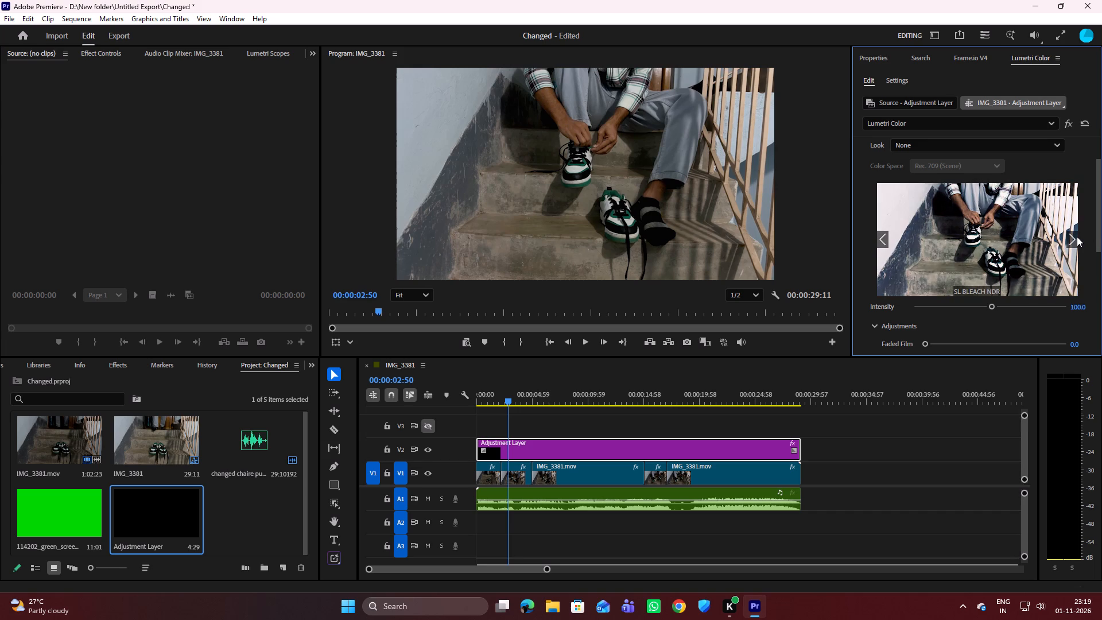
click(1077, 237)
click(883, 242)
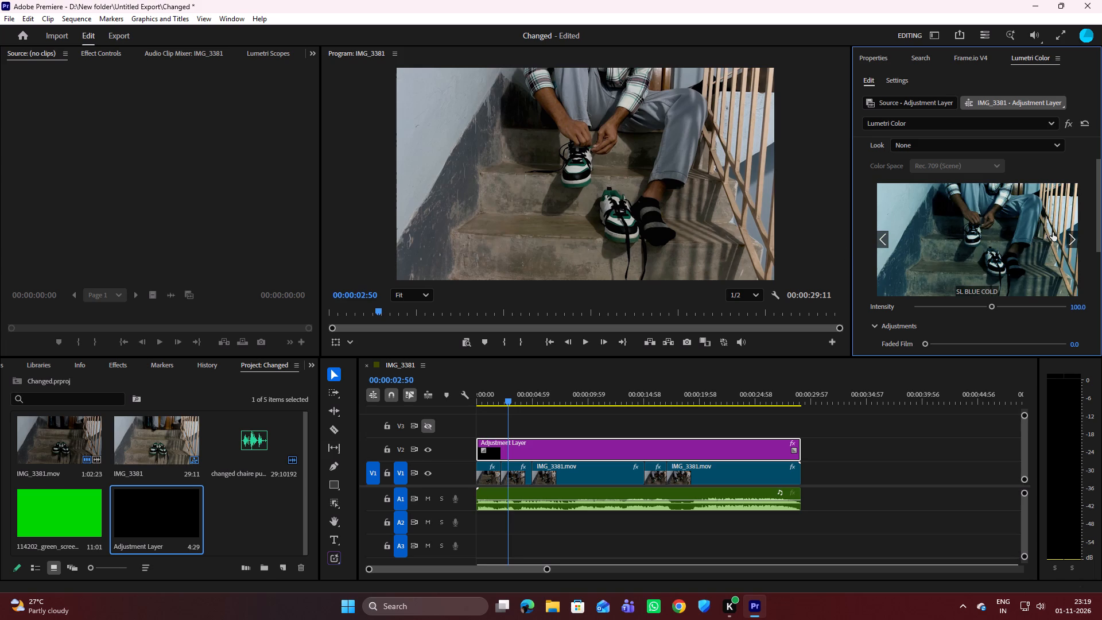
click(1073, 242)
double_click(1073, 242)
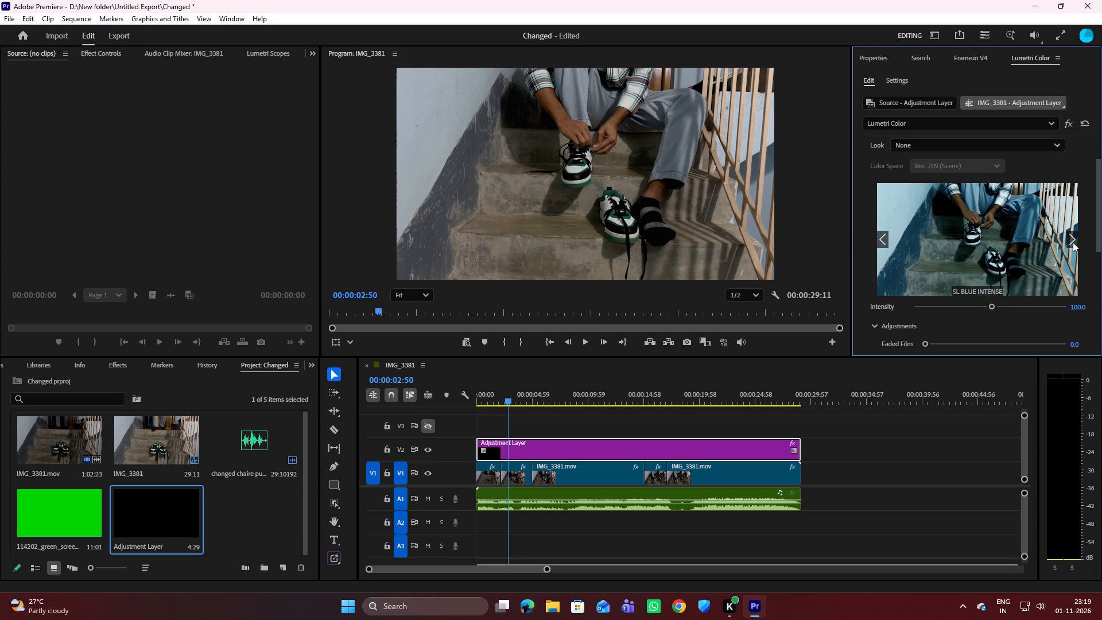
click(1073, 242)
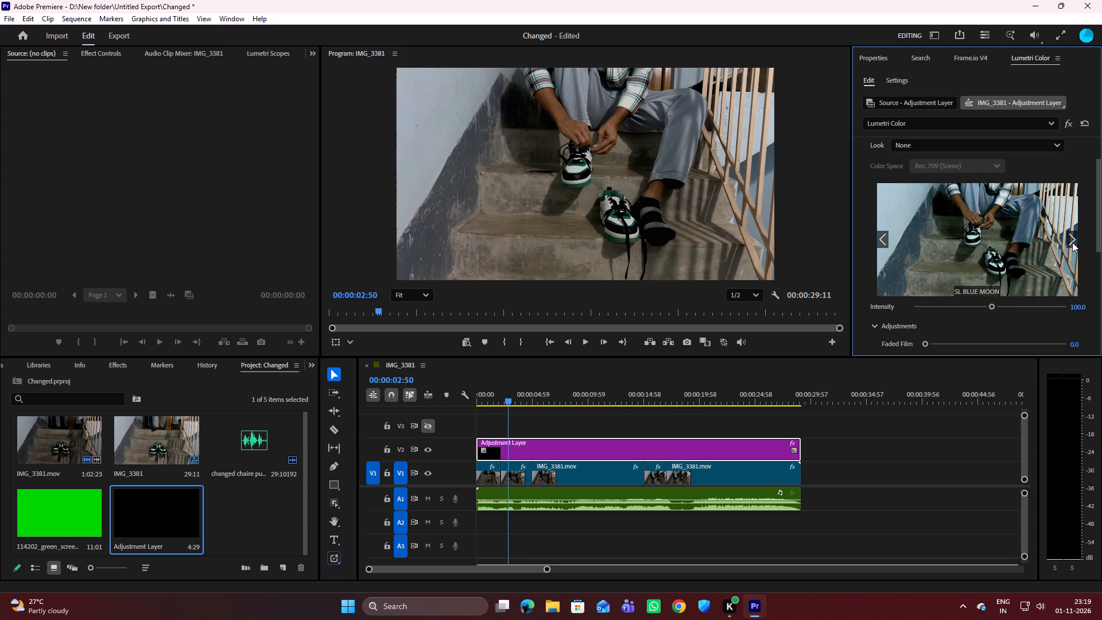
click(1072, 242)
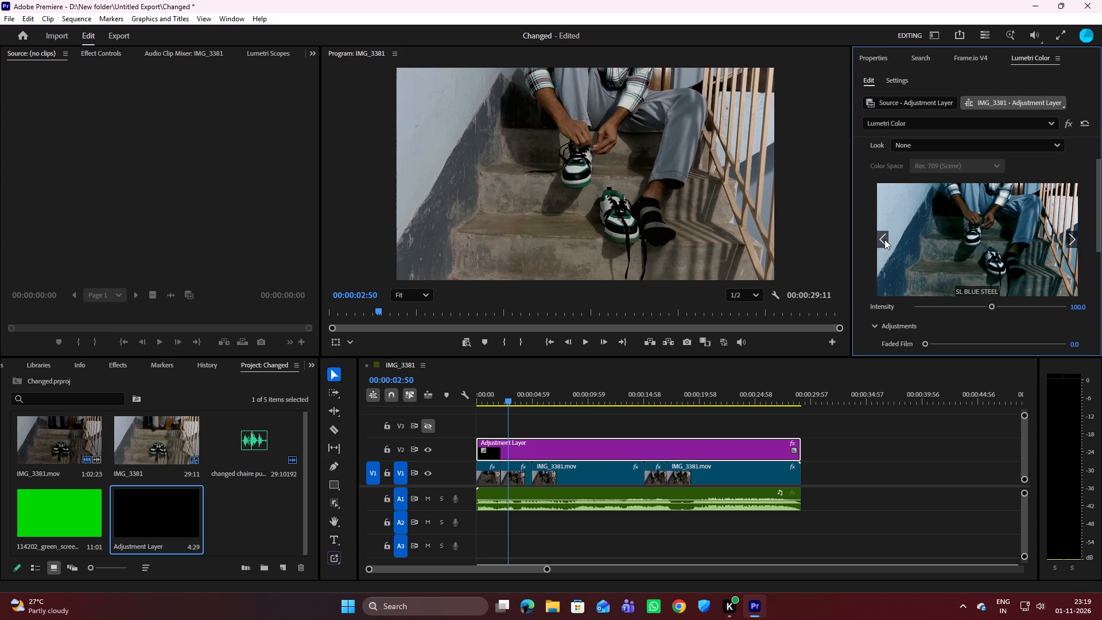
click(882, 237)
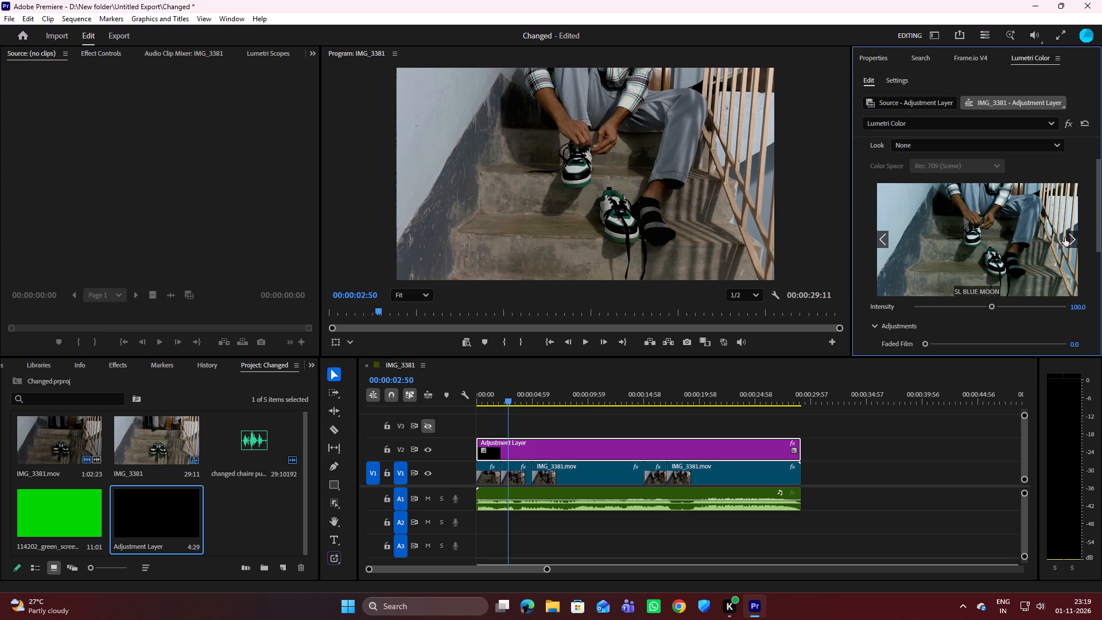
Preview the SL CLEAN FUJI and SL CLEAN KODAK looks through to SL CROSS HDR.
click(1069, 235)
click(1069, 235)
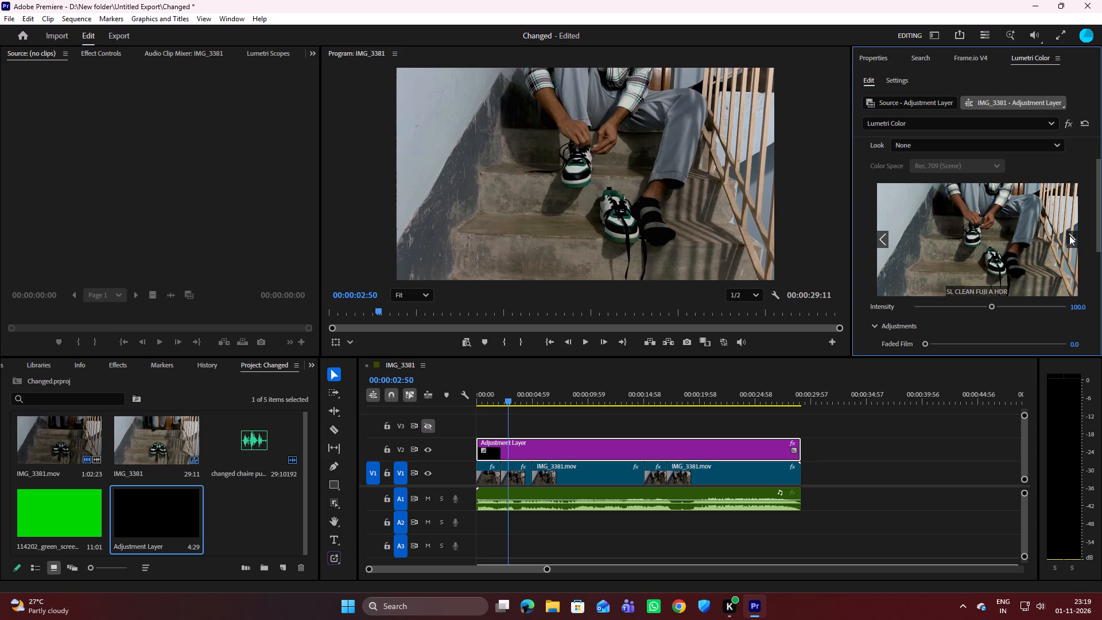
click(1069, 235)
click(879, 239)
click(1072, 239)
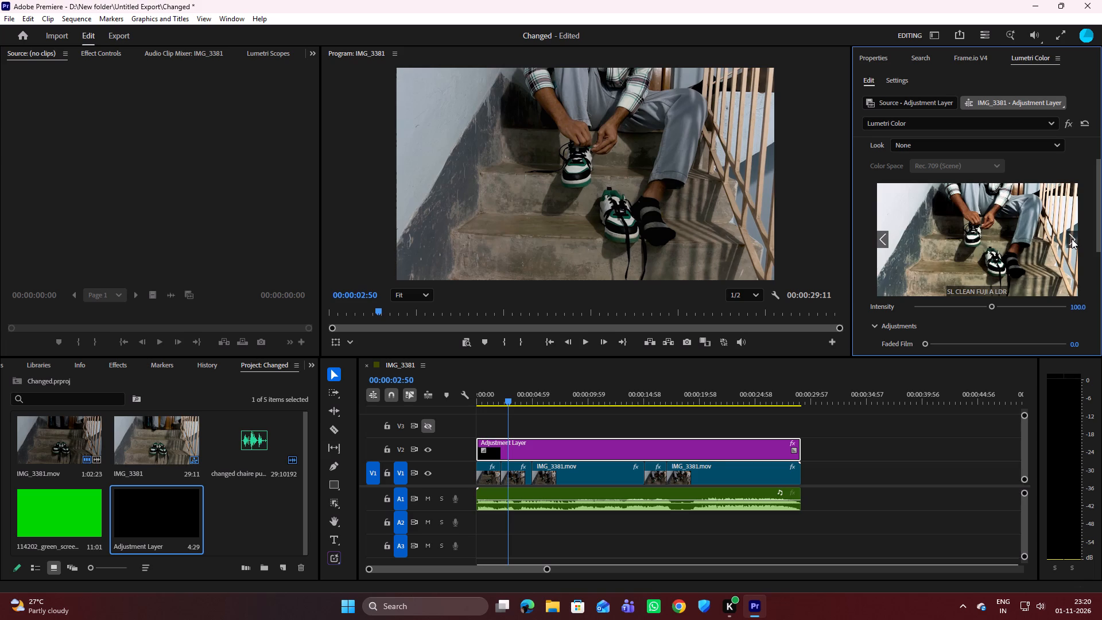
click(1072, 239)
double_click(1072, 239)
click(1072, 239)
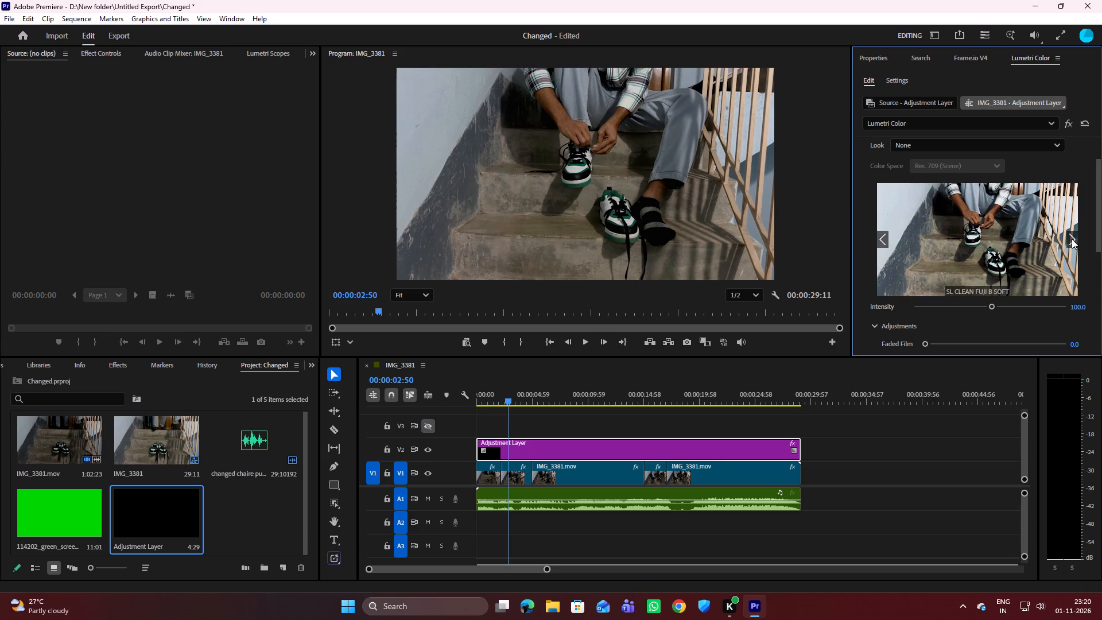
click(1072, 239)
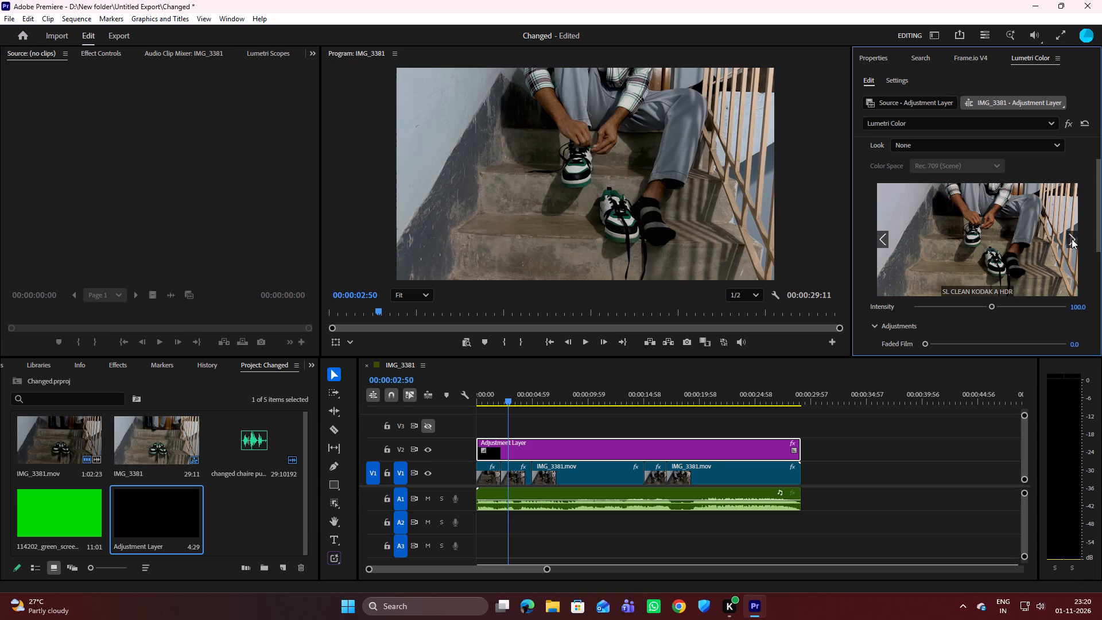
click(1072, 239)
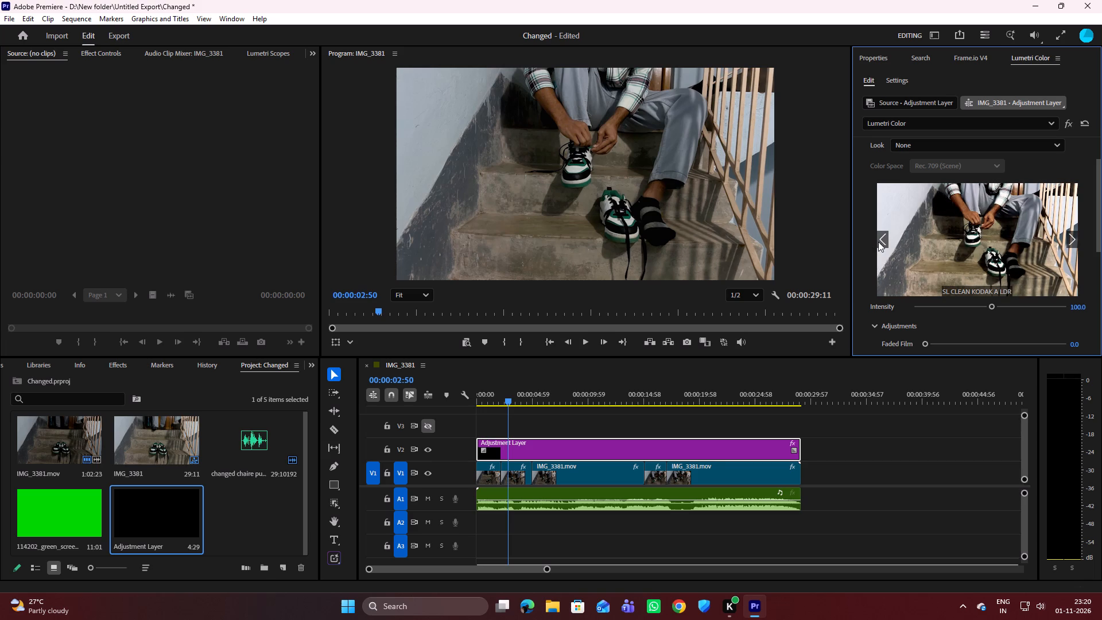
click(879, 242)
triple_click(1070, 241)
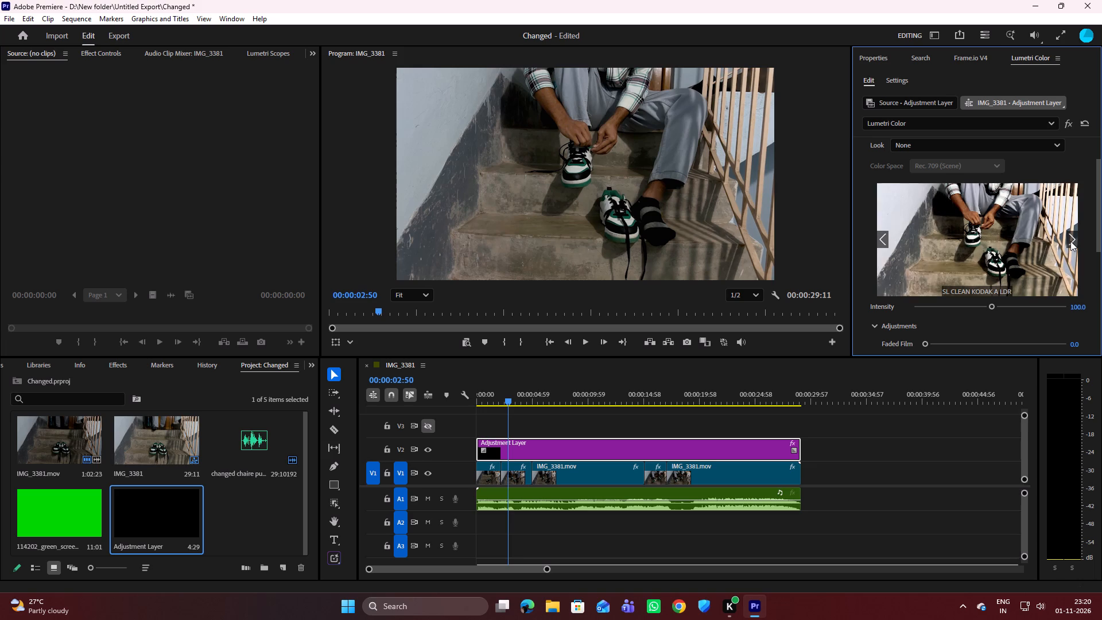
triple_click(1070, 241)
triple_click(1070, 241)
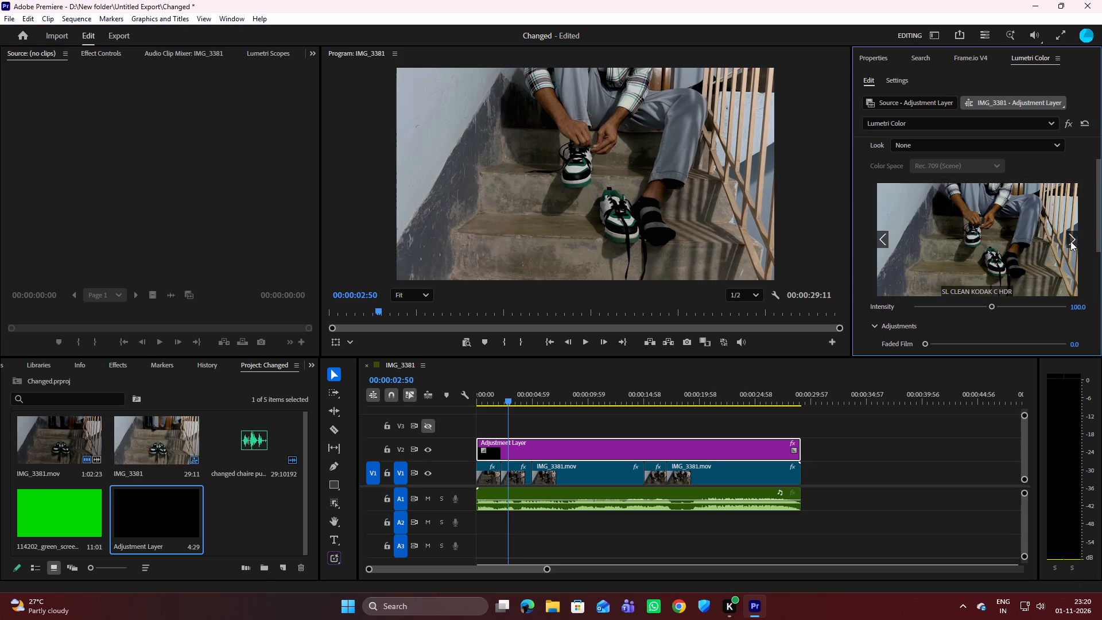
double_click(1070, 241)
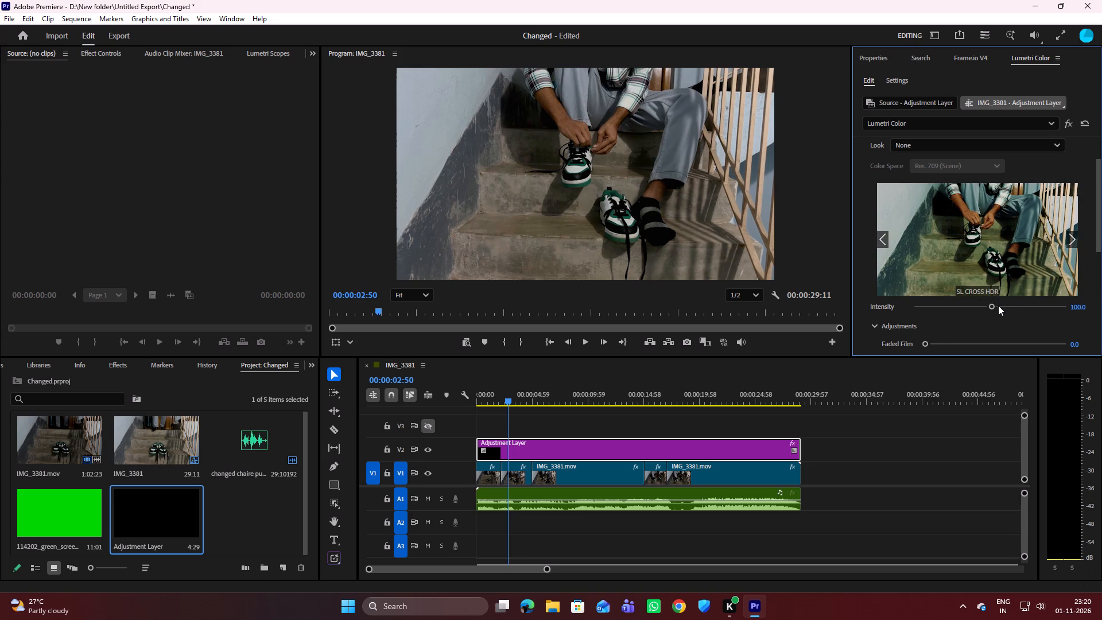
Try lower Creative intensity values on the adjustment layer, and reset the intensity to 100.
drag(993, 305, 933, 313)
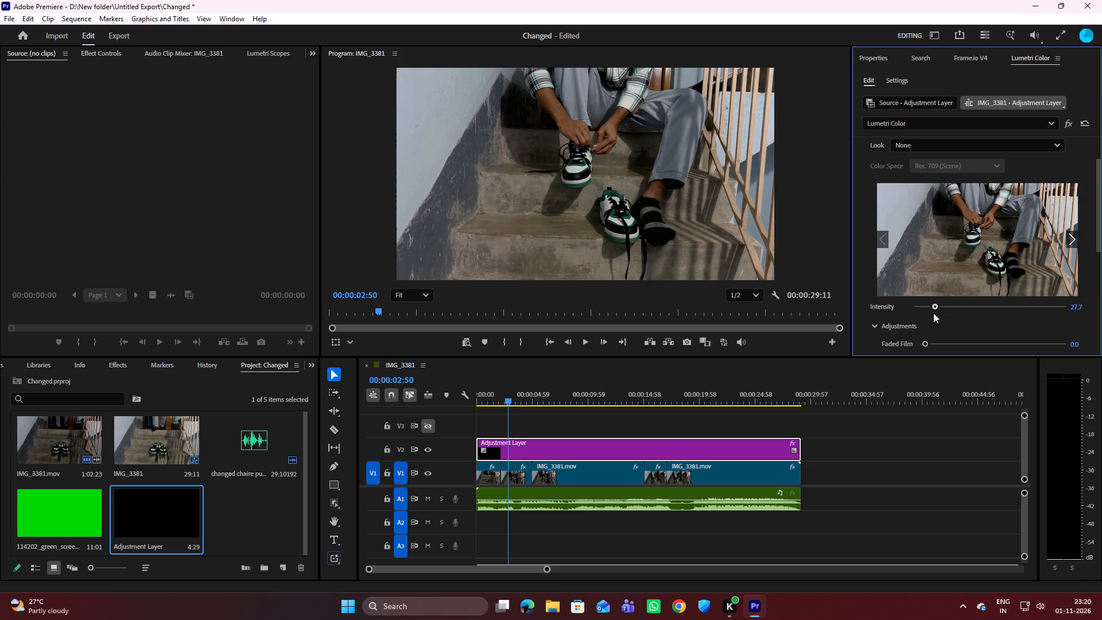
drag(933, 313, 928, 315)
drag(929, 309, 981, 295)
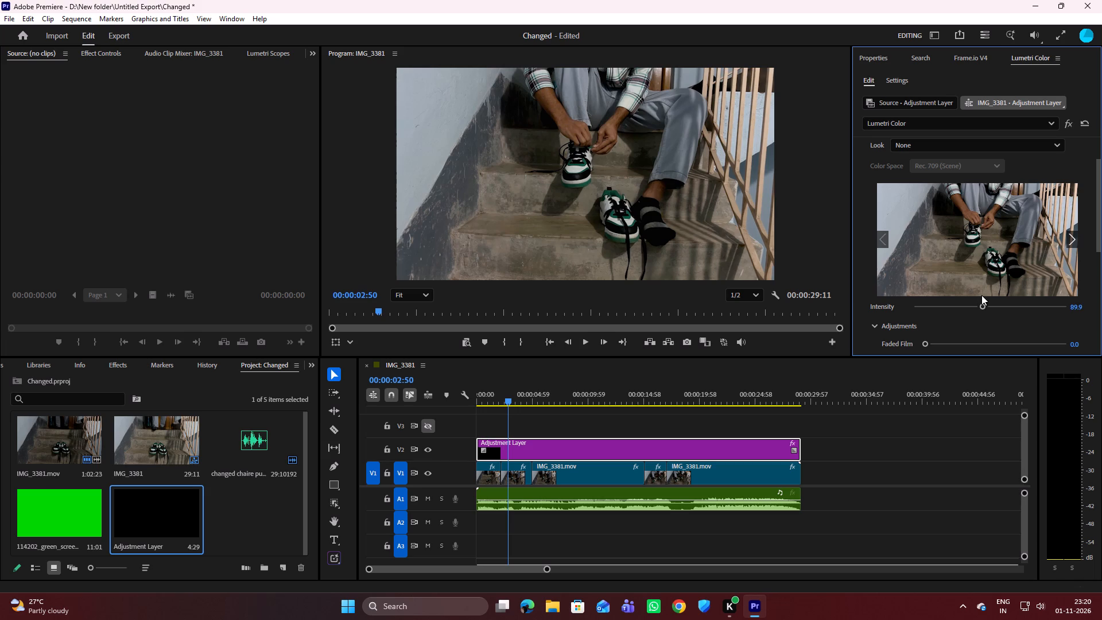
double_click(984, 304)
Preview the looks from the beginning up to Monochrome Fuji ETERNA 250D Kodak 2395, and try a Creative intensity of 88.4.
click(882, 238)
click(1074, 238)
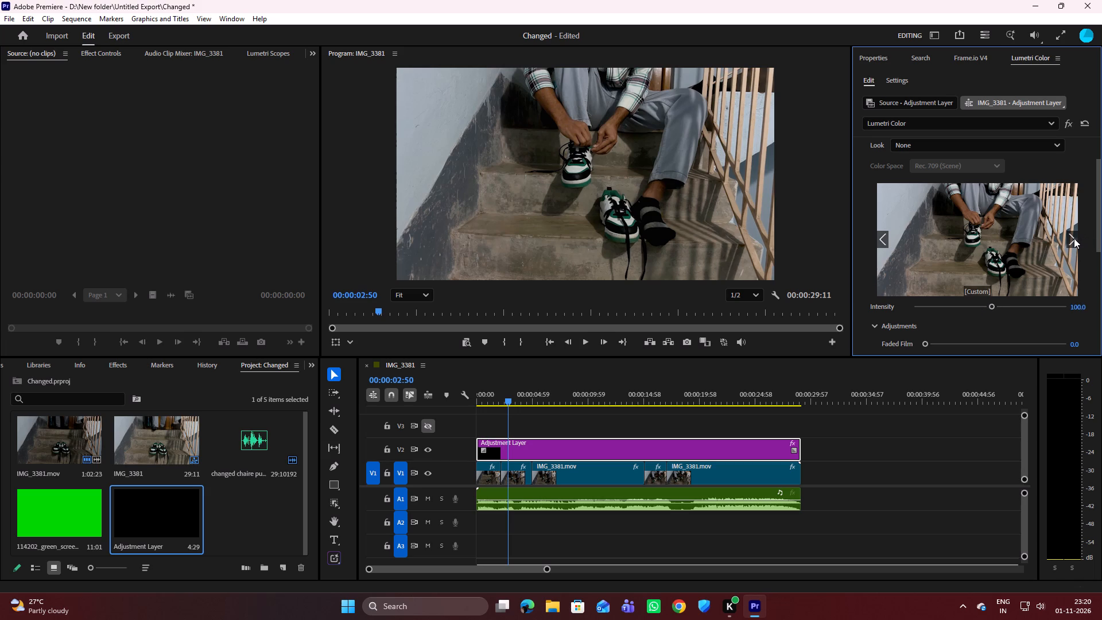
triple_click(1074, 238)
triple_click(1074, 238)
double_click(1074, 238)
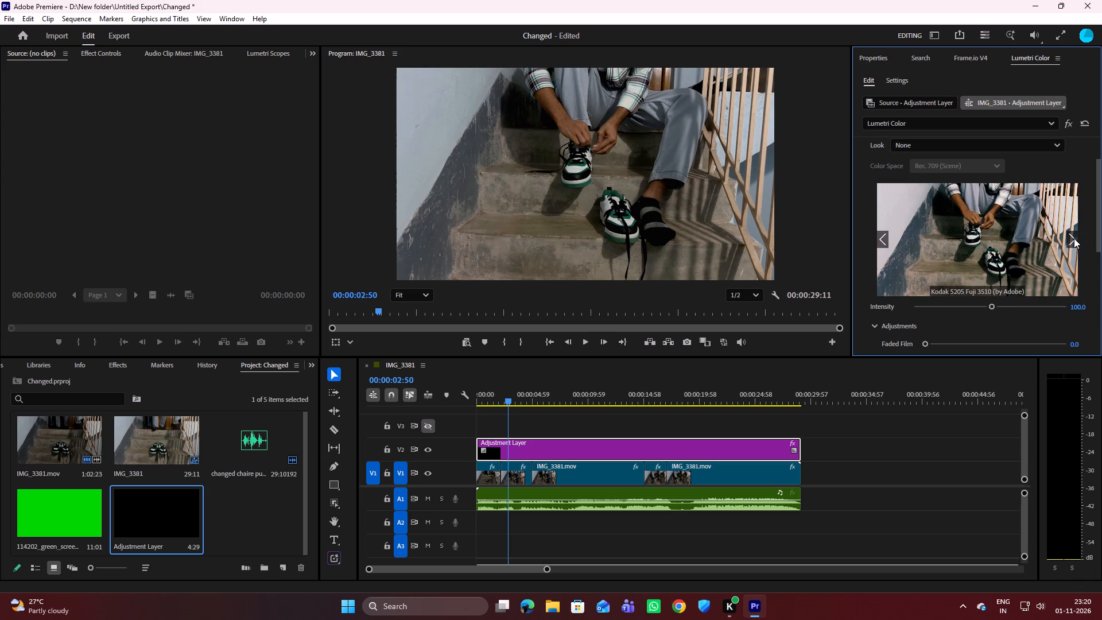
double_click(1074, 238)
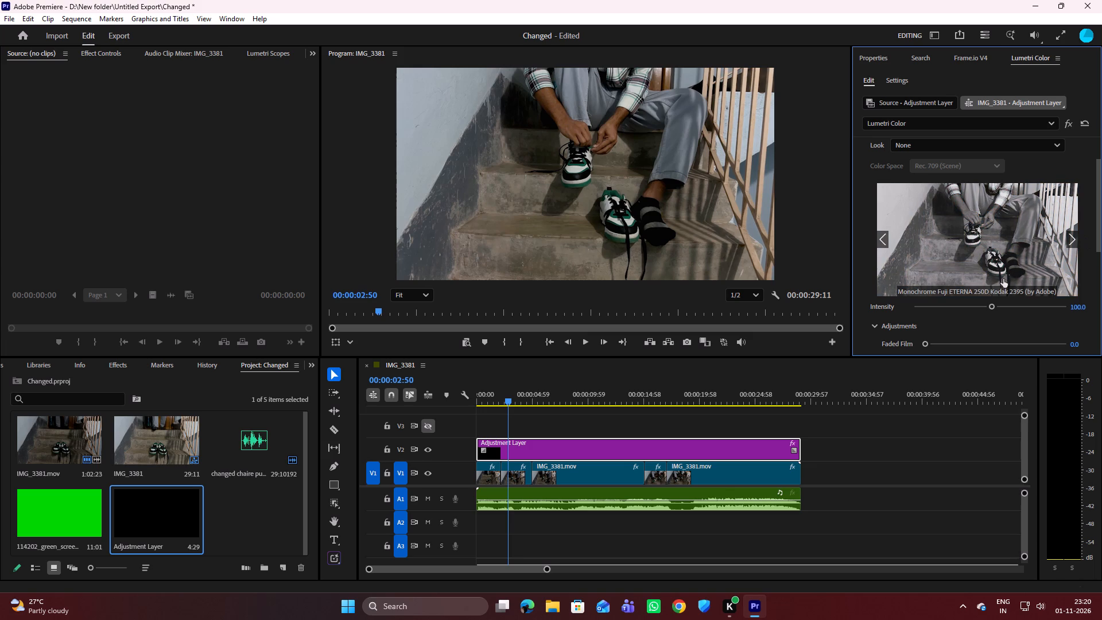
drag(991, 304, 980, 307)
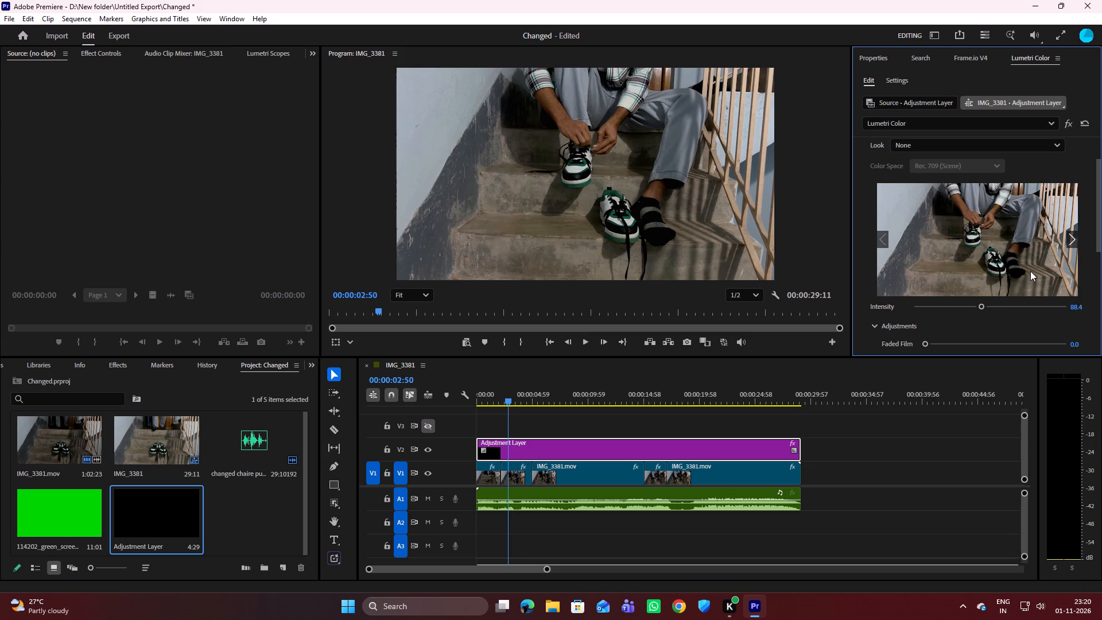
Apply the Fuji ETERNA 250D Kodak 2395 (by Adobe) look to the adjustment layer from the Creative look previews.
double_click(991, 251)
triple_click(1071, 238)
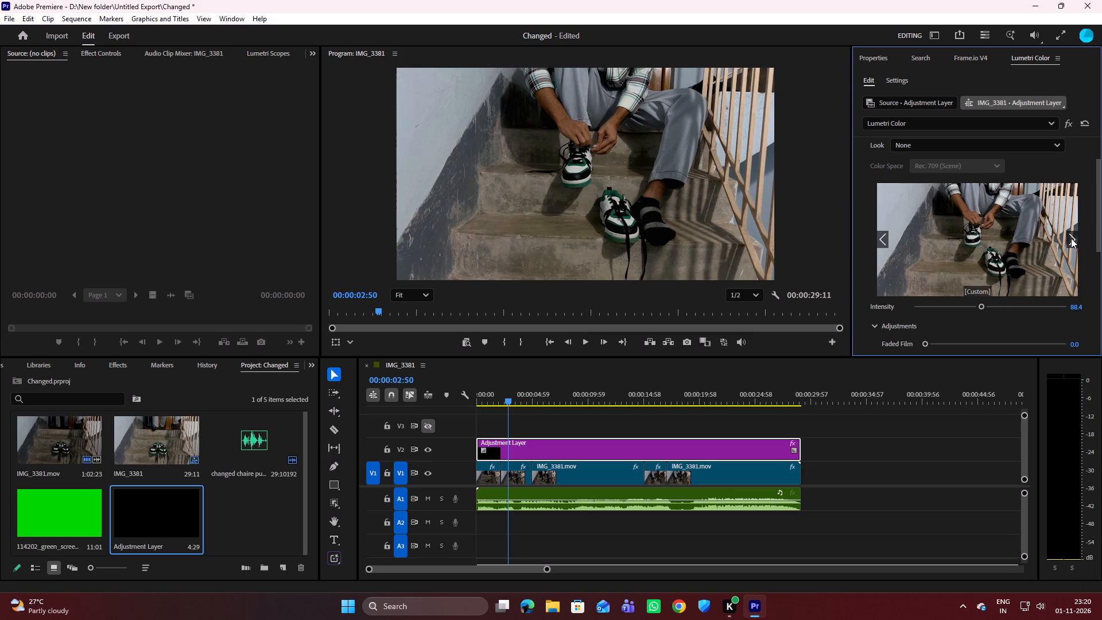
click(1071, 238)
click(1071, 238)
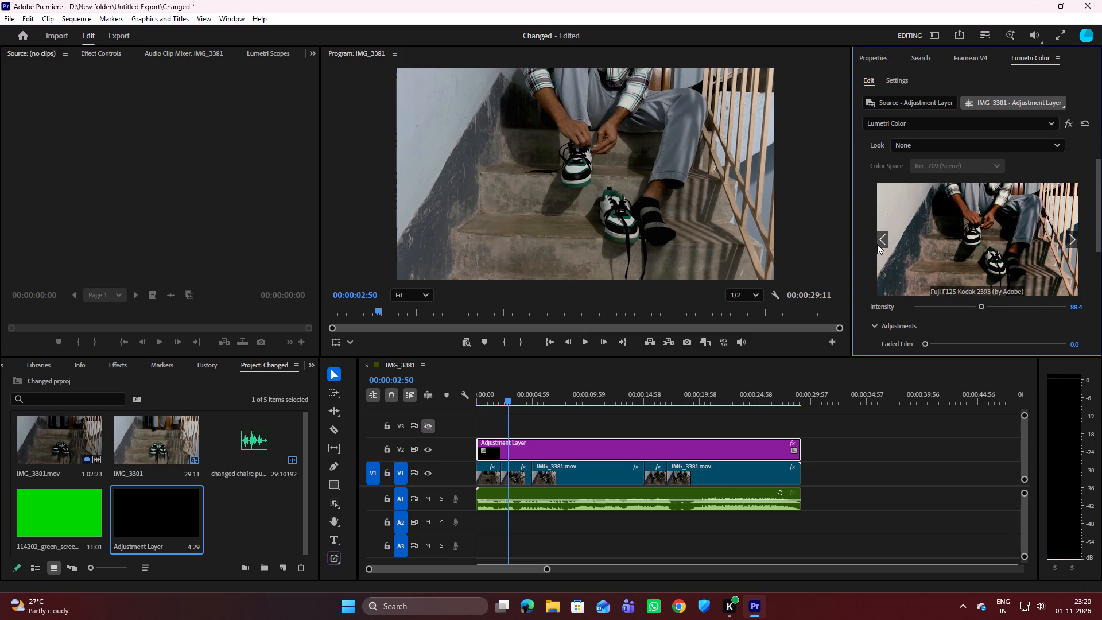
click(877, 244)
double_click(956, 234)
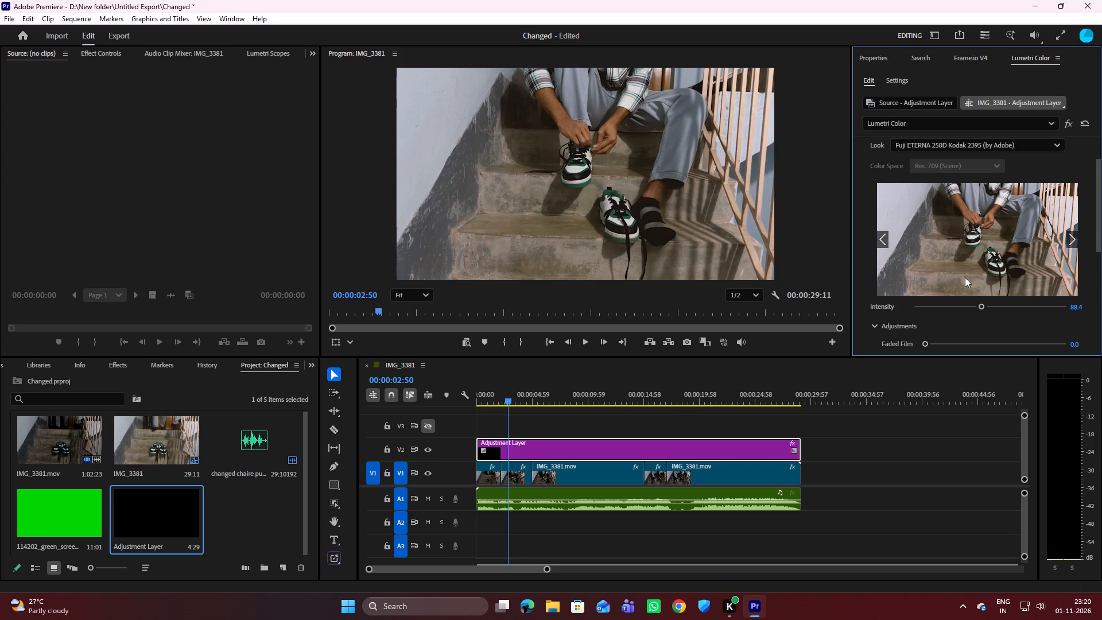
Set the applied look's intensity to 47.9.
drag(982, 305, 942, 307)
drag(942, 307, 948, 304)
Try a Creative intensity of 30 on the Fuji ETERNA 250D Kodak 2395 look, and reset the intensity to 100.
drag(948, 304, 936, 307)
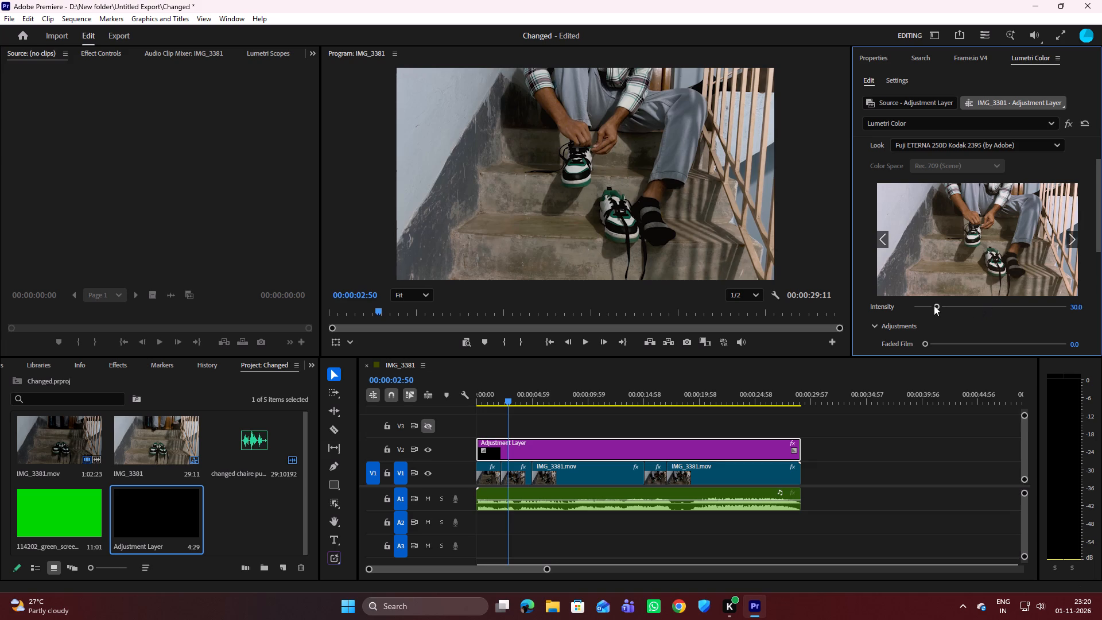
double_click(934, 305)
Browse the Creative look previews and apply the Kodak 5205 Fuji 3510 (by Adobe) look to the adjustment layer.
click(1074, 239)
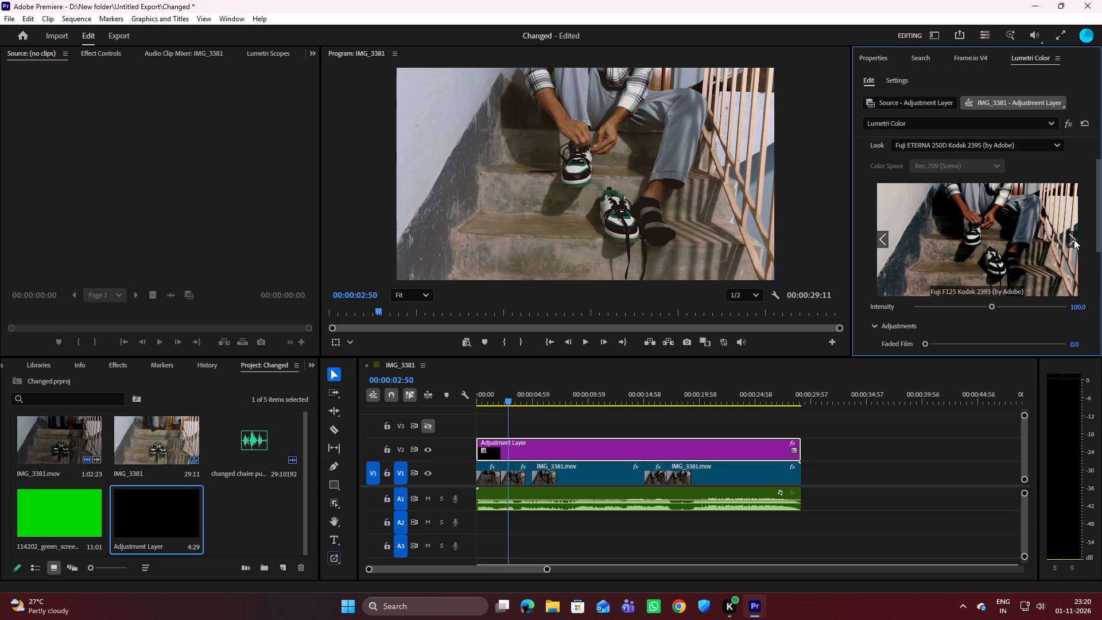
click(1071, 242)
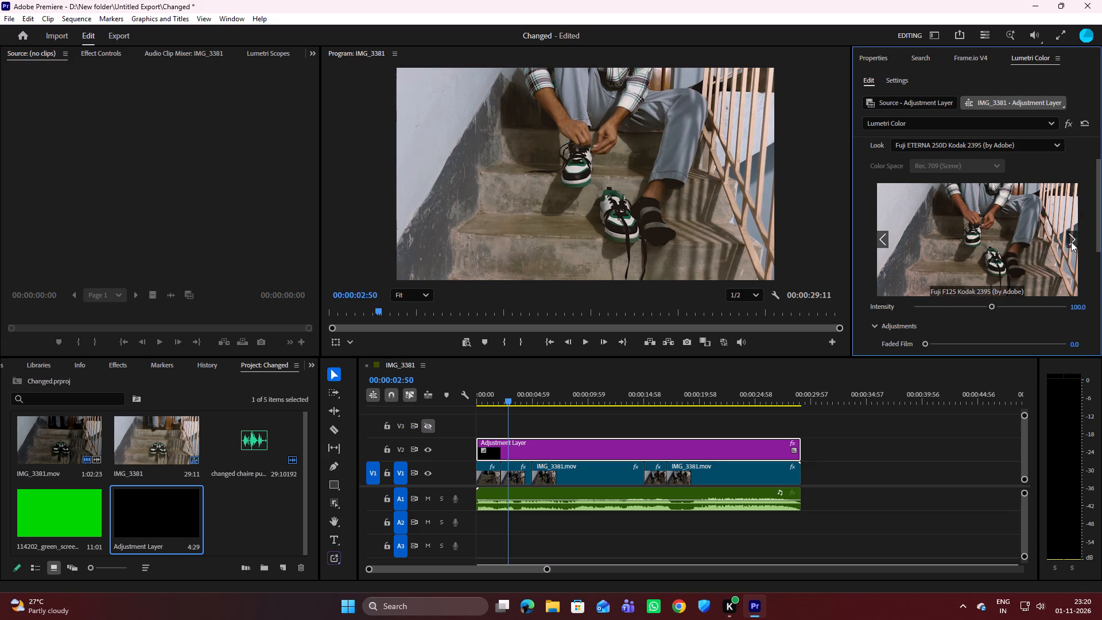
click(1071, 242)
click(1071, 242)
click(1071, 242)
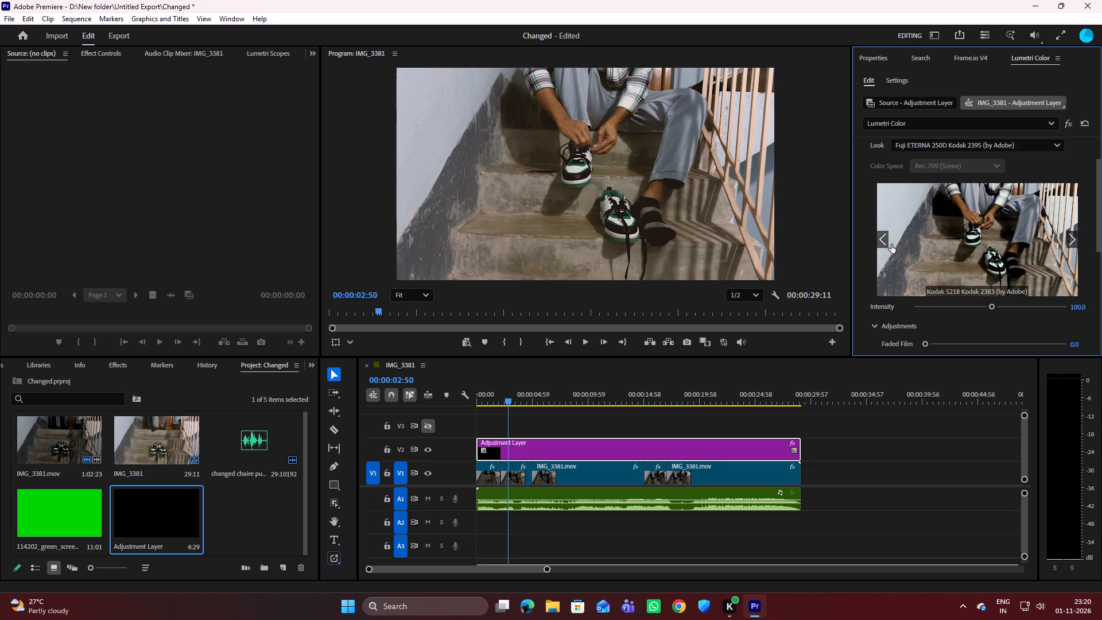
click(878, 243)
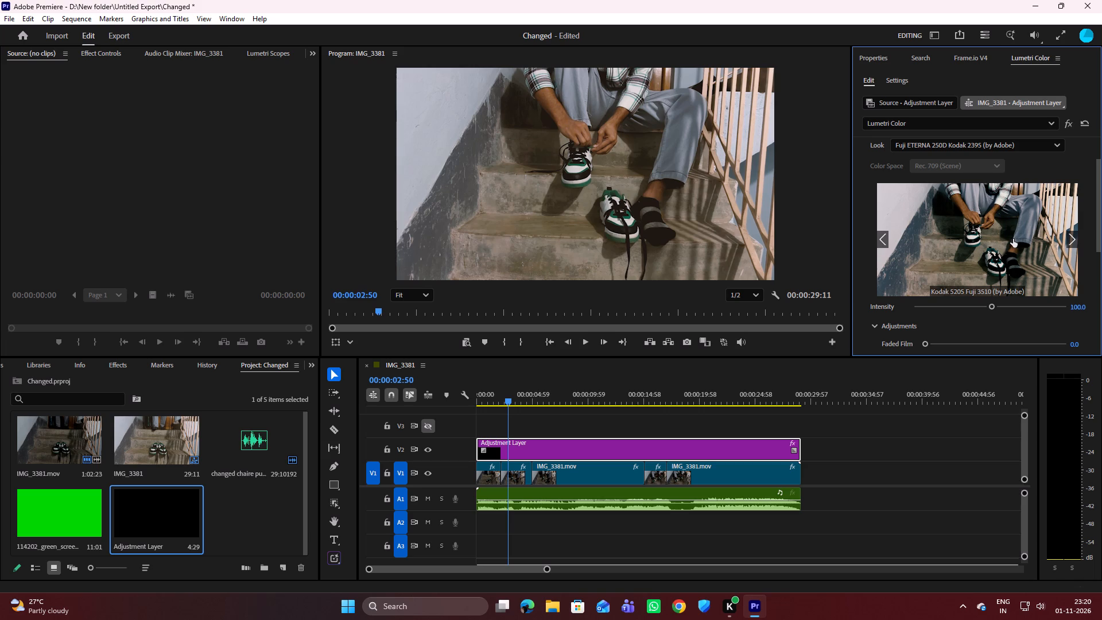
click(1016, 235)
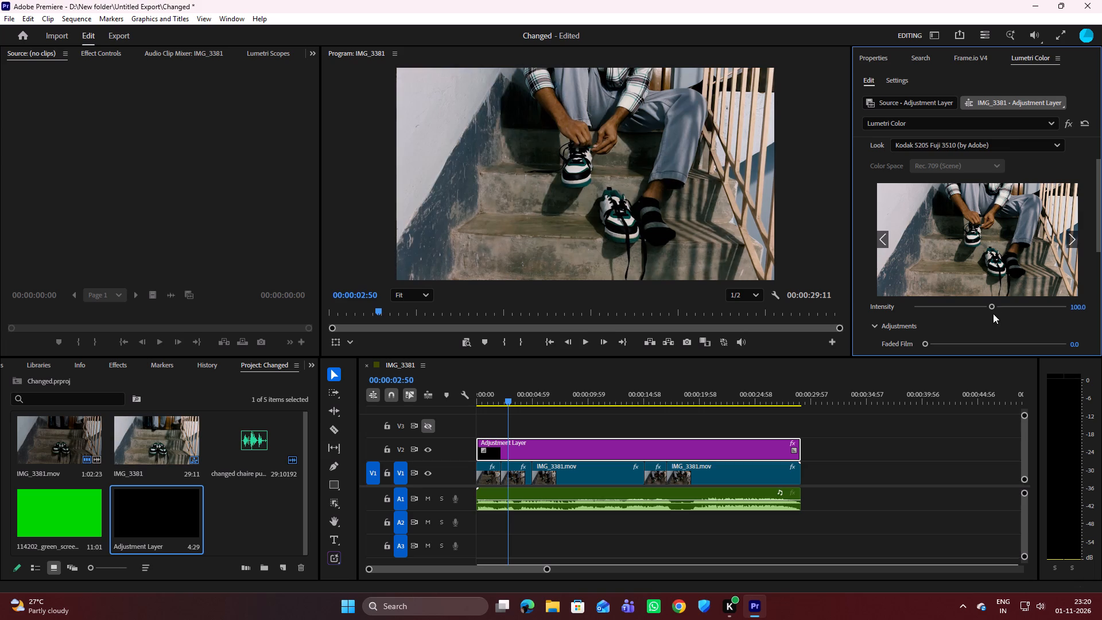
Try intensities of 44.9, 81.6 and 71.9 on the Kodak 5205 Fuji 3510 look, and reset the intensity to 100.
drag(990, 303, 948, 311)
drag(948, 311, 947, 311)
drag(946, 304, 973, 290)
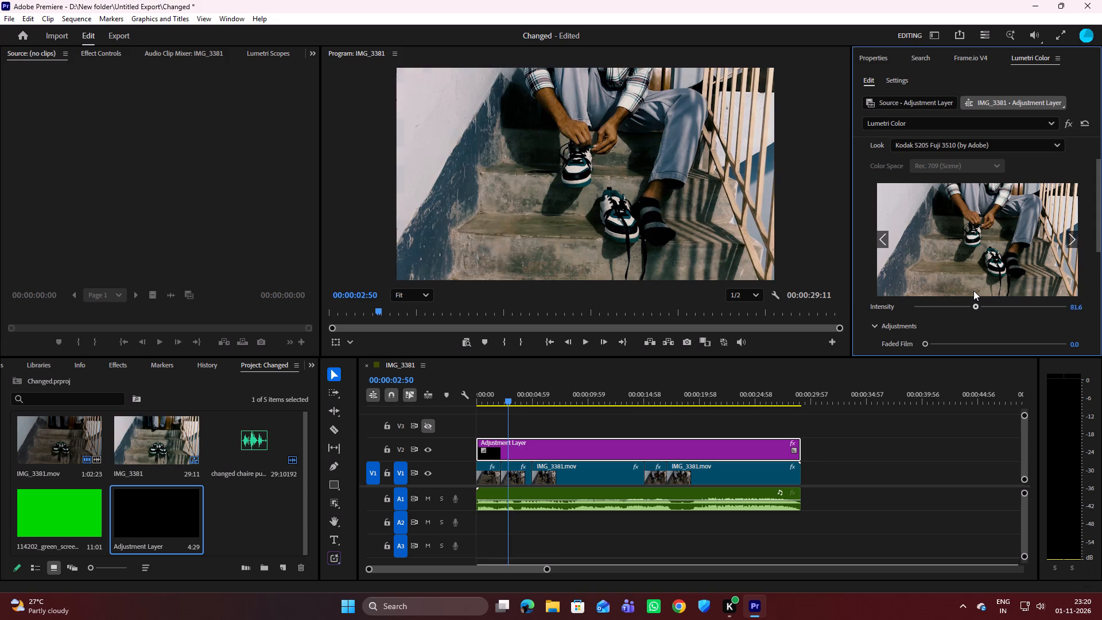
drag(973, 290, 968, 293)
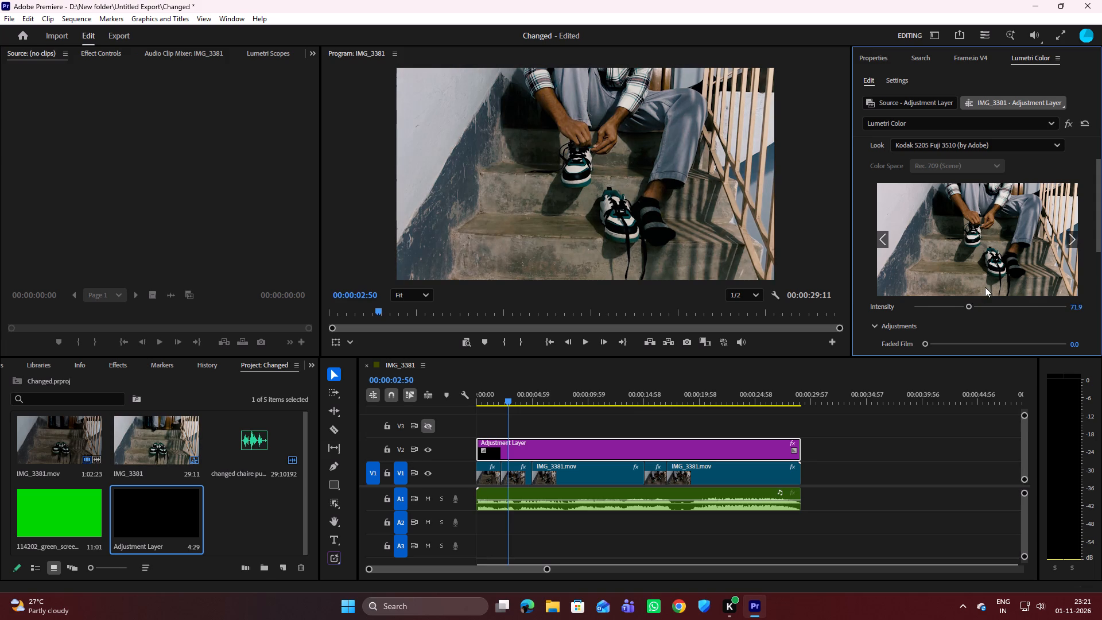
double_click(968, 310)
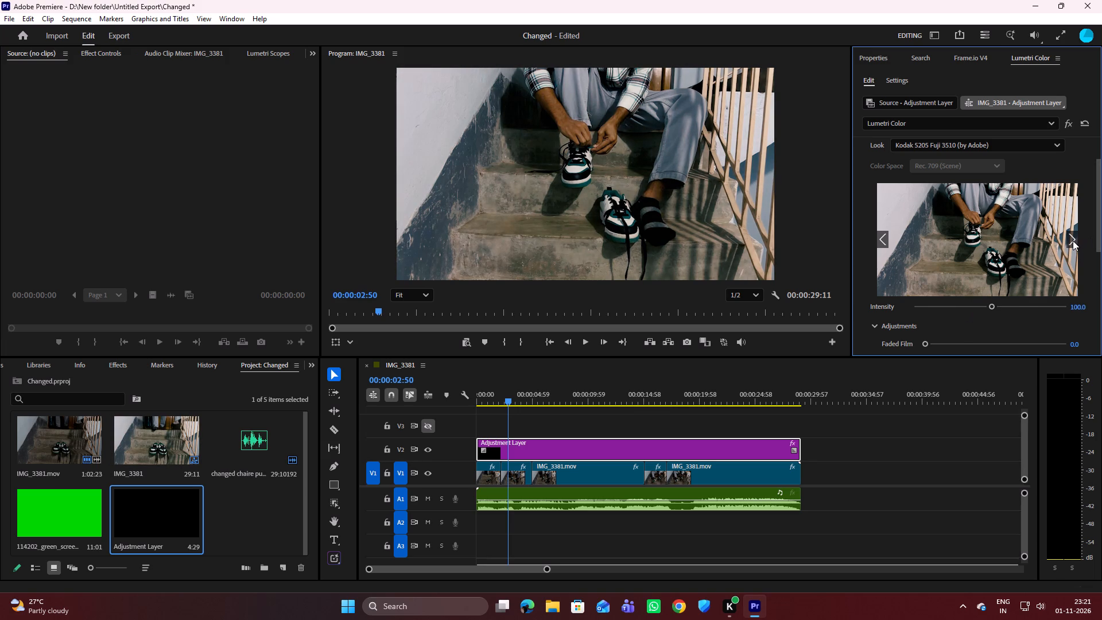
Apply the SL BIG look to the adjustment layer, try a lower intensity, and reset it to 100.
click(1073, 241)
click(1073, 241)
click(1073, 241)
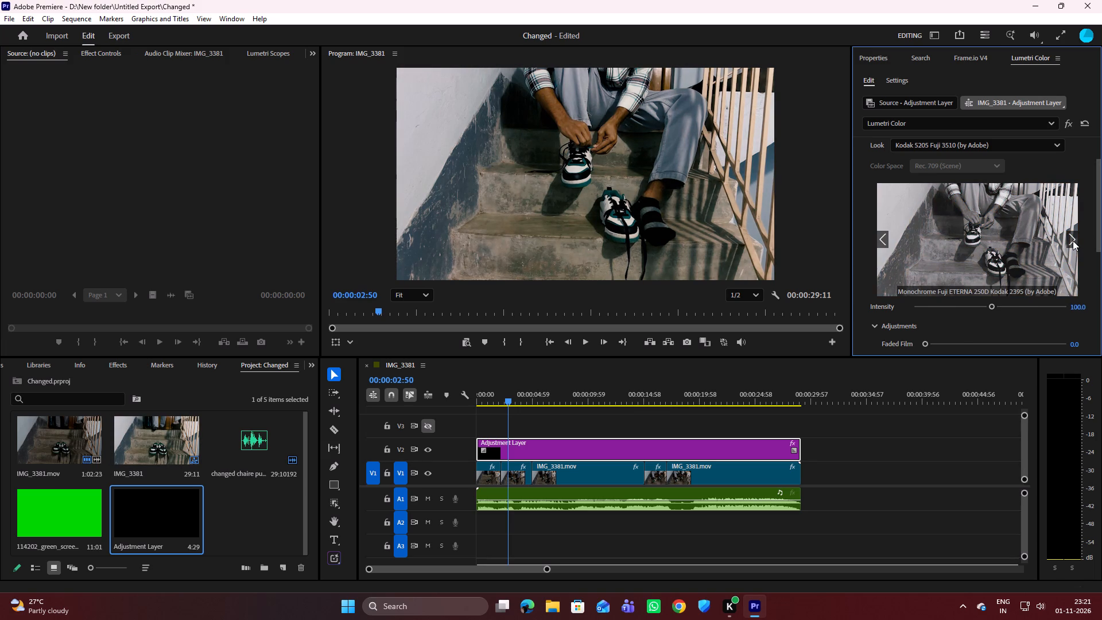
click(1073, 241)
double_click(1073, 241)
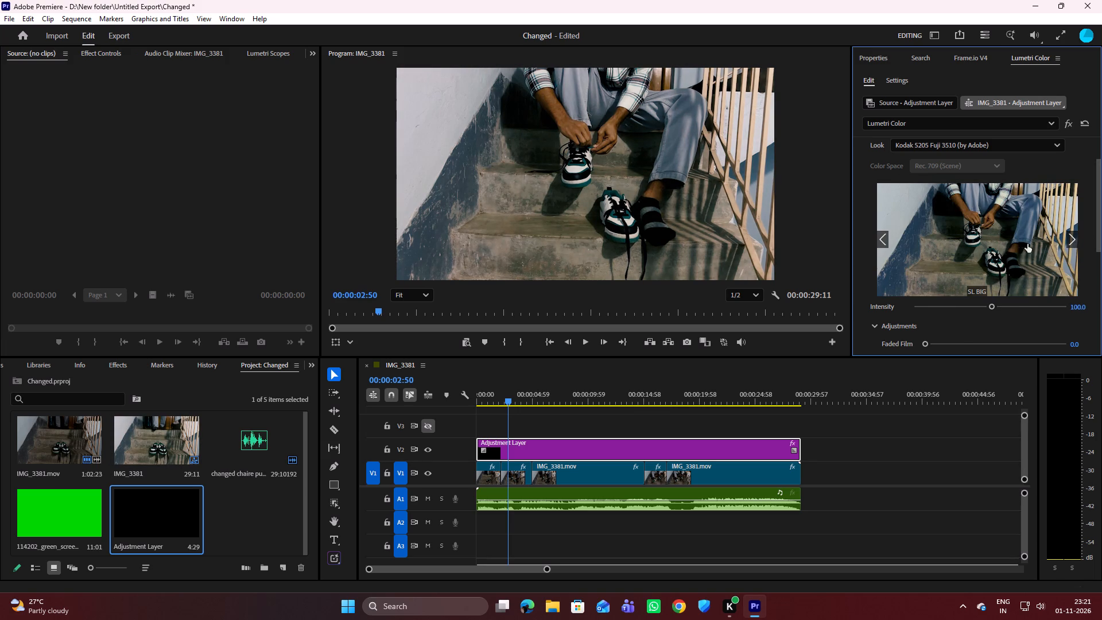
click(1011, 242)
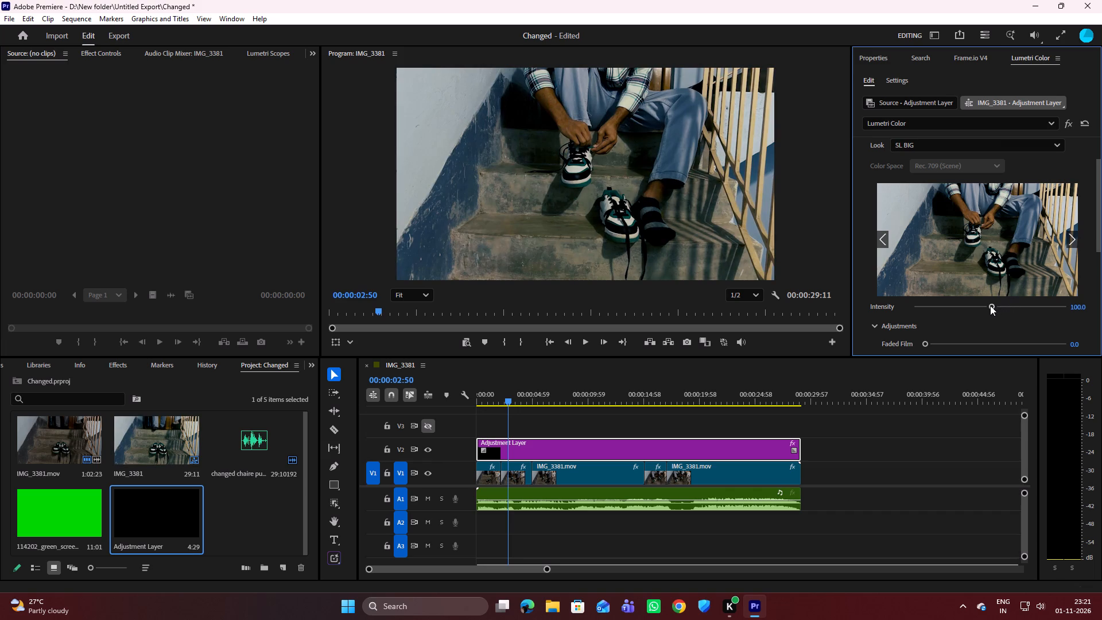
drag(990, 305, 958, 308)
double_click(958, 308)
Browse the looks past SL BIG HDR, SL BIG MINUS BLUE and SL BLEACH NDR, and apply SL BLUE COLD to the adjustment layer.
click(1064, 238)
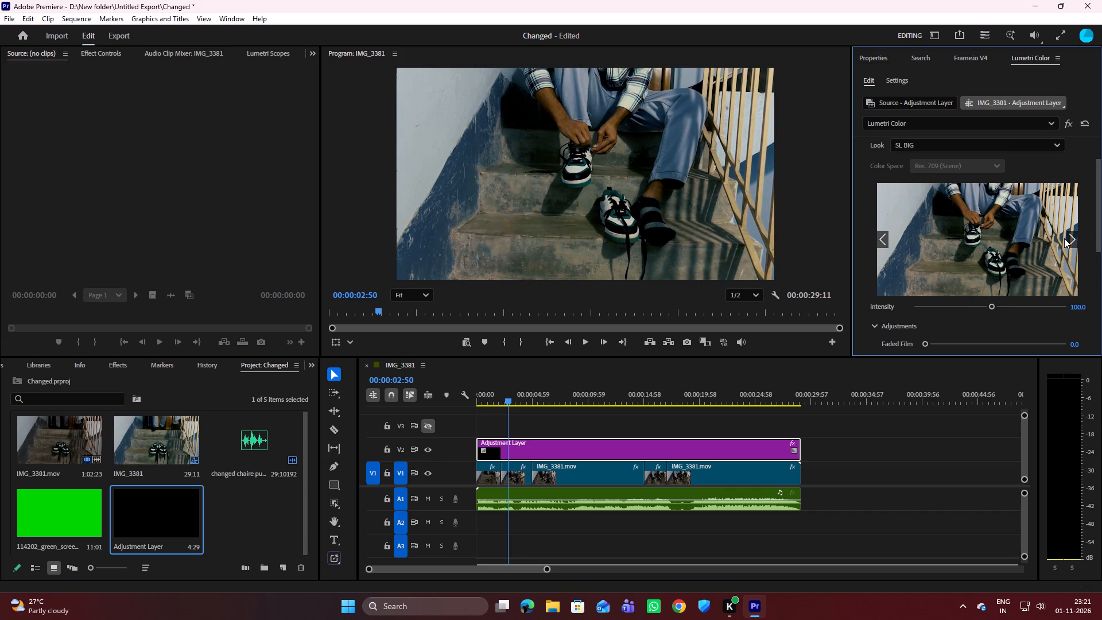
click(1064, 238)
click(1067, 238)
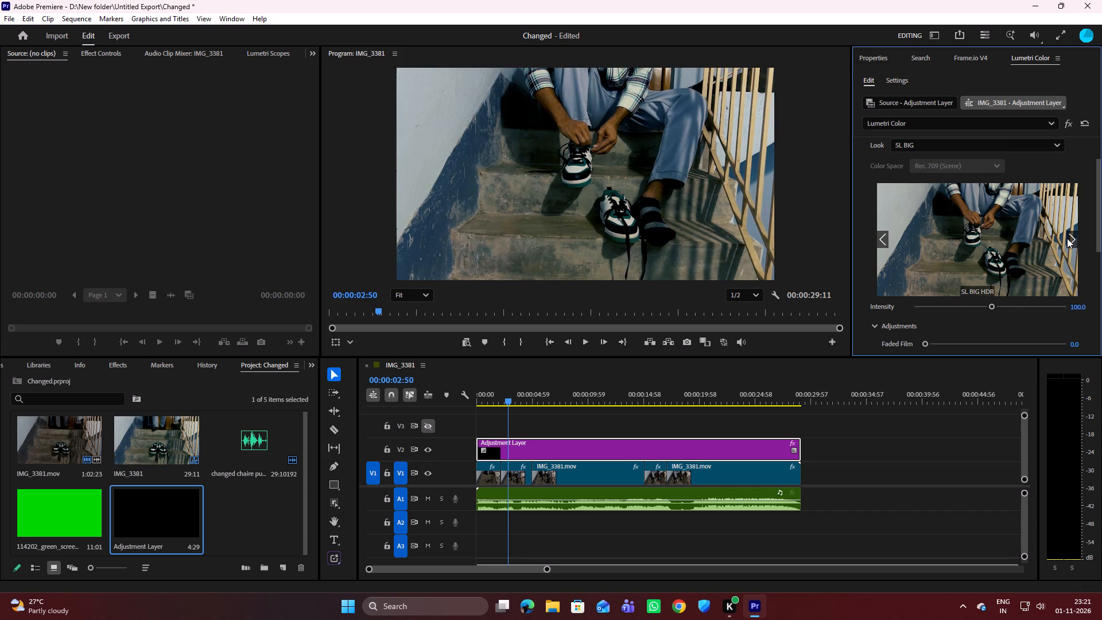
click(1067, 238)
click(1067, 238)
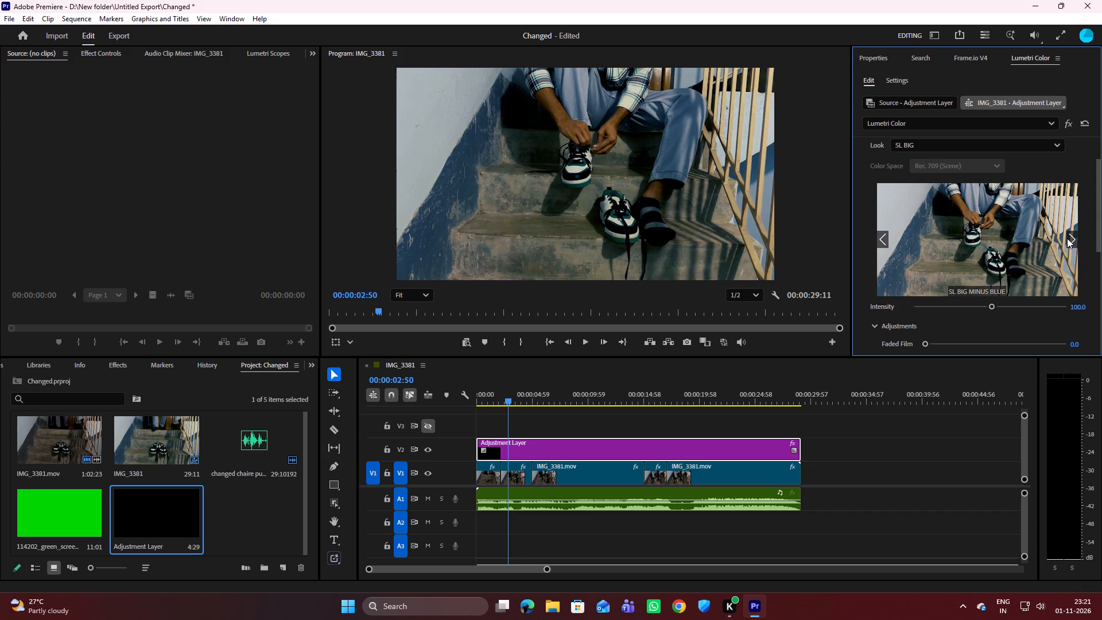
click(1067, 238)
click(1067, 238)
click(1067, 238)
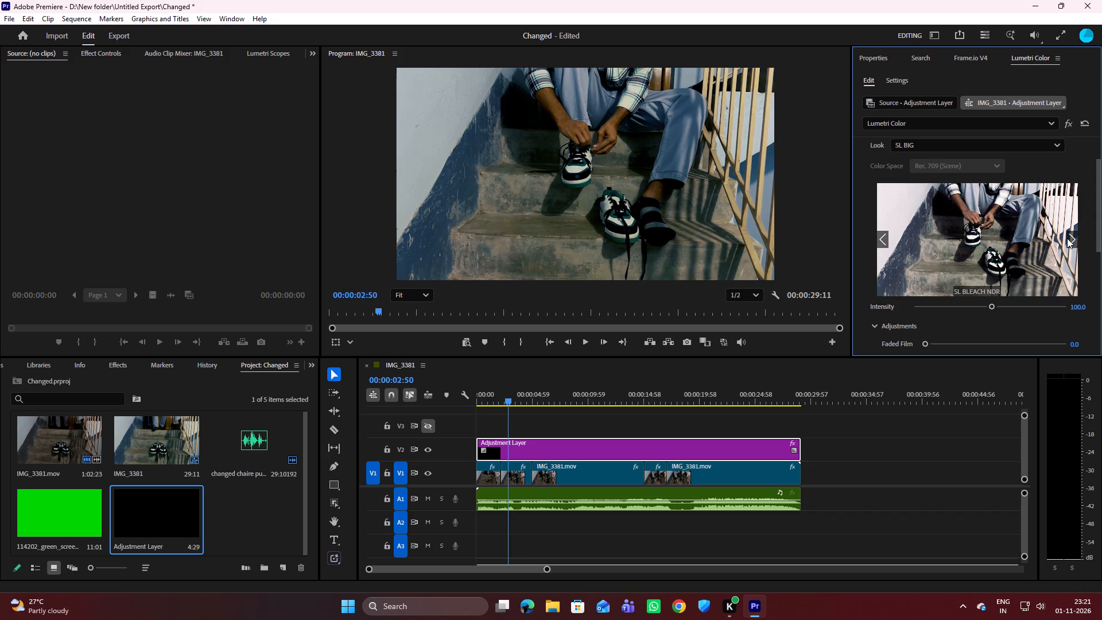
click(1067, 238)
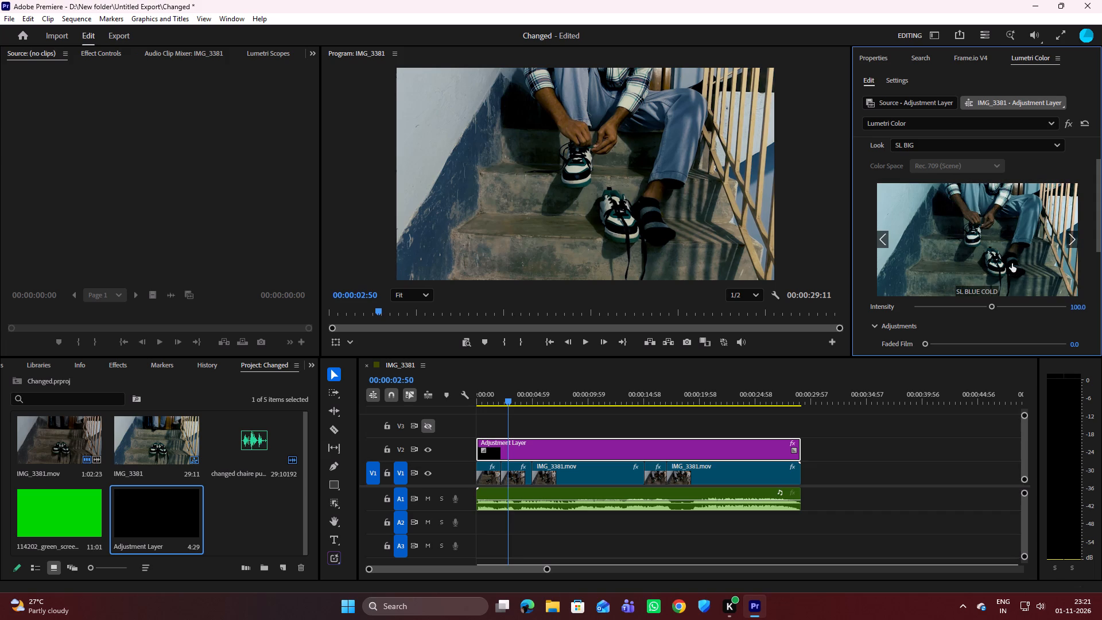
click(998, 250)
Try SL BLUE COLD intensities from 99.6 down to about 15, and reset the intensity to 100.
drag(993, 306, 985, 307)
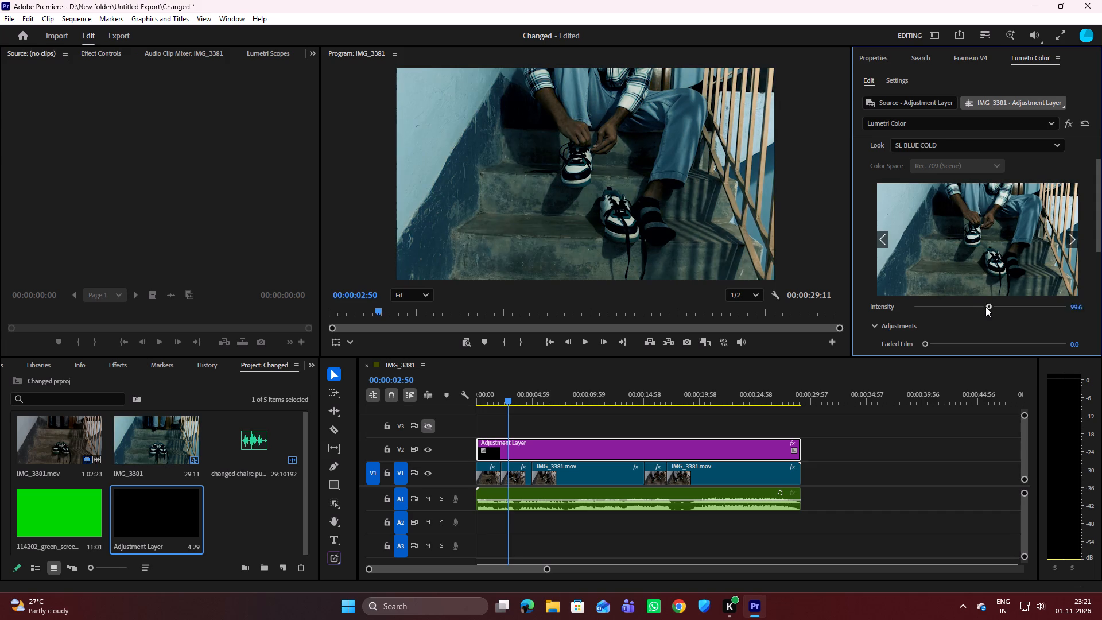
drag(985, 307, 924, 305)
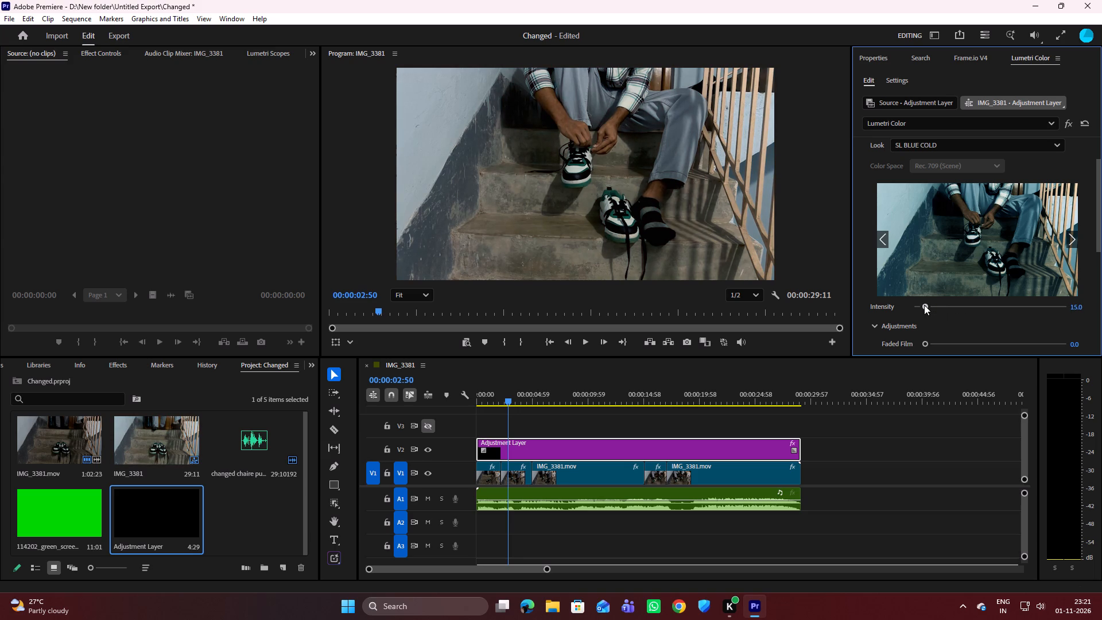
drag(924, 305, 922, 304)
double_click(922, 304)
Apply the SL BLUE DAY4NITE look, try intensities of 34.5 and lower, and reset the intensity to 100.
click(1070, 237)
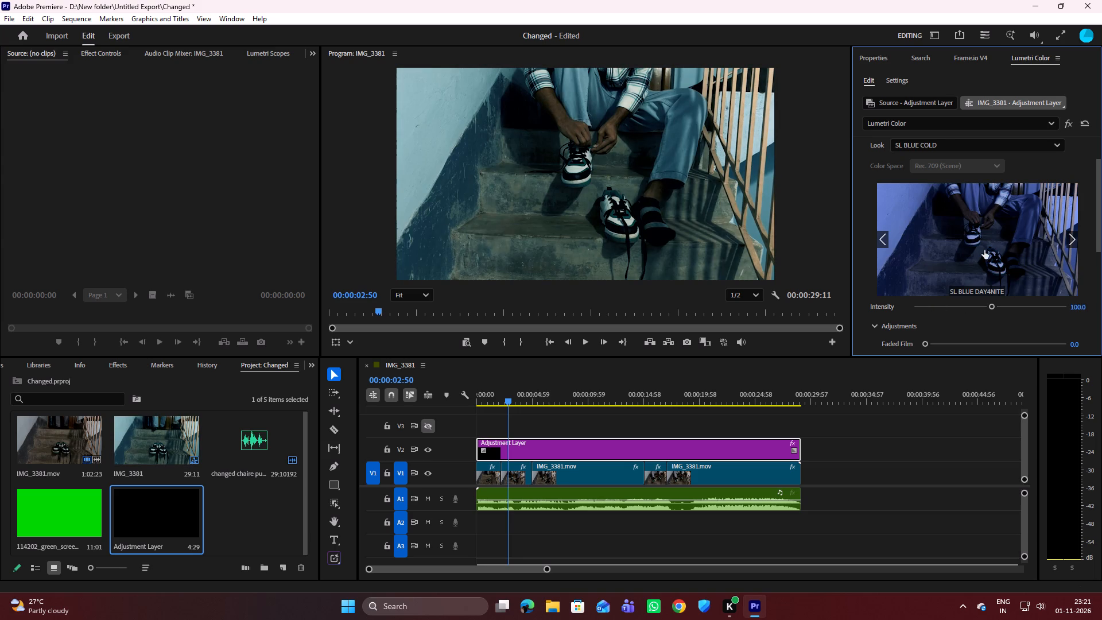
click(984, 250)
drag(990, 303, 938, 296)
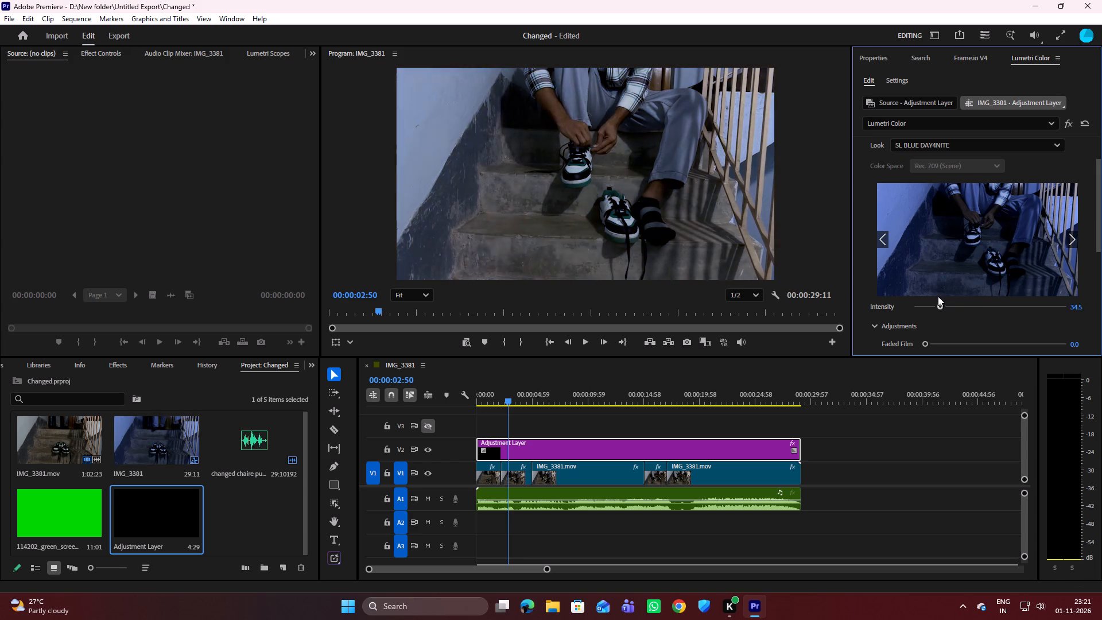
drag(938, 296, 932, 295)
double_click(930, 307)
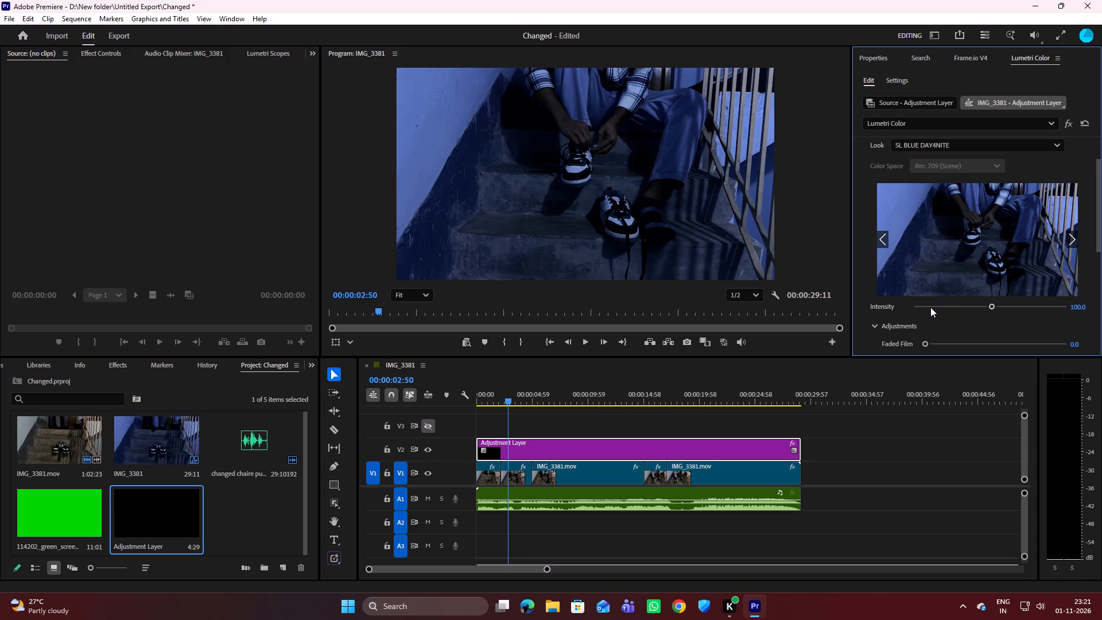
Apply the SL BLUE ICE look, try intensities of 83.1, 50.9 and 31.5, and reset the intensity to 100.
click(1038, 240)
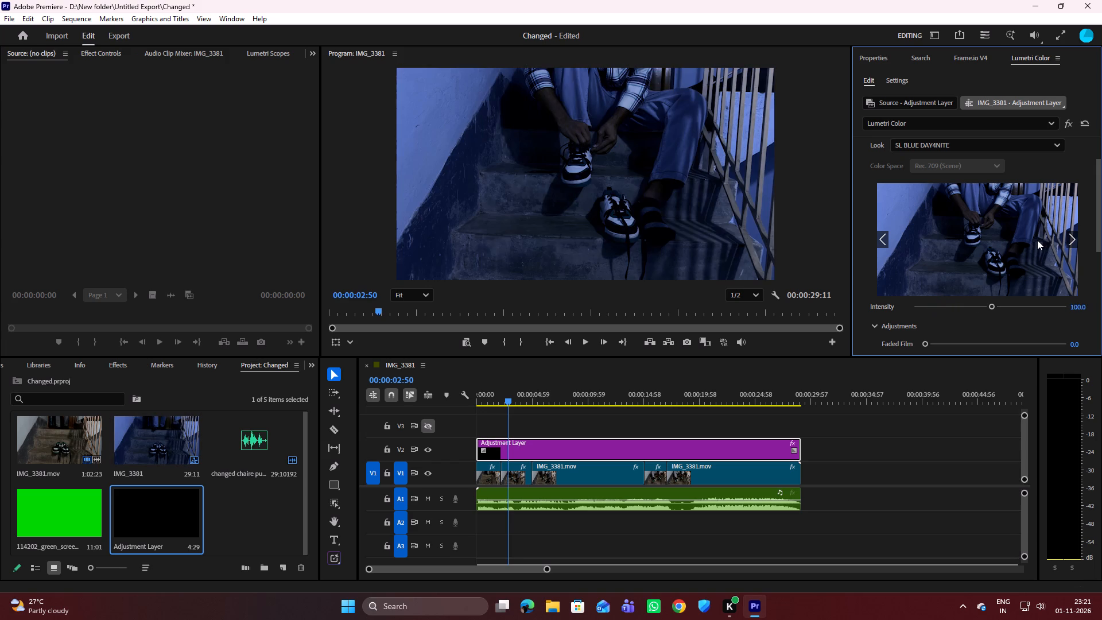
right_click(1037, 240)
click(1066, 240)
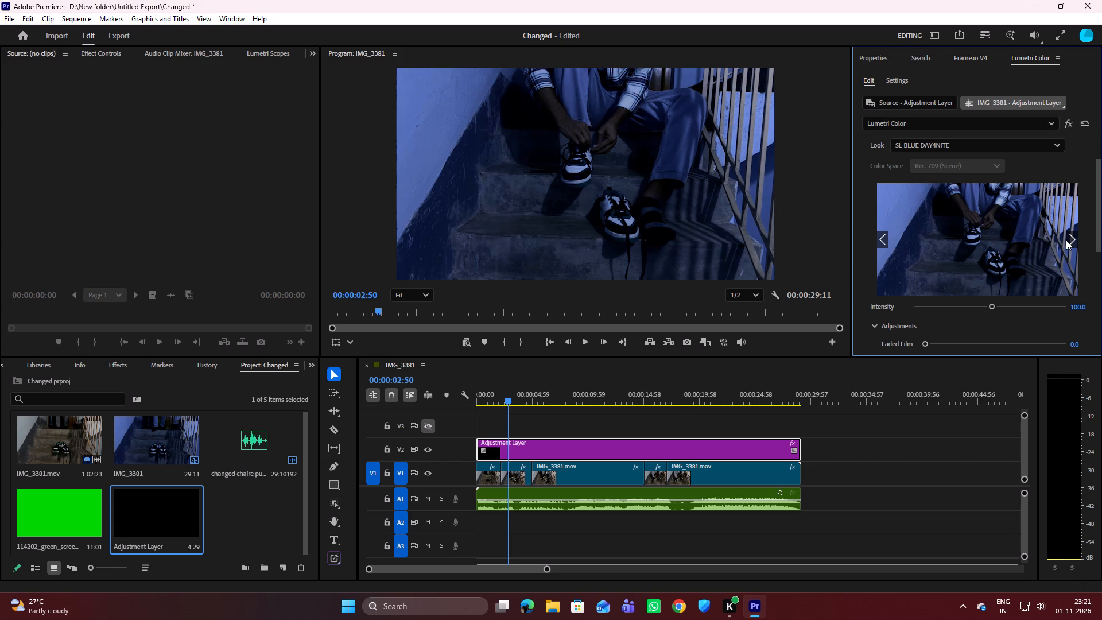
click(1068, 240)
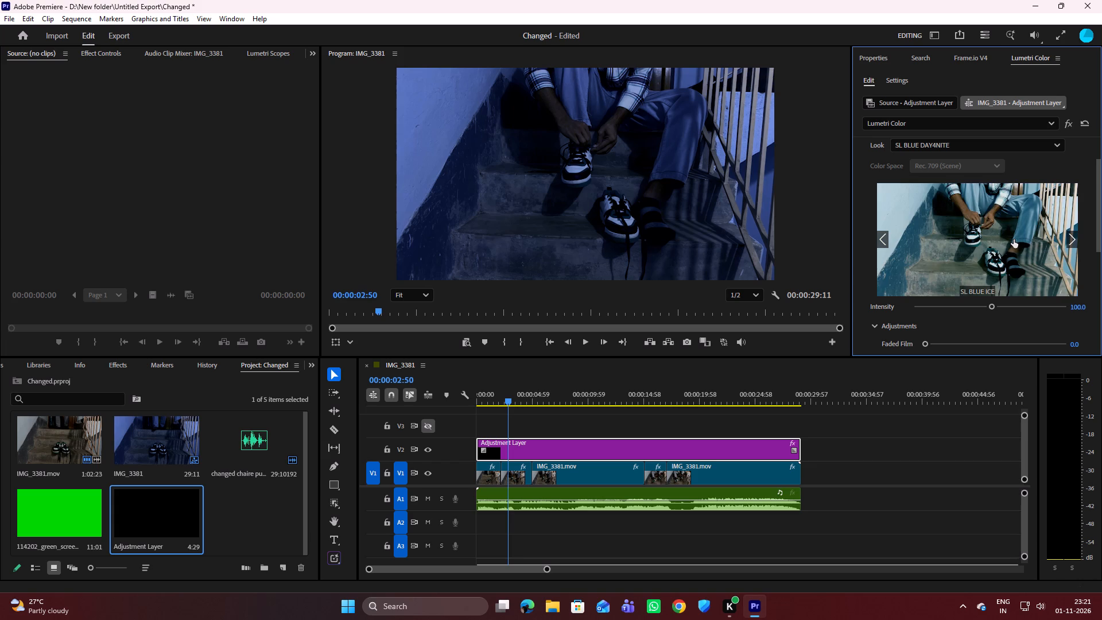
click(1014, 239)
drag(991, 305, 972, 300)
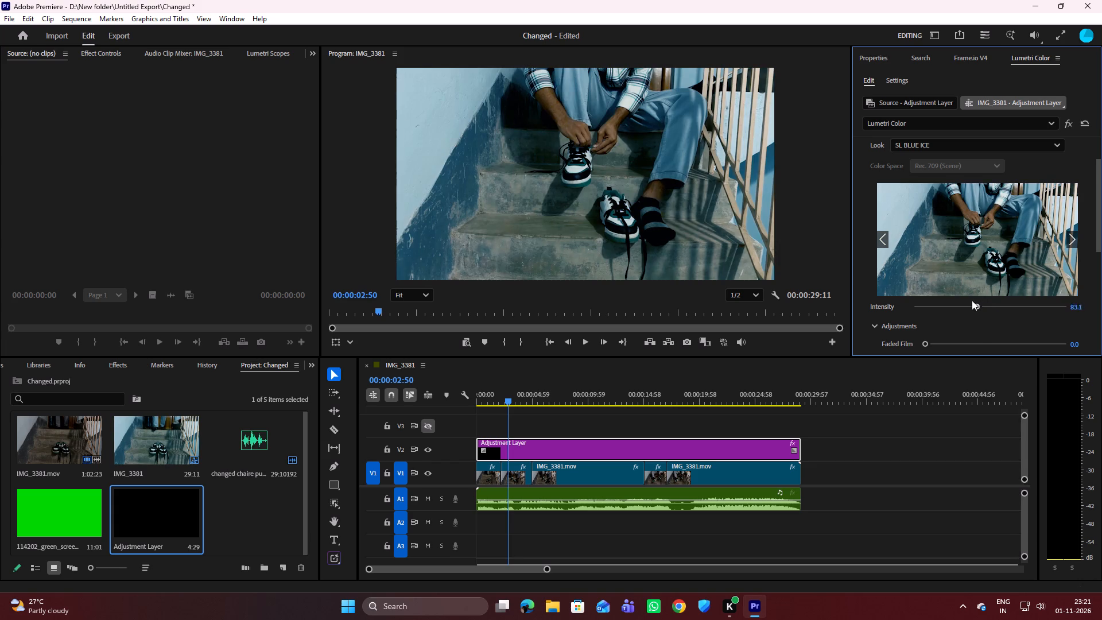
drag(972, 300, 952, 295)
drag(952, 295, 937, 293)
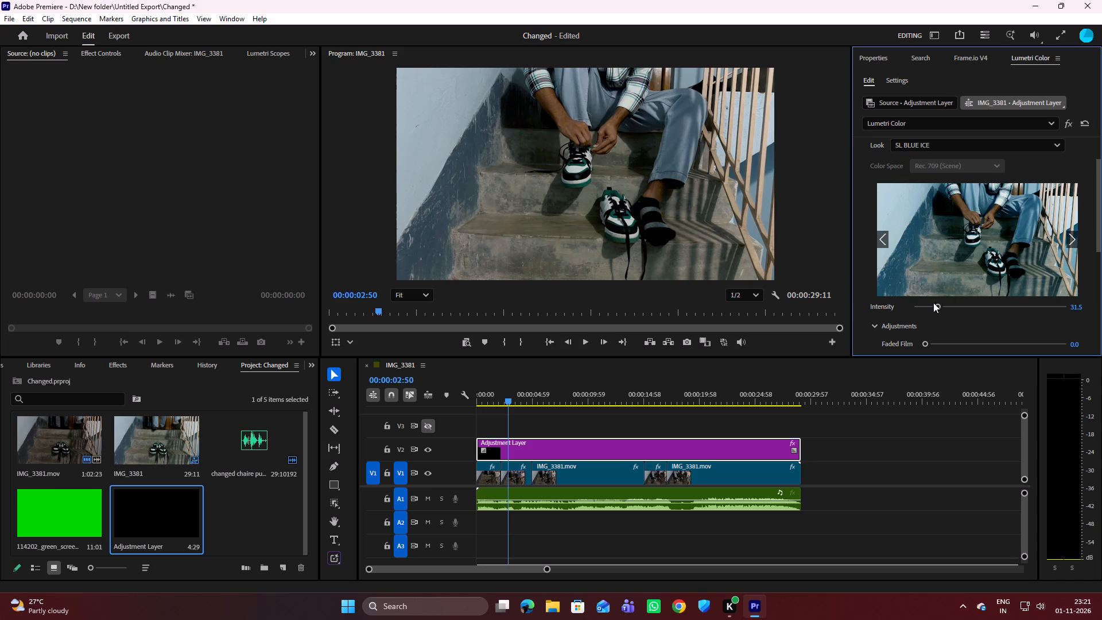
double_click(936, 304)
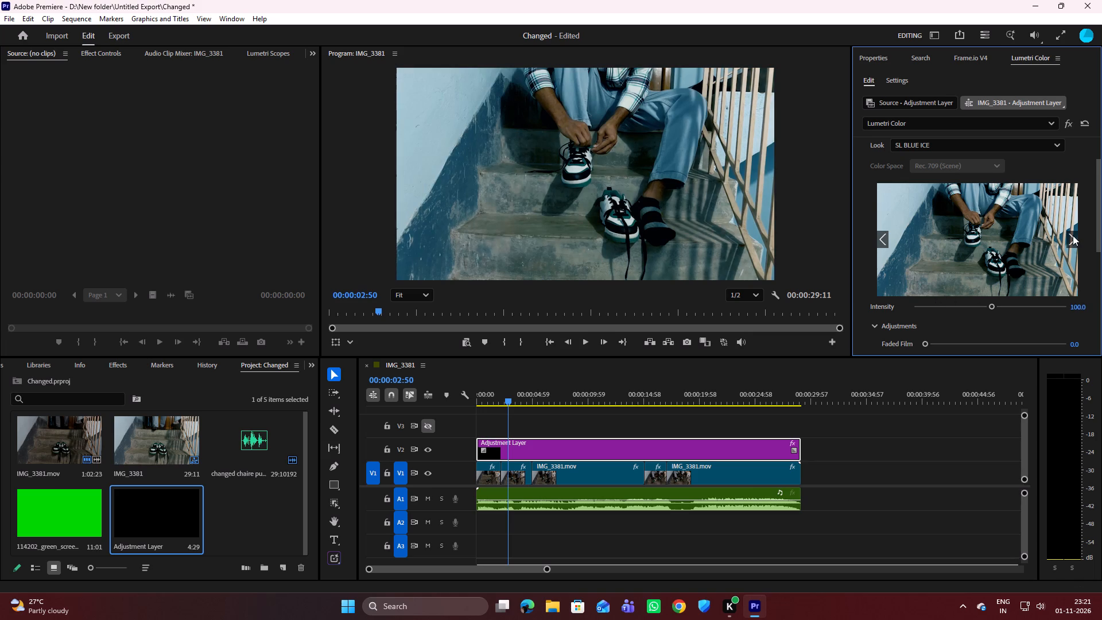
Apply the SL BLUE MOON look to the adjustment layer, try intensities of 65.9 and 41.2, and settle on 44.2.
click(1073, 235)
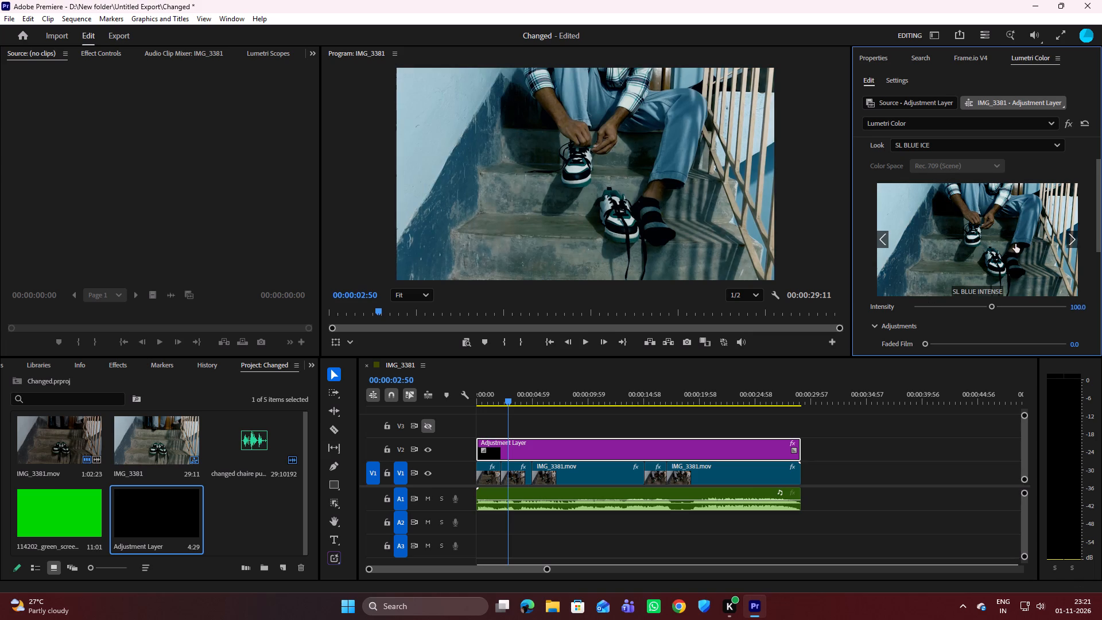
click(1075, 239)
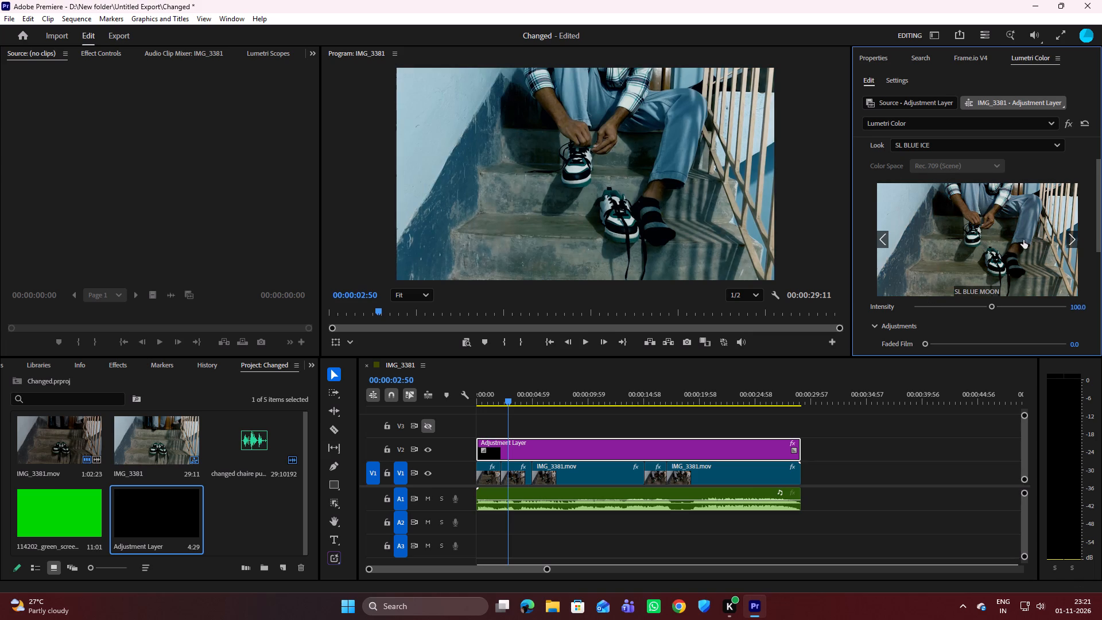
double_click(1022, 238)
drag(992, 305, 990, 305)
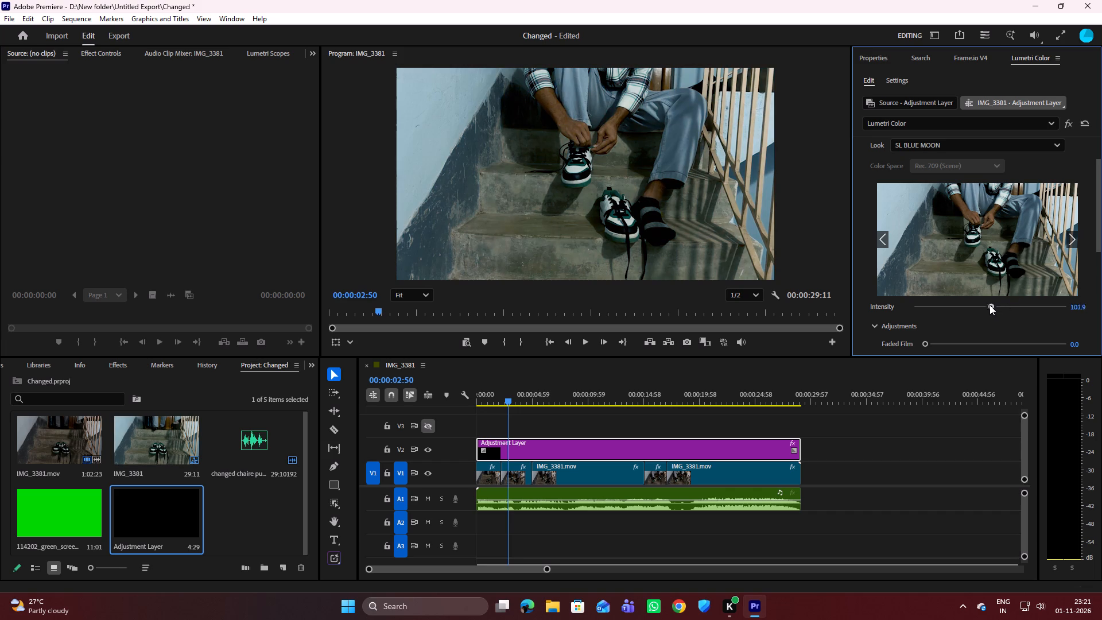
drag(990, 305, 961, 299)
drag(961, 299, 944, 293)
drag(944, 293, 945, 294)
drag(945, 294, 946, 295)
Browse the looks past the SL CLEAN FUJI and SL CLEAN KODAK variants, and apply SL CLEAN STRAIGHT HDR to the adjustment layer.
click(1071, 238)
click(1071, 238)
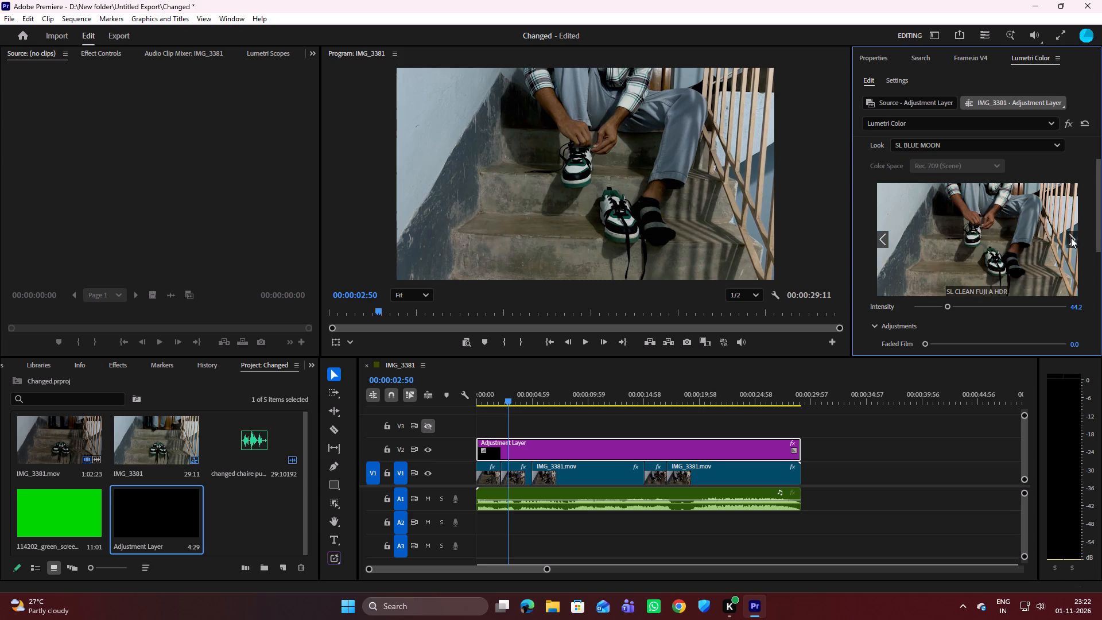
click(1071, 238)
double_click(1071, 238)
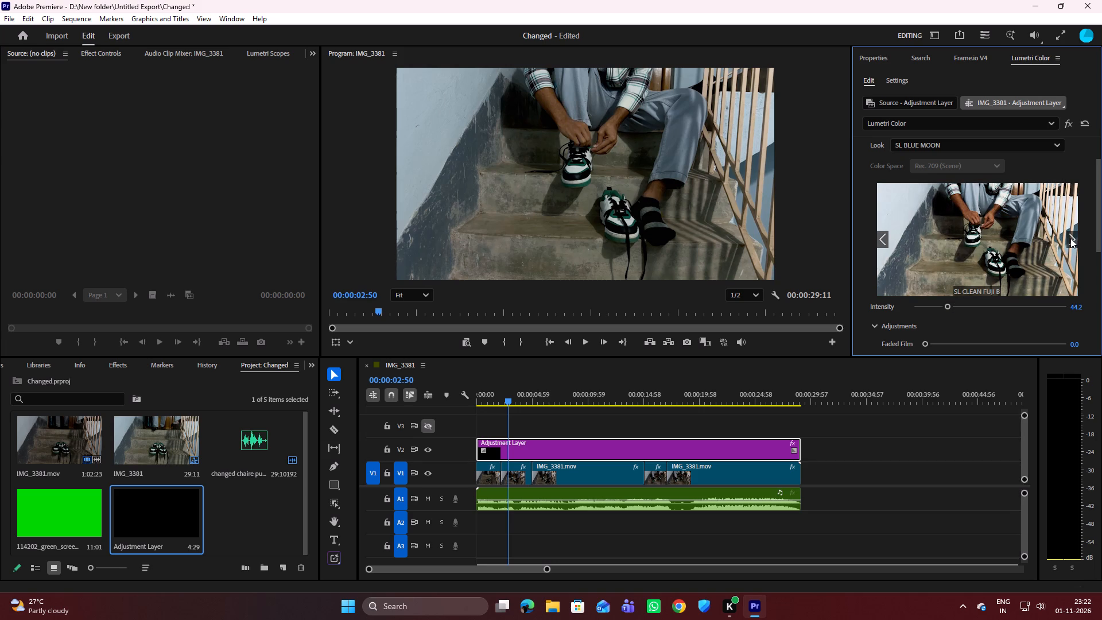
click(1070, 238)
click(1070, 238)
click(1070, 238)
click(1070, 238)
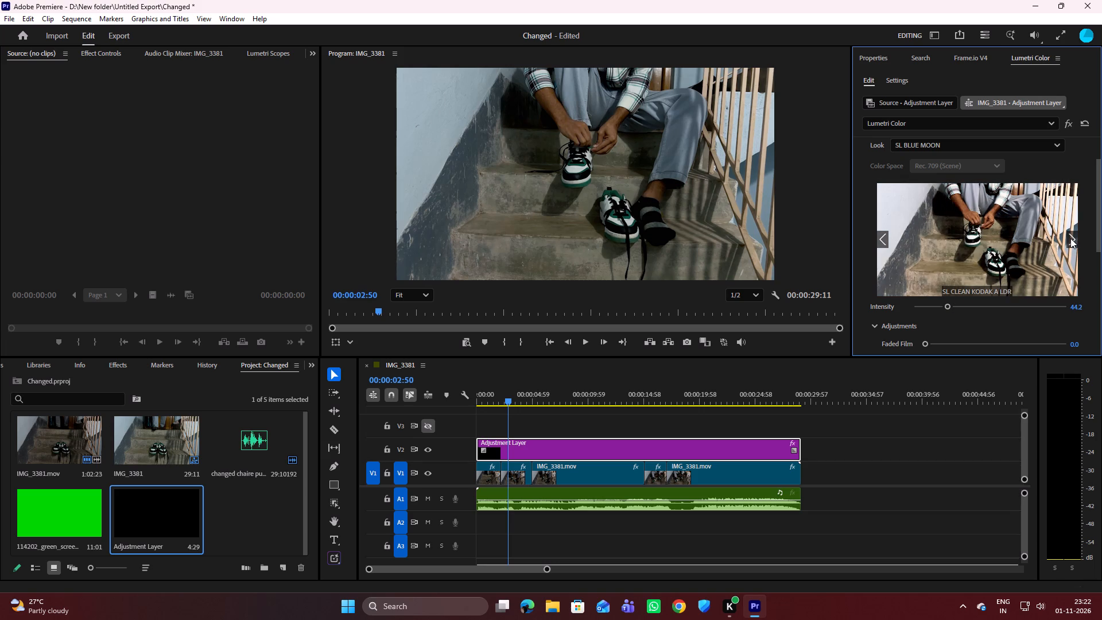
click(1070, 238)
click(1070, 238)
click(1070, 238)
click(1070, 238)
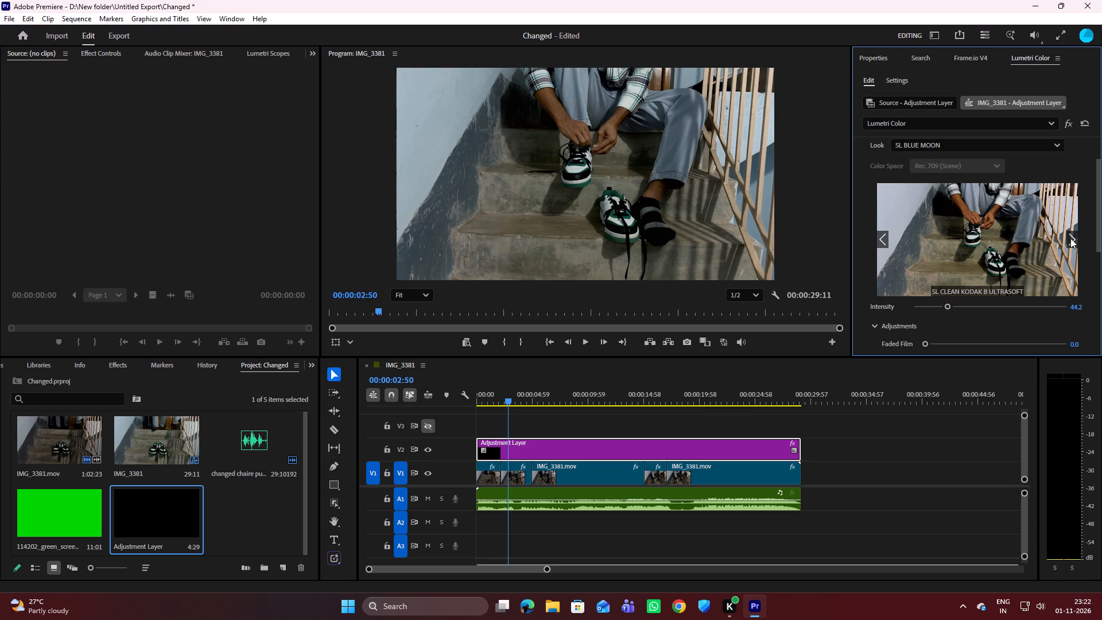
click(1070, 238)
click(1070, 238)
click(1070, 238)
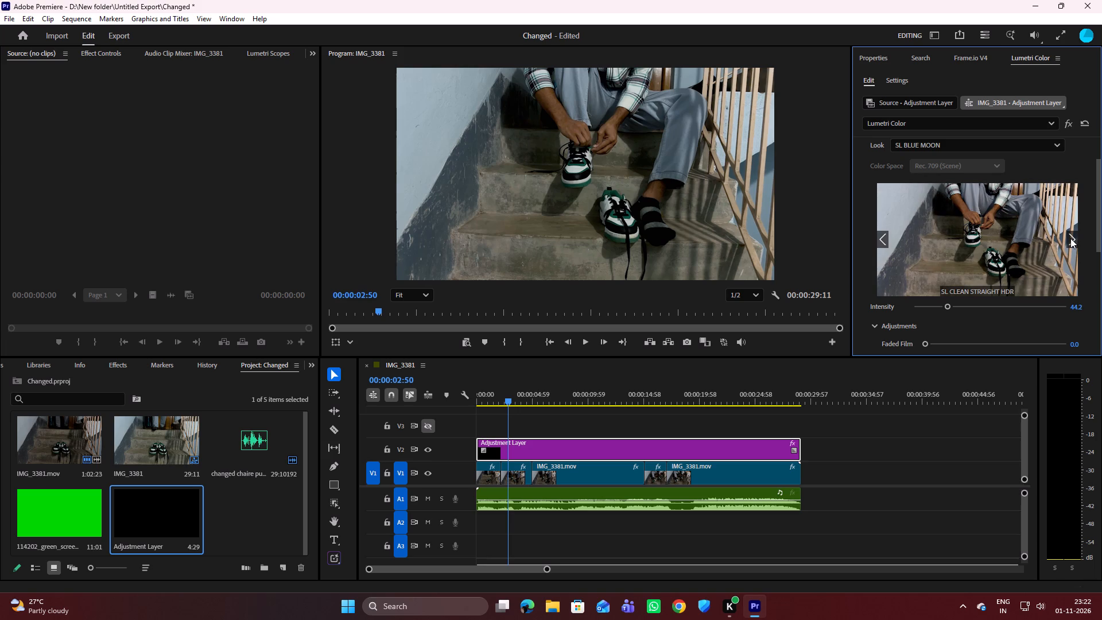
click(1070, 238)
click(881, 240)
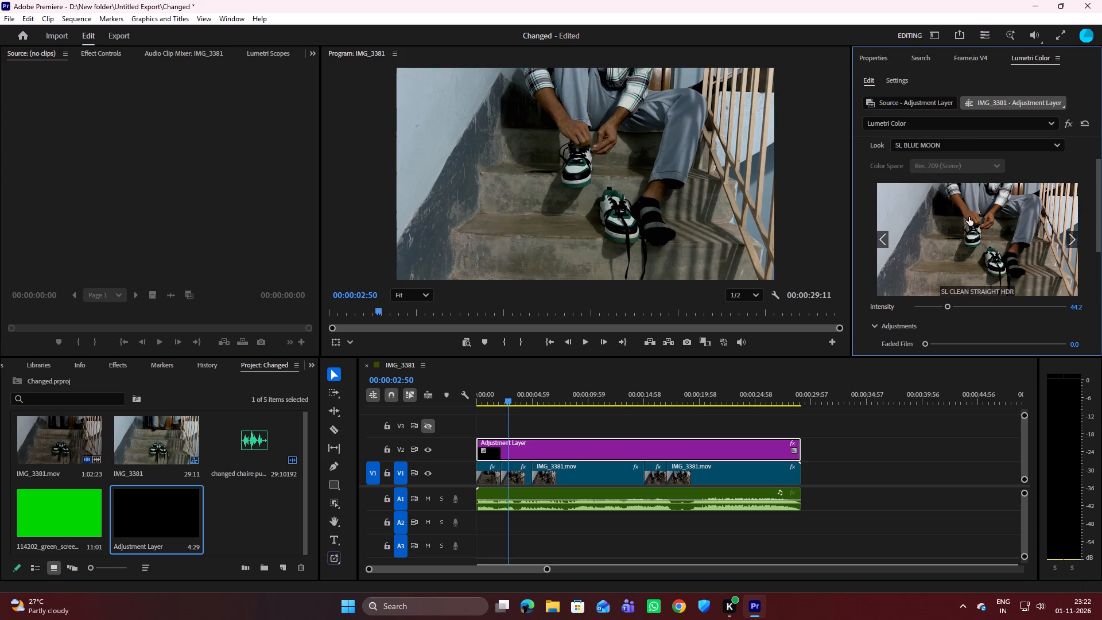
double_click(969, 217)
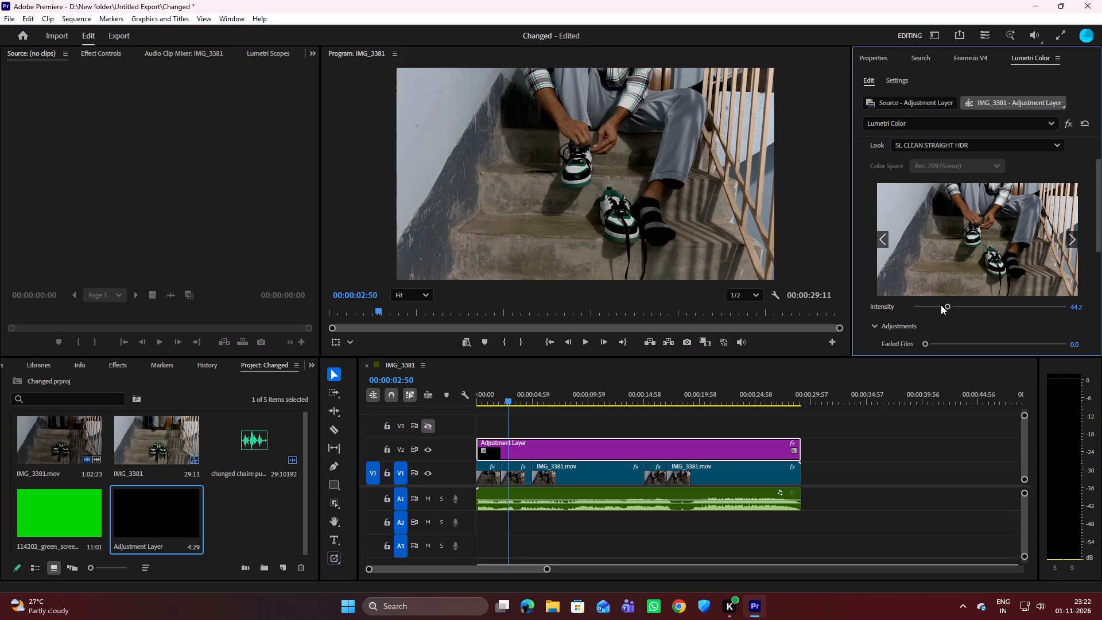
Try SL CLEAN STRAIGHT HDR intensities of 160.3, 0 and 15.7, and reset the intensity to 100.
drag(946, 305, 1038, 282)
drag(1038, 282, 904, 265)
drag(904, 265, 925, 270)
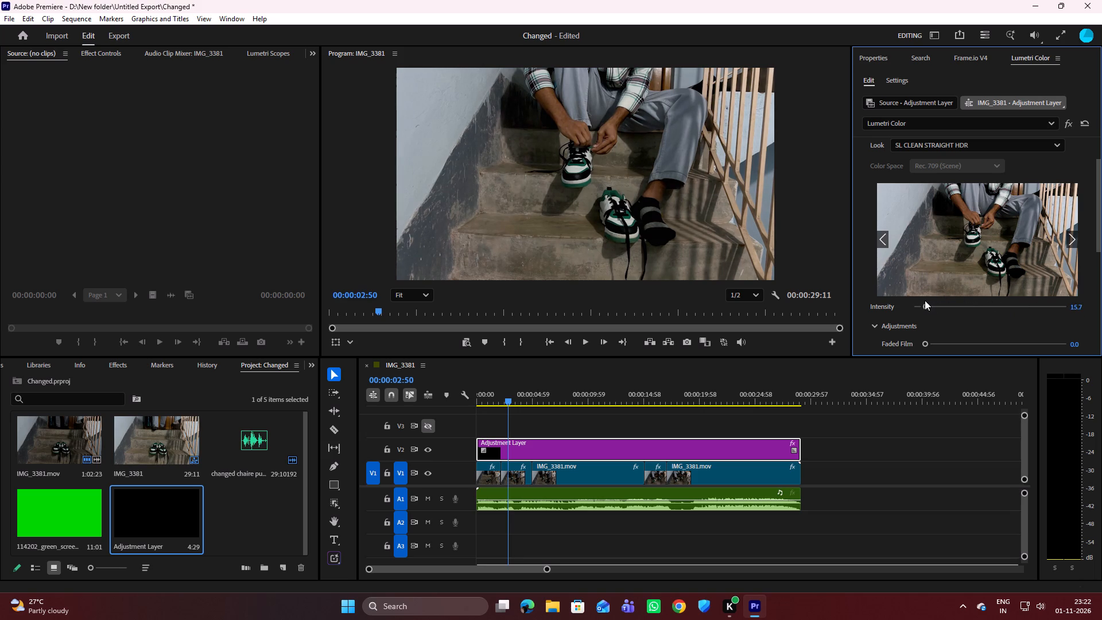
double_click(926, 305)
Apply the SL CROSS HDR look to the adjustment layer, try intensities between 80.9 and 11.2, and set the intensity to 30.7.
click(1078, 239)
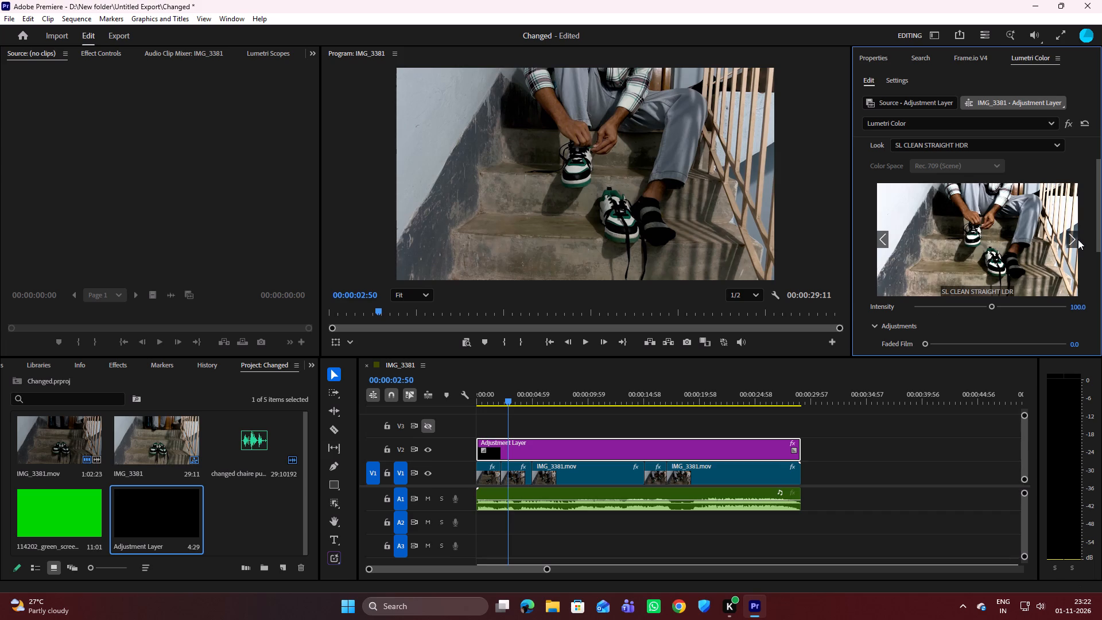
double_click(1078, 239)
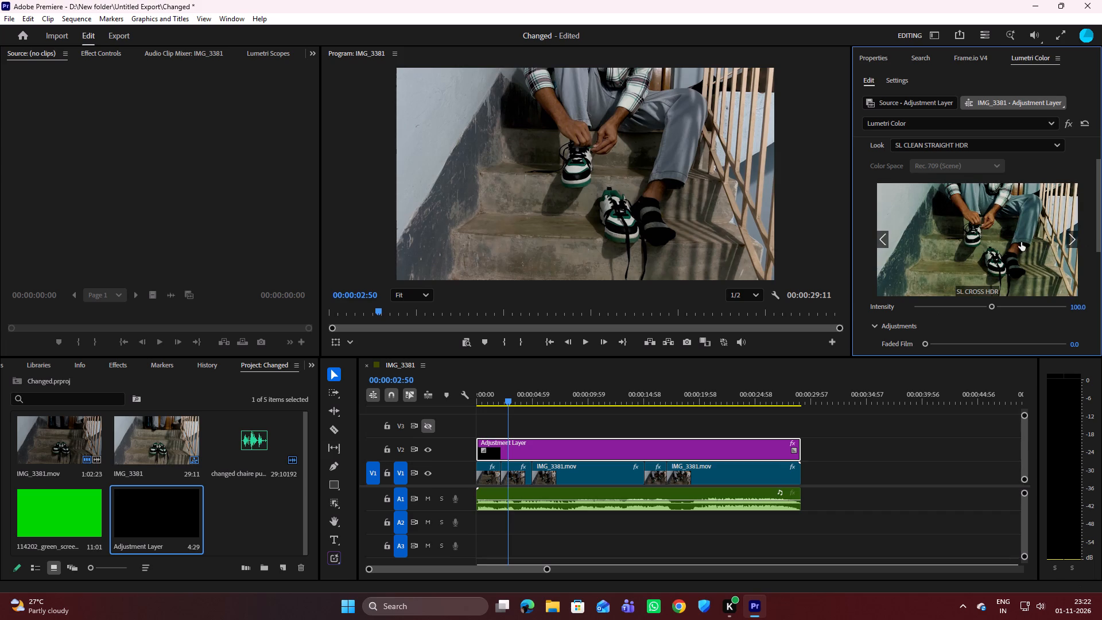
click(1021, 242)
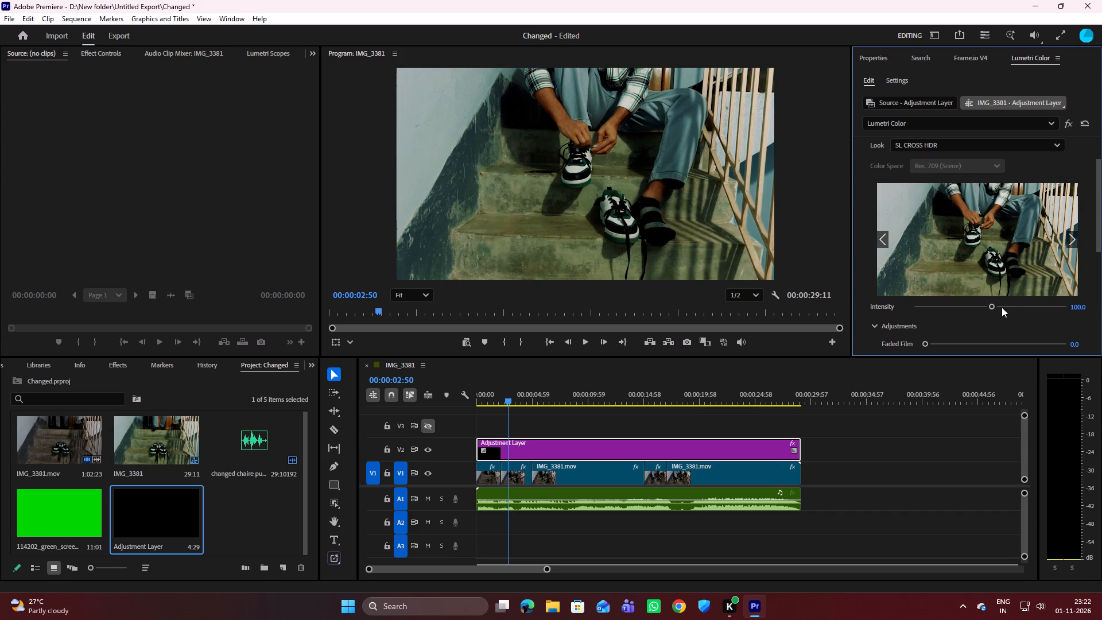
drag(991, 304, 960, 297)
drag(960, 297, 975, 298)
drag(975, 298, 956, 295)
drag(956, 295, 954, 295)
drag(954, 306, 921, 295)
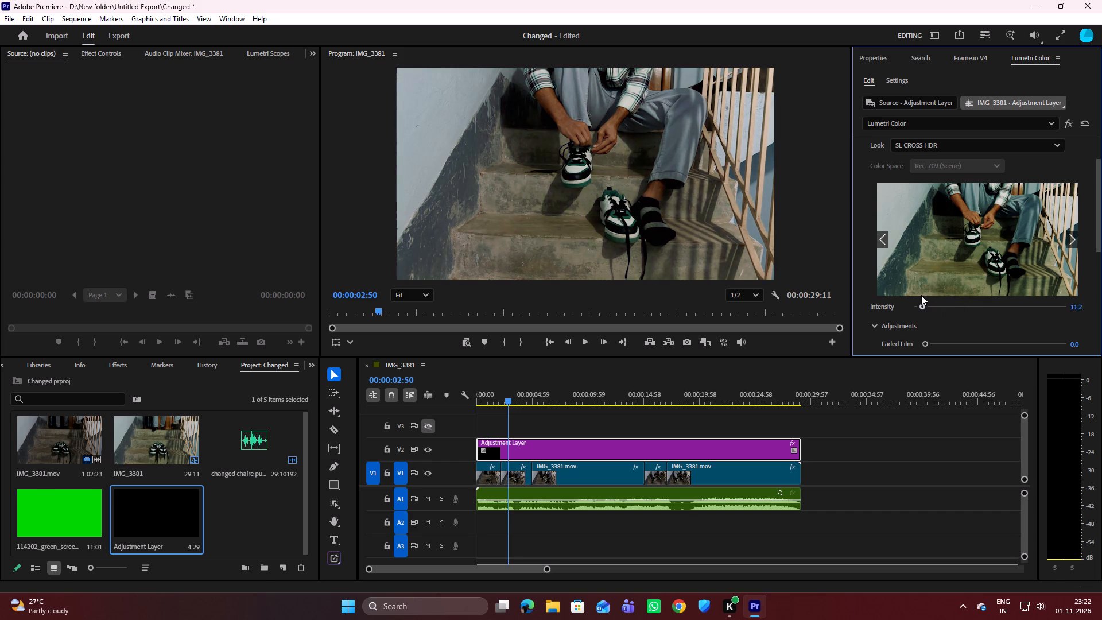
drag(921, 295, 933, 298)
drag(933, 298, 934, 298)
click(933, 305)
Compare the footage with and without the grade by repeatedly hiding and showing track V2, leaving it visible.
click(429, 448)
click(429, 448)
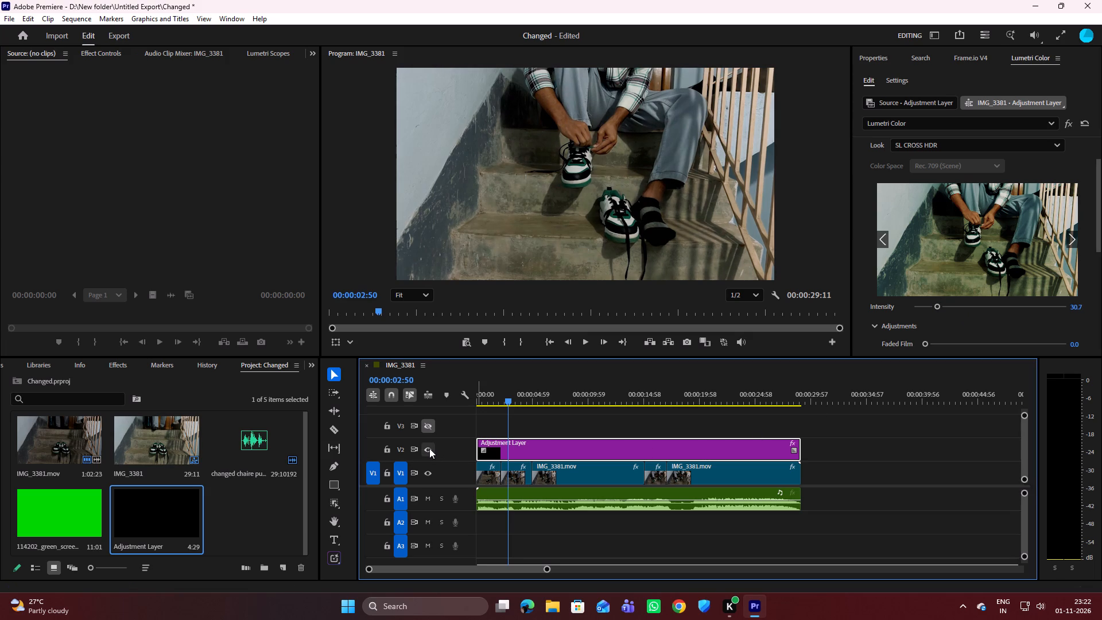
click(429, 448)
click(429, 448)
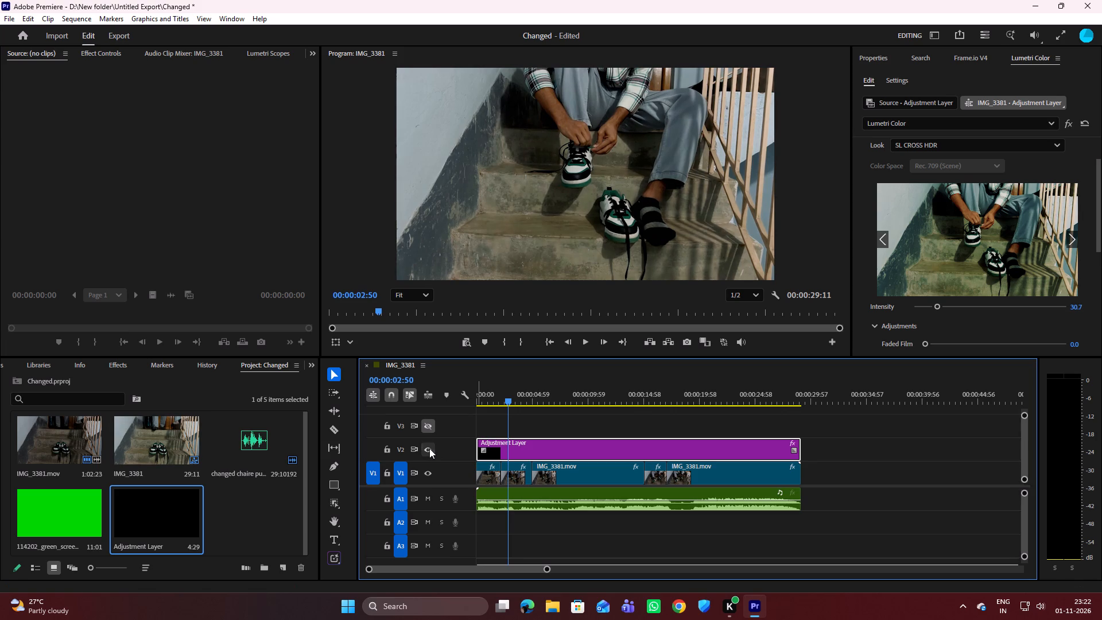
click(429, 448)
click(429, 448)
click(429, 448)
click(429, 448)
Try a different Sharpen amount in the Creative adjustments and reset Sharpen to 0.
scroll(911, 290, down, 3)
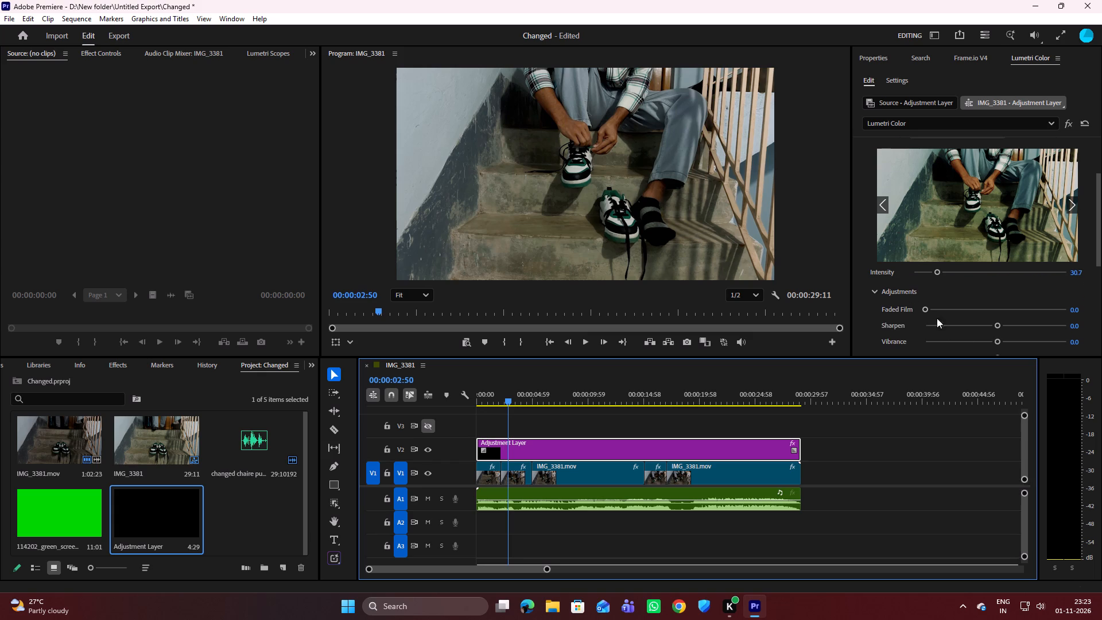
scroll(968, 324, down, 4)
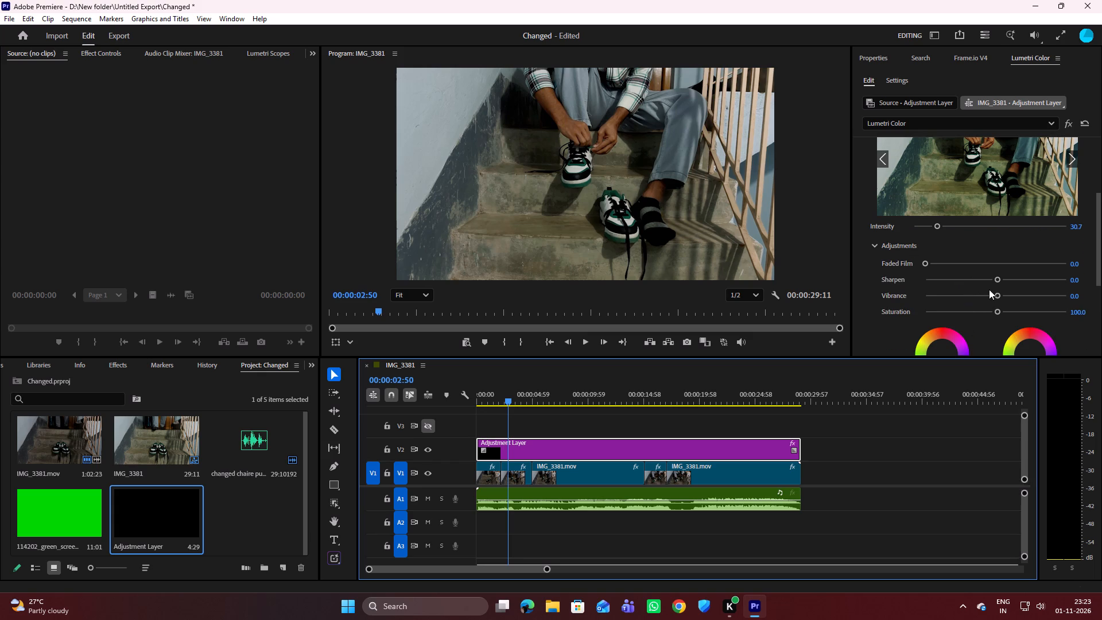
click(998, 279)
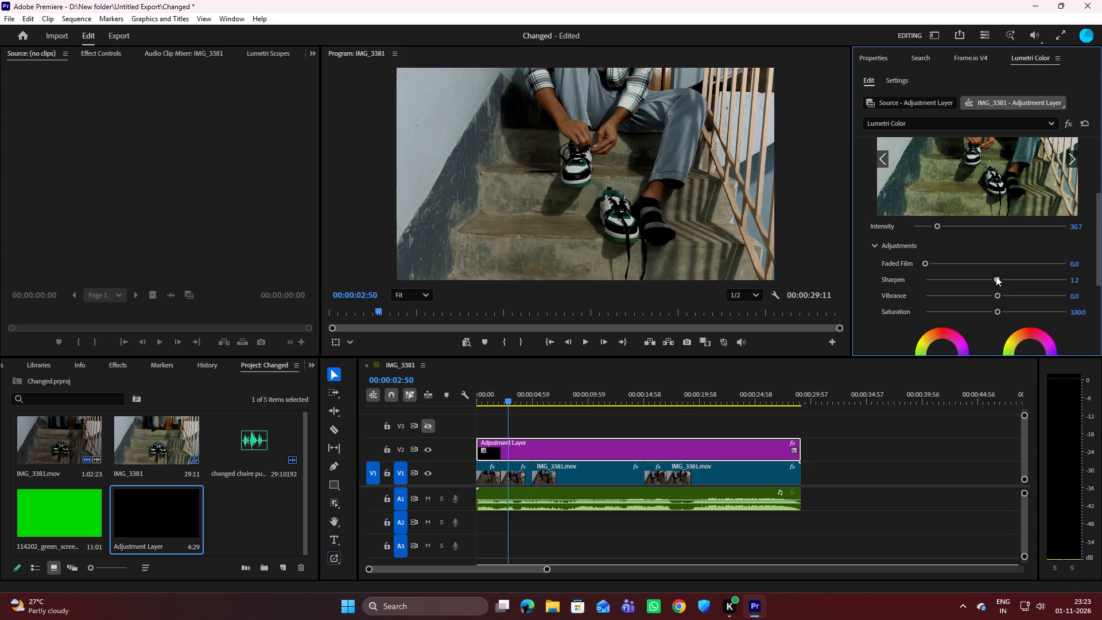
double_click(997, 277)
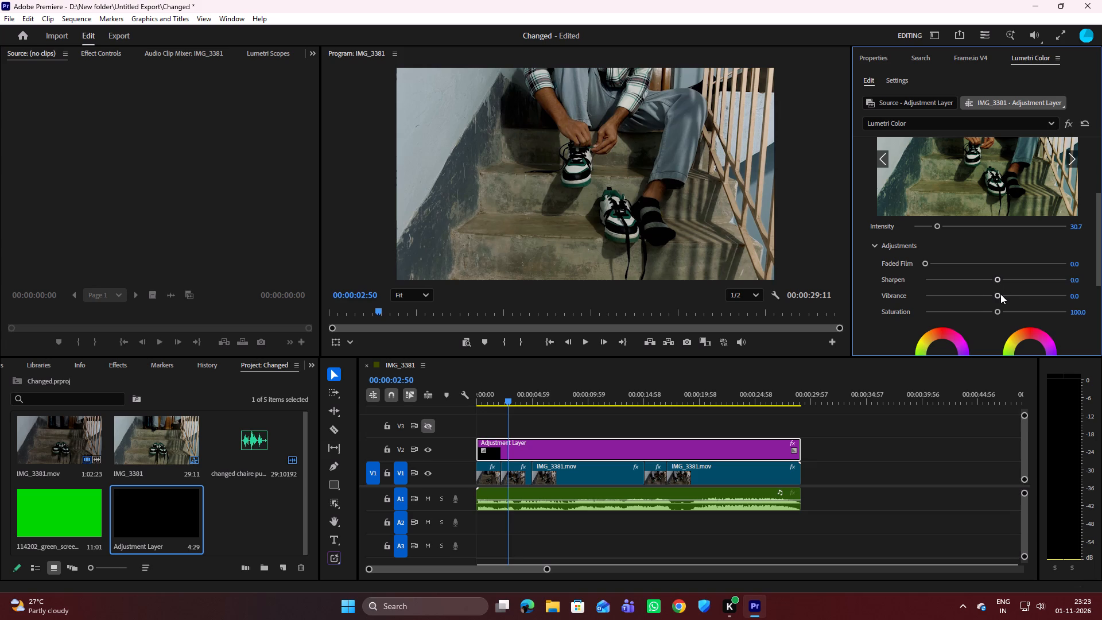
Set Vibrance to 7.7 in the Creative adjustments, and try Saturation at 101.2 before resetting it to 100.
click(999, 294)
click(997, 309)
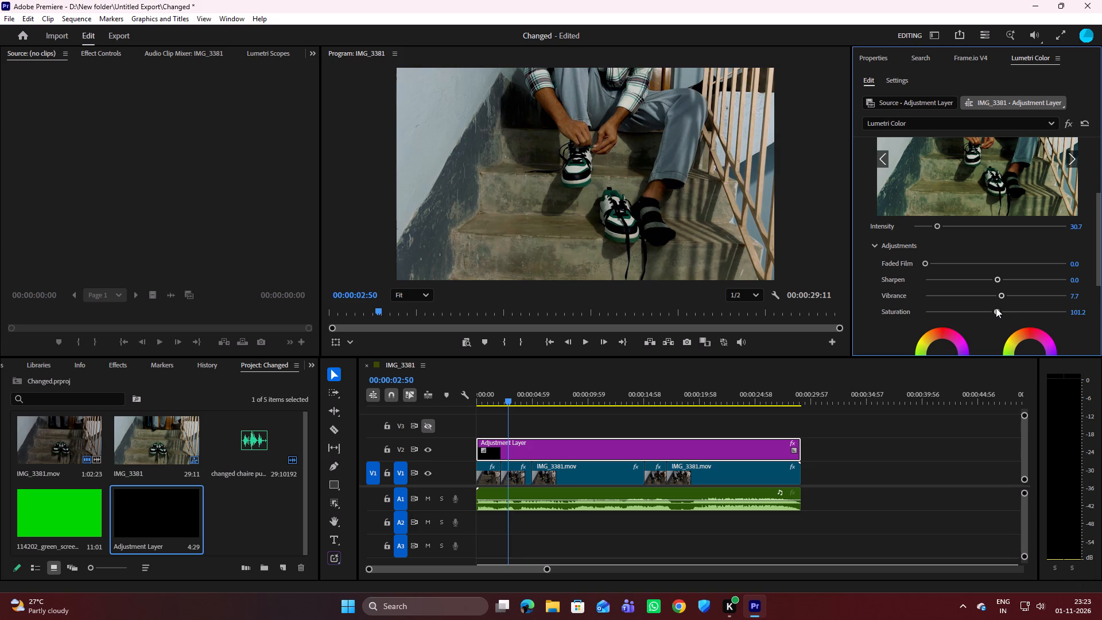
double_click(996, 308)
Tint the adjustment layer's shadows slightly toward green with the Shadow Tint wheel.
scroll(981, 312, down, 6)
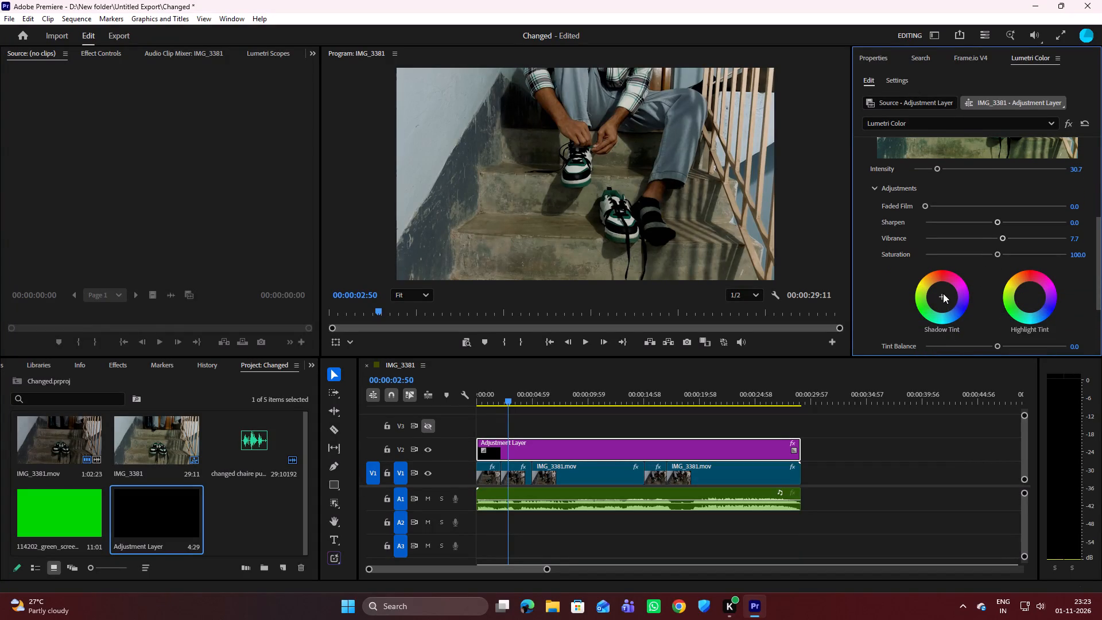
drag(942, 286, 941, 276)
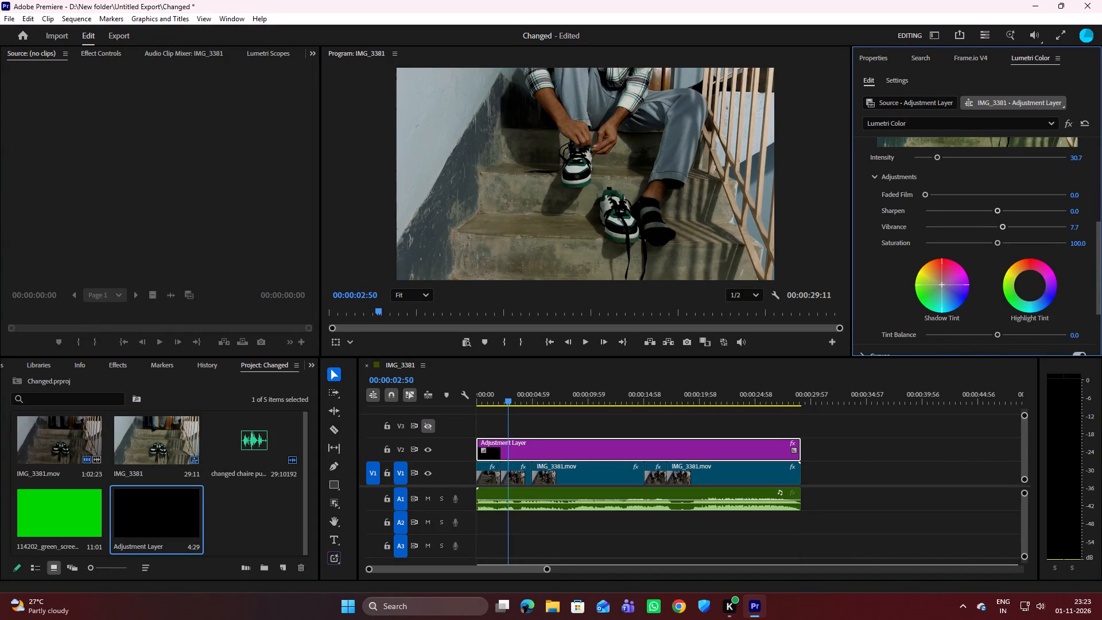
drag(941, 276, 885, 348)
drag(885, 348, 884, 352)
drag(884, 352, 876, 365)
Tint the adjustment layer's highlights slightly toward warm yellow-orange with the Highlight Tint wheel.
scroll(978, 300, down, 2)
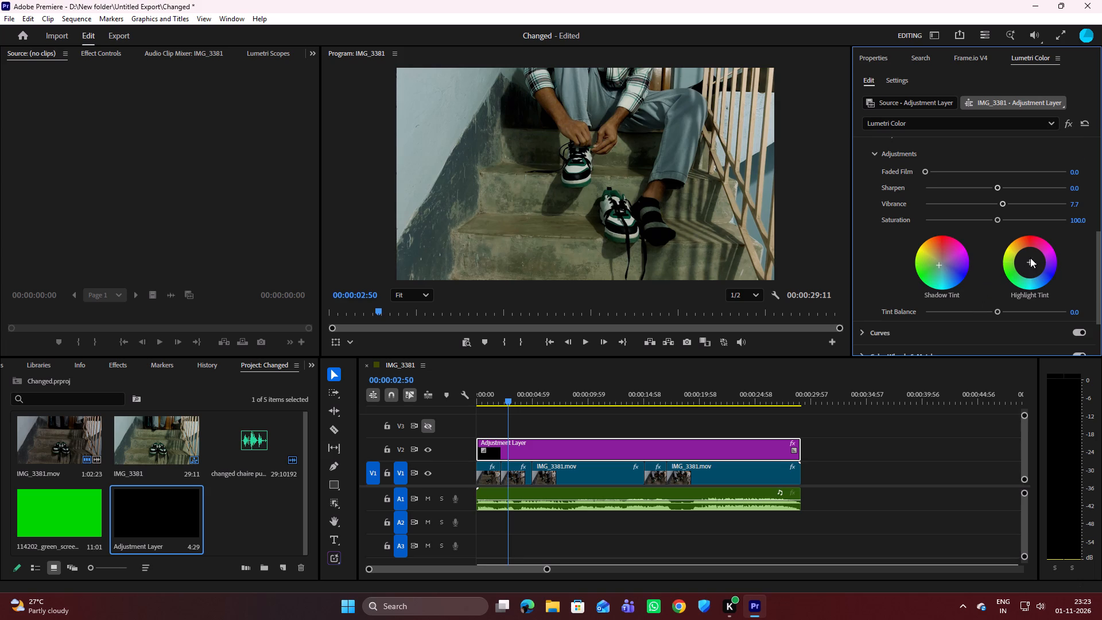
drag(1031, 260, 1025, 249)
drag(1025, 249, 998, 220)
drag(998, 220, 1000, 219)
drag(1000, 219, 997, 172)
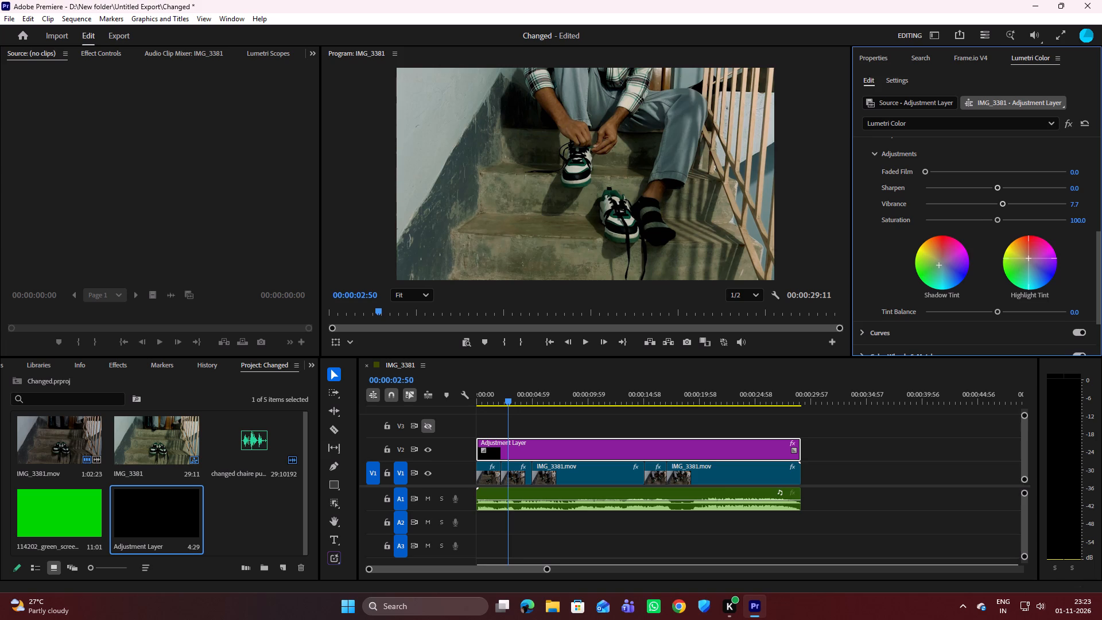
drag(997, 172, 985, 169)
drag(985, 169, 977, 189)
drag(977, 189, 972, 203)
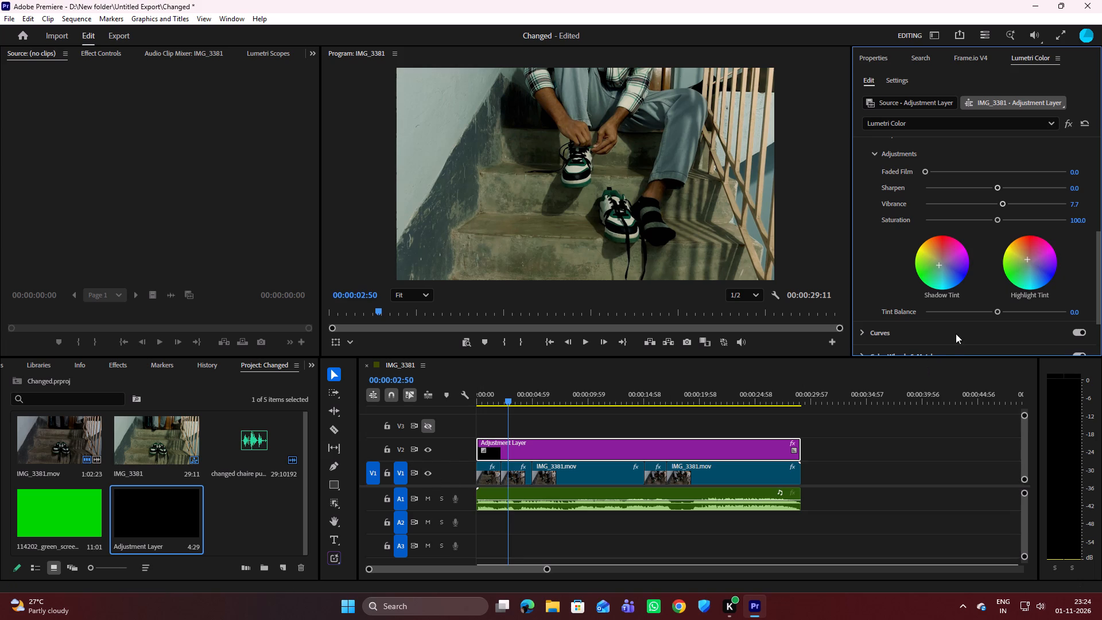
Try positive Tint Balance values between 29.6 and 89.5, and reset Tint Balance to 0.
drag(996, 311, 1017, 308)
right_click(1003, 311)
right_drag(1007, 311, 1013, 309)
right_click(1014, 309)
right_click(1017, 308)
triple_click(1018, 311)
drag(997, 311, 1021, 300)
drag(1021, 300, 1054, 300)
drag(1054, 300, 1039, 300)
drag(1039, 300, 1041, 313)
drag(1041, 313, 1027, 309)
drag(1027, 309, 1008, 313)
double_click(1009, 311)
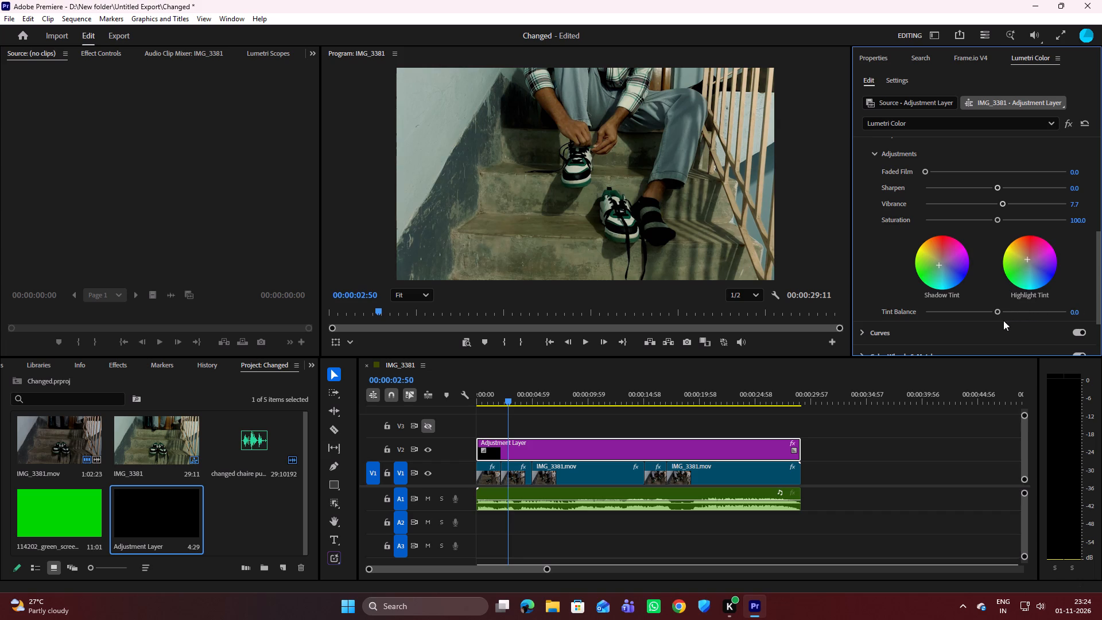
Try Tint Balance values between -8.5 and 31.2, and set Tint Balance to 16.6.
drag(997, 309, 991, 306)
drag(991, 306, 989, 307)
drag(989, 307, 1019, 311)
drag(1019, 311, 1017, 317)
drag(1017, 317, 1007, 316)
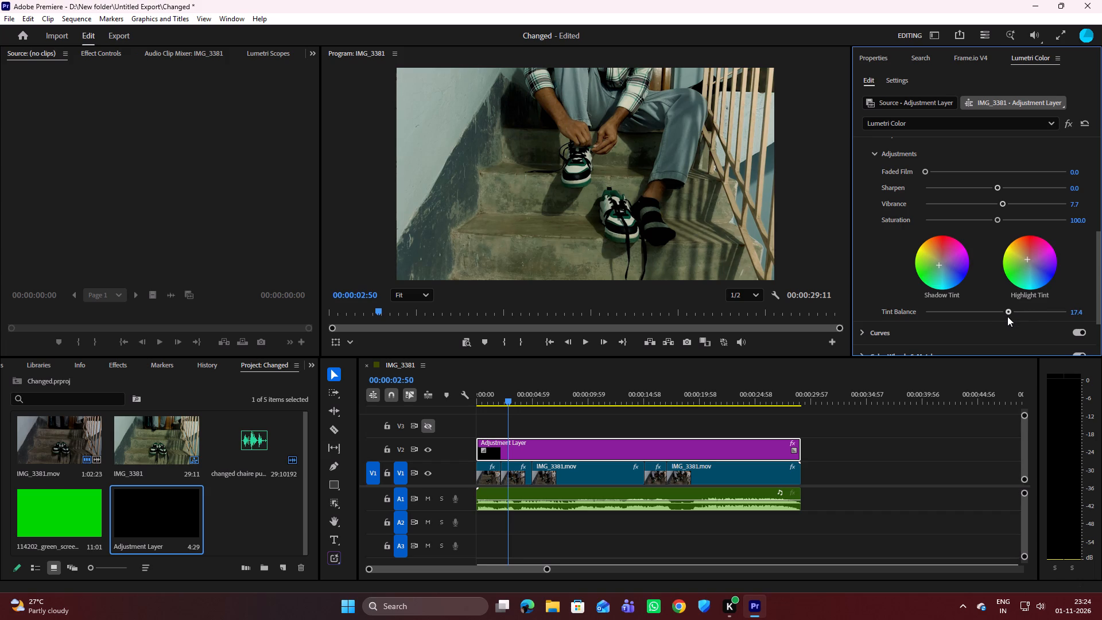
drag(1007, 316, 1007, 316)
Compare the footage with and without the grade by repeatedly hiding and showing track V2, leaving it visible.
click(427, 447)
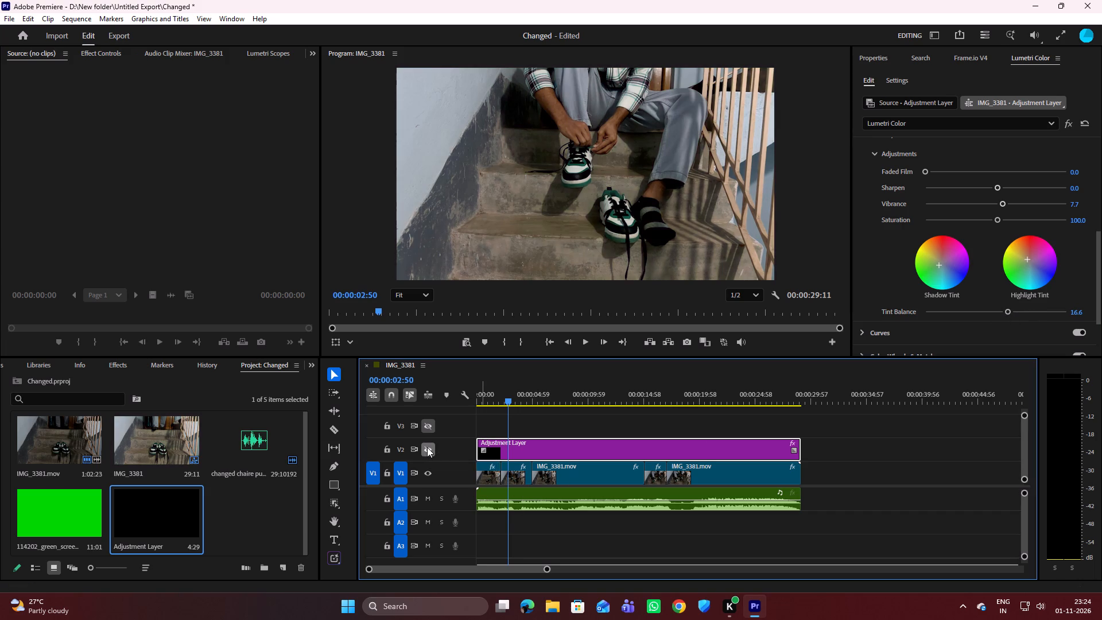
click(427, 447)
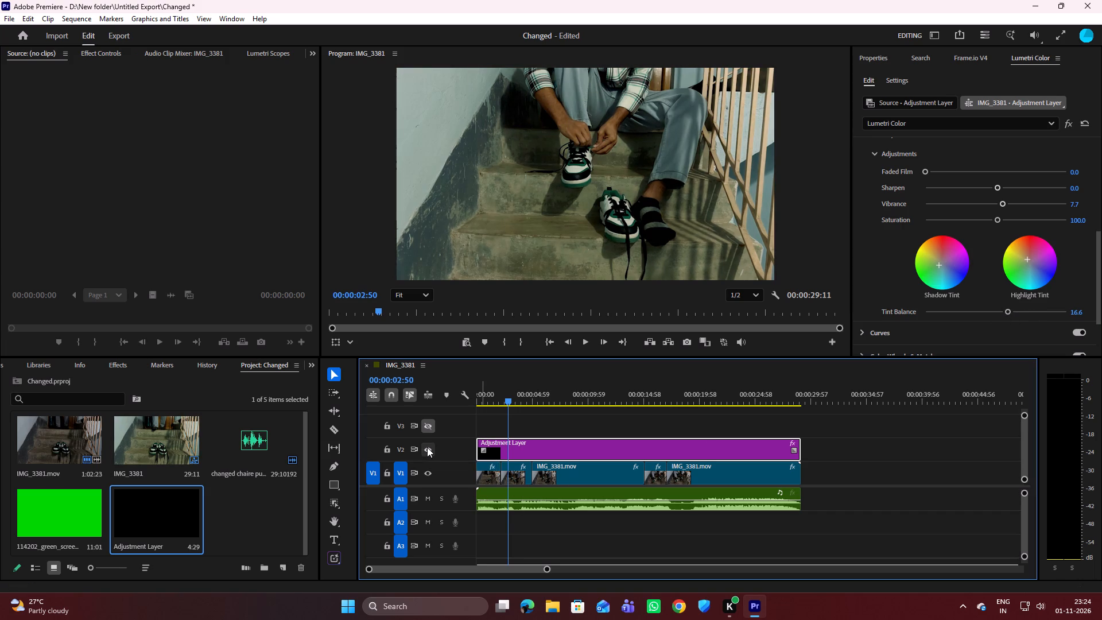
click(427, 447)
click(427, 447)
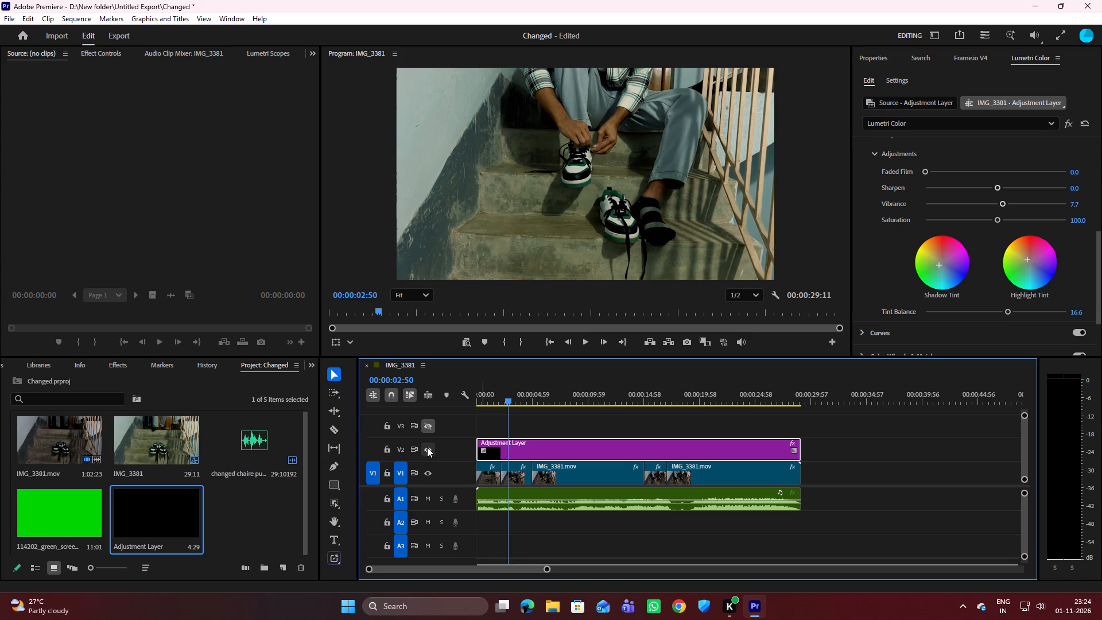
click(427, 447)
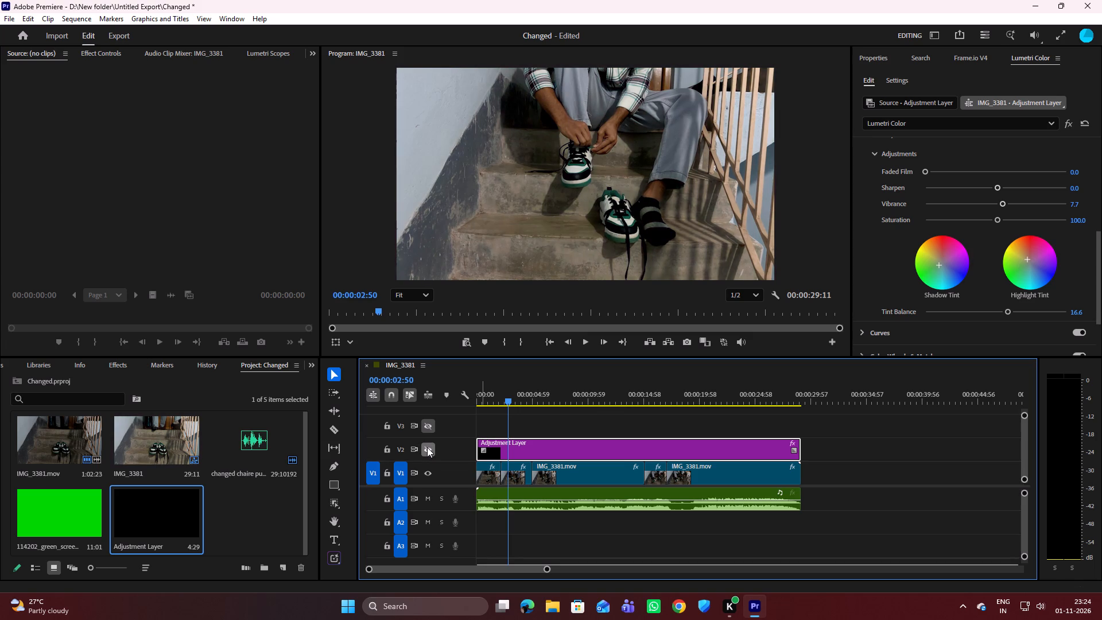
click(427, 447)
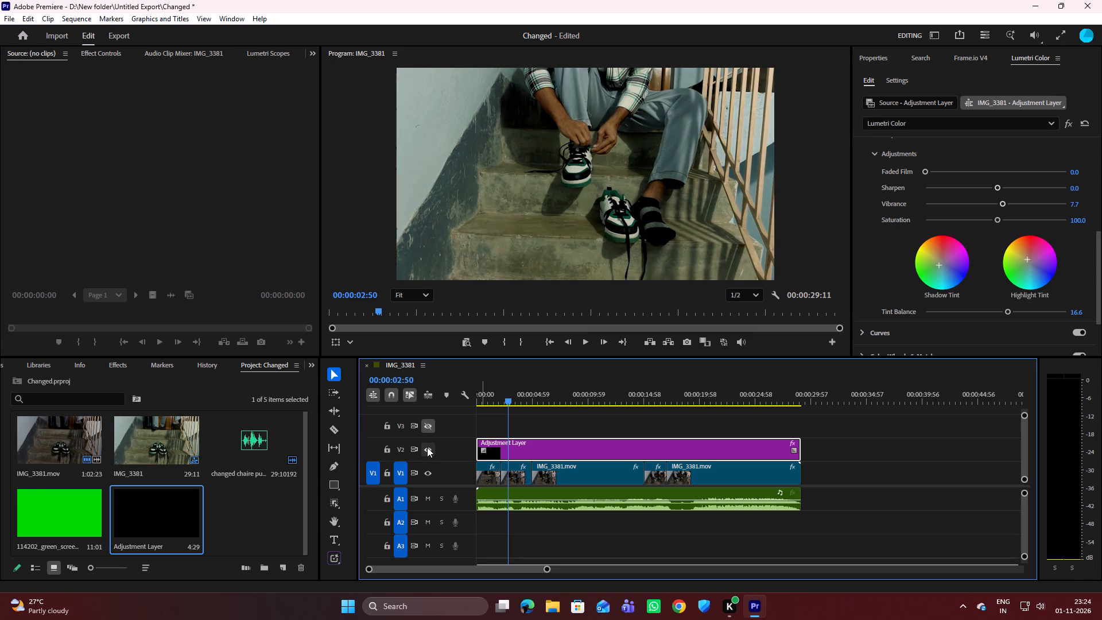
Scrub through the IMG_3381 sequence and play it back to review the graded shots.
drag(509, 401, 615, 382)
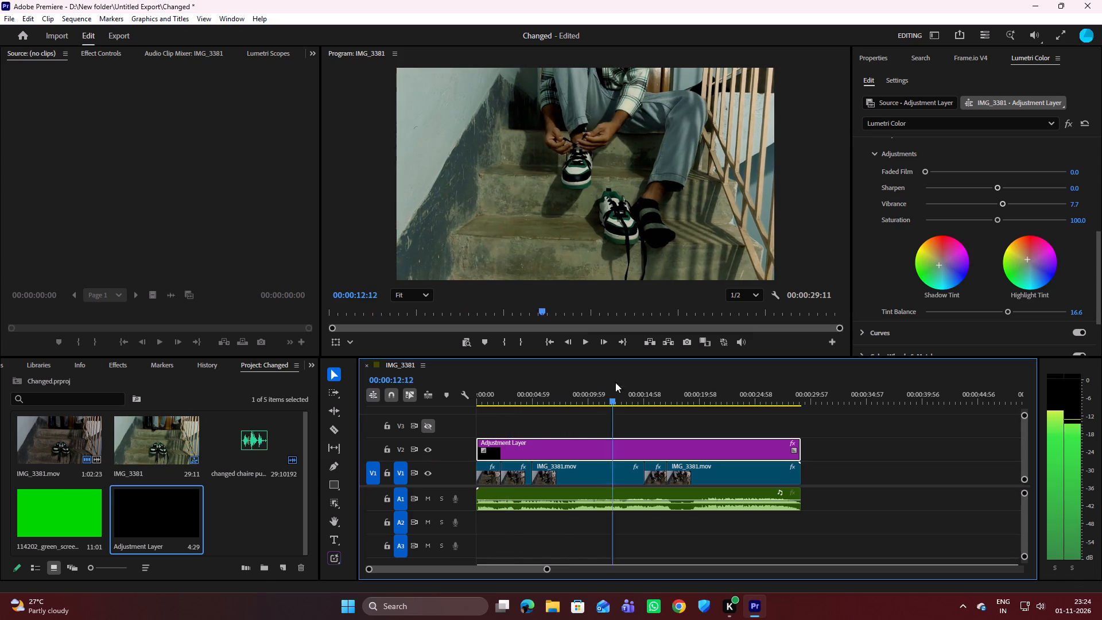
drag(615, 382, 709, 375)
key(space)
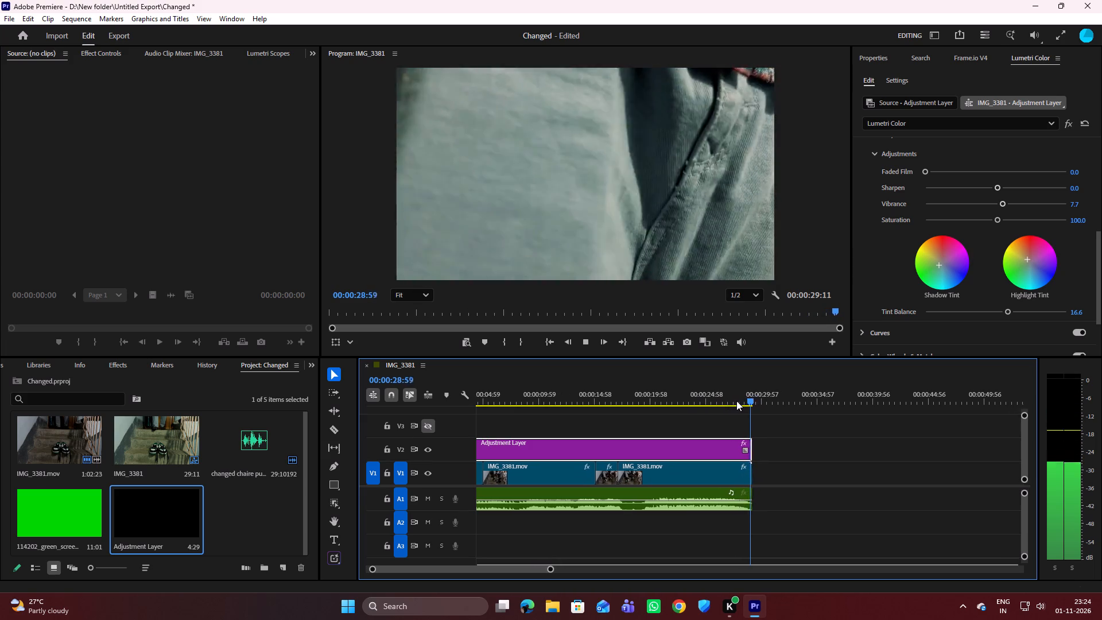
key(space)
key(space)
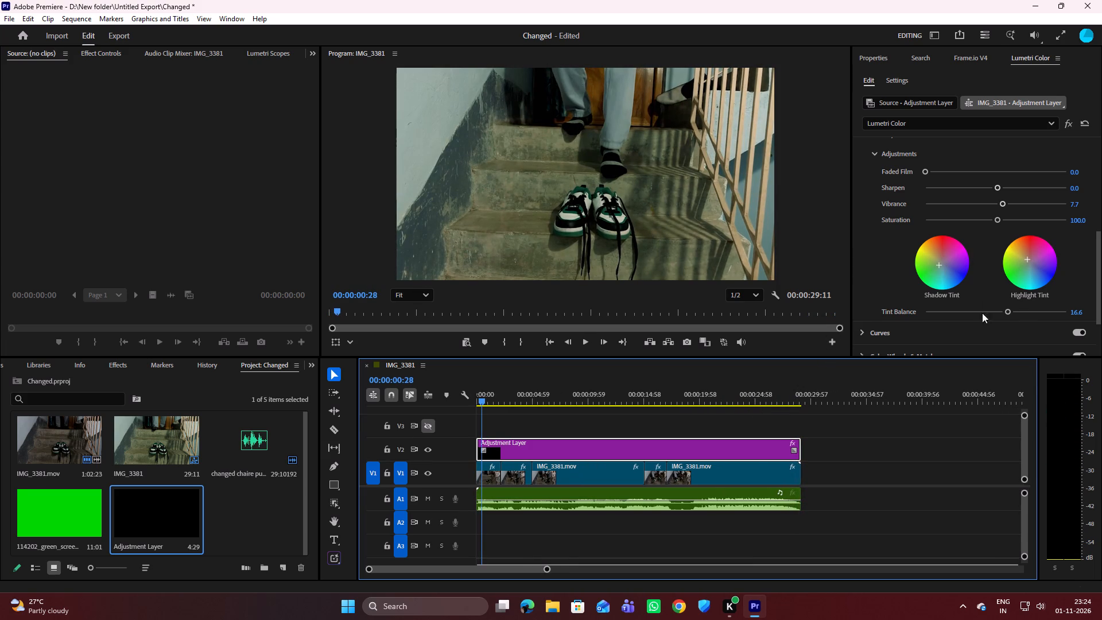
Reset Tint Balance, Shadow Tint and Highlight Tint to neutral on the adjustment layer, and play back the result.
double_click(1008, 310)
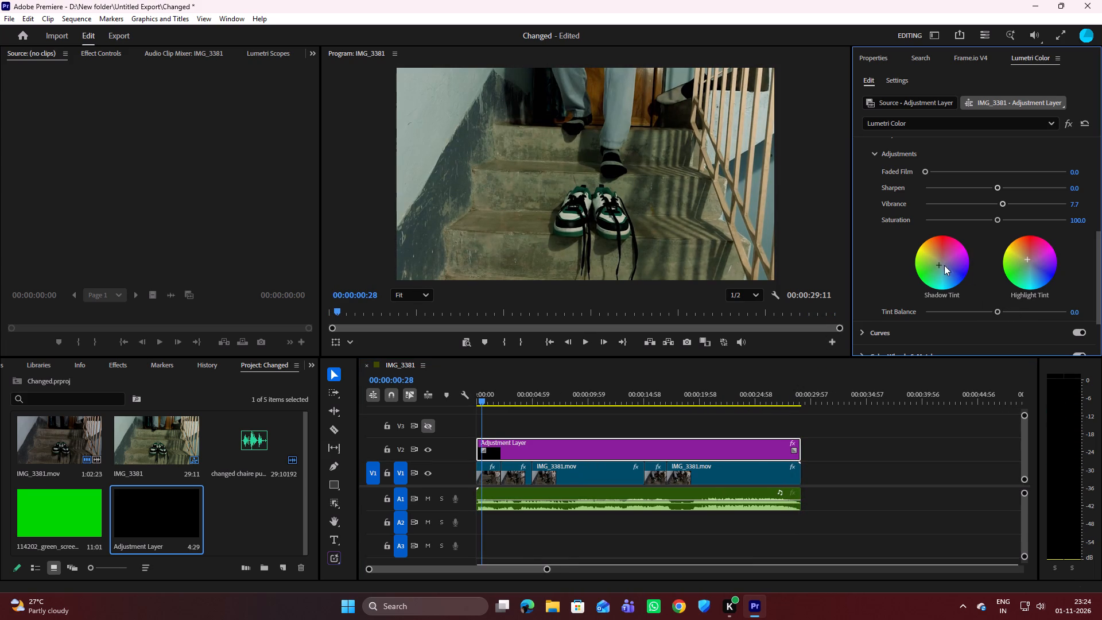
double_click(940, 266)
double_click(1027, 262)
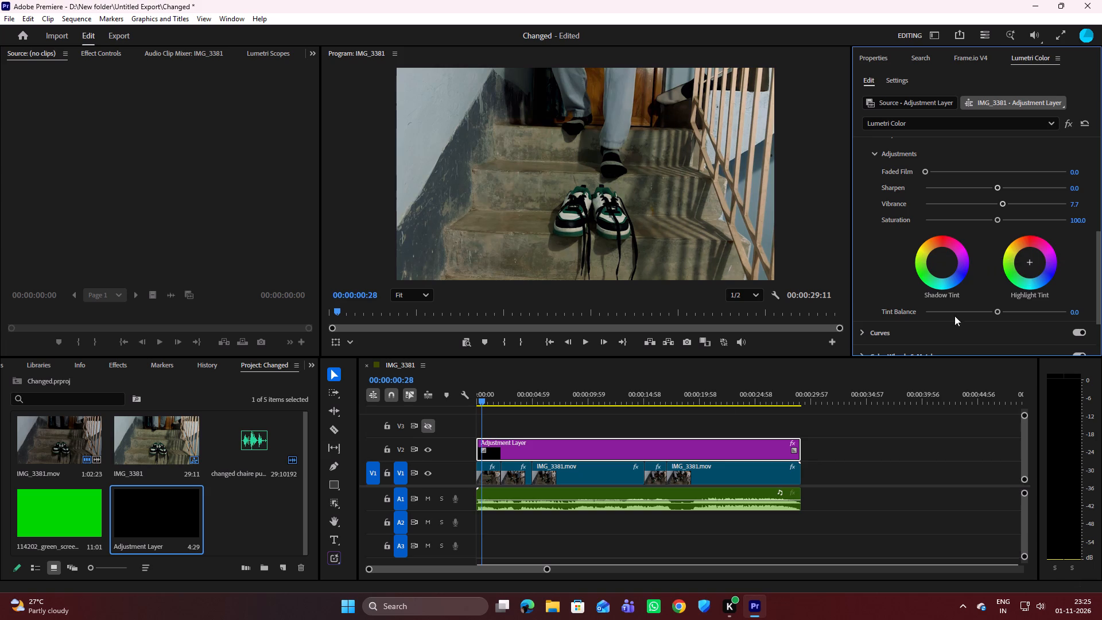
key(space)
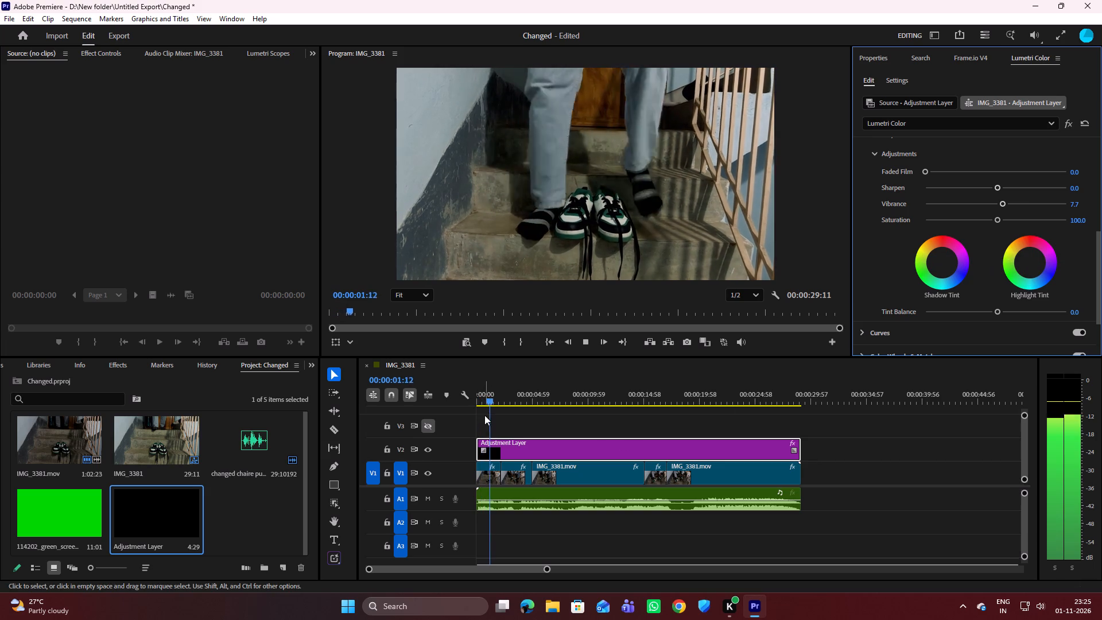
scroll(528, 415, up, 1)
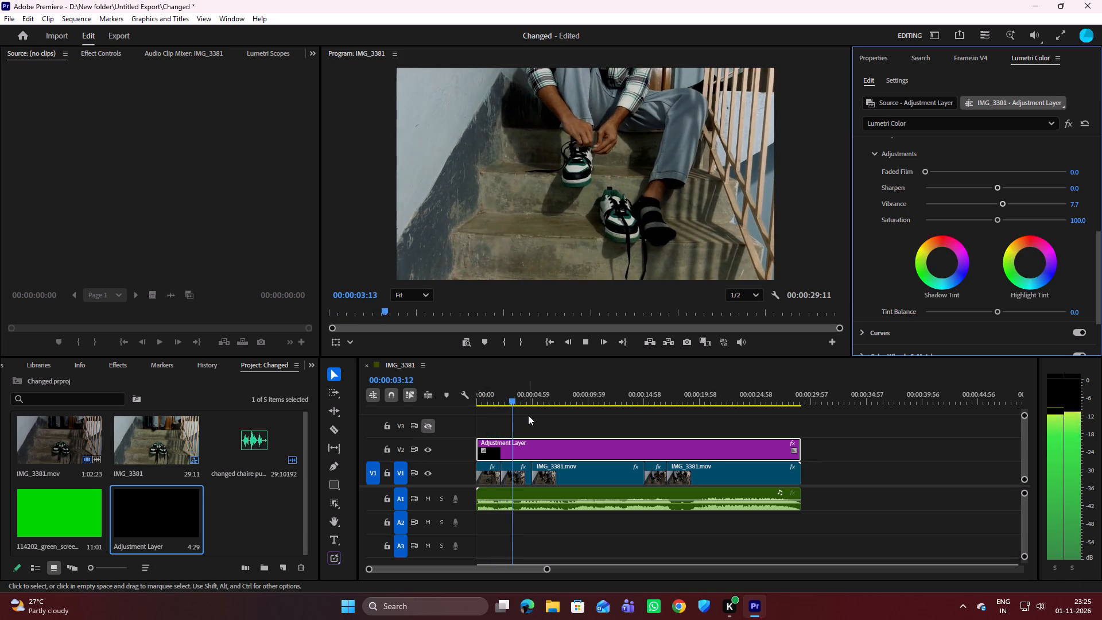
key(space)
Reset the Creative look Intensity to 100.0 and Vibrance to 0.0.
scroll(922, 253, up, 4)
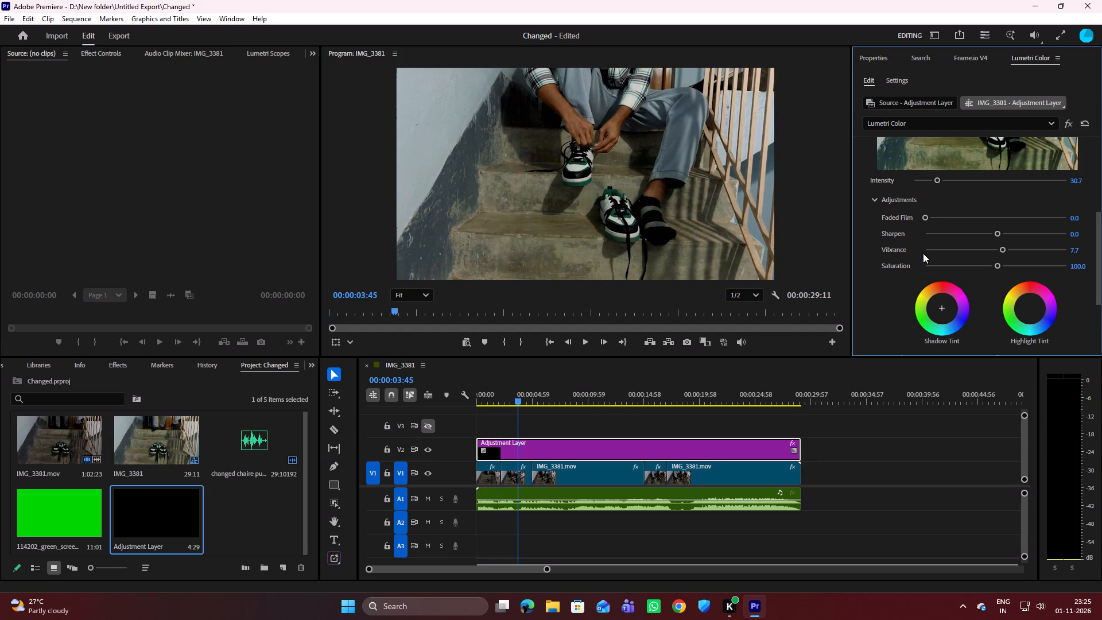
scroll(923, 250, up, 6)
scroll(903, 191, up, 4)
right_drag(904, 192, 904, 227)
right_click(904, 228)
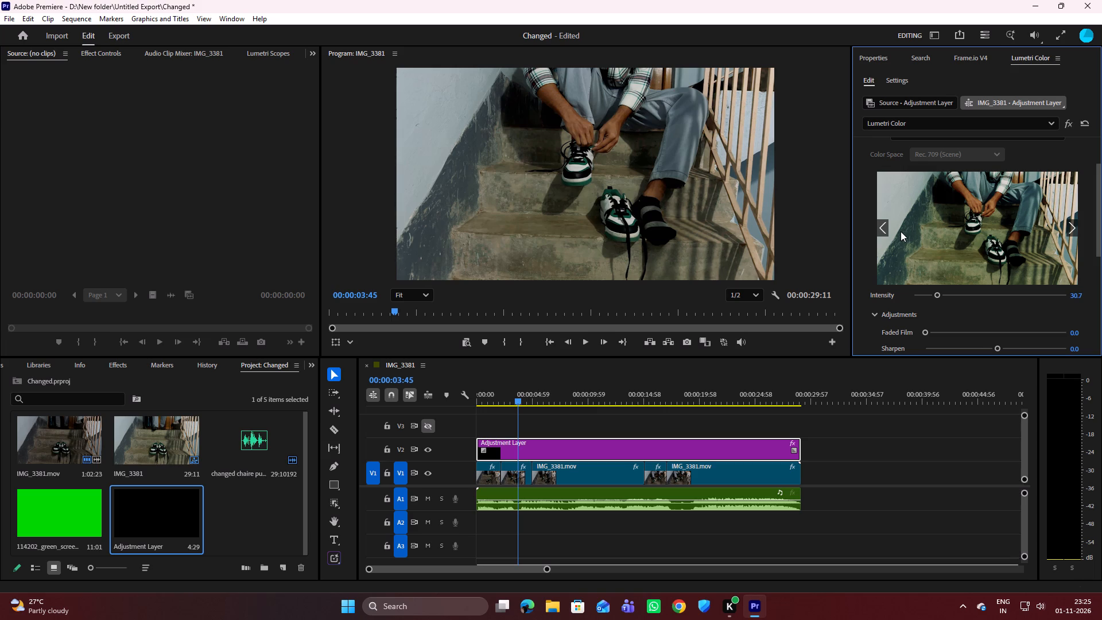
double_click(938, 291)
scroll(954, 312, down, 3)
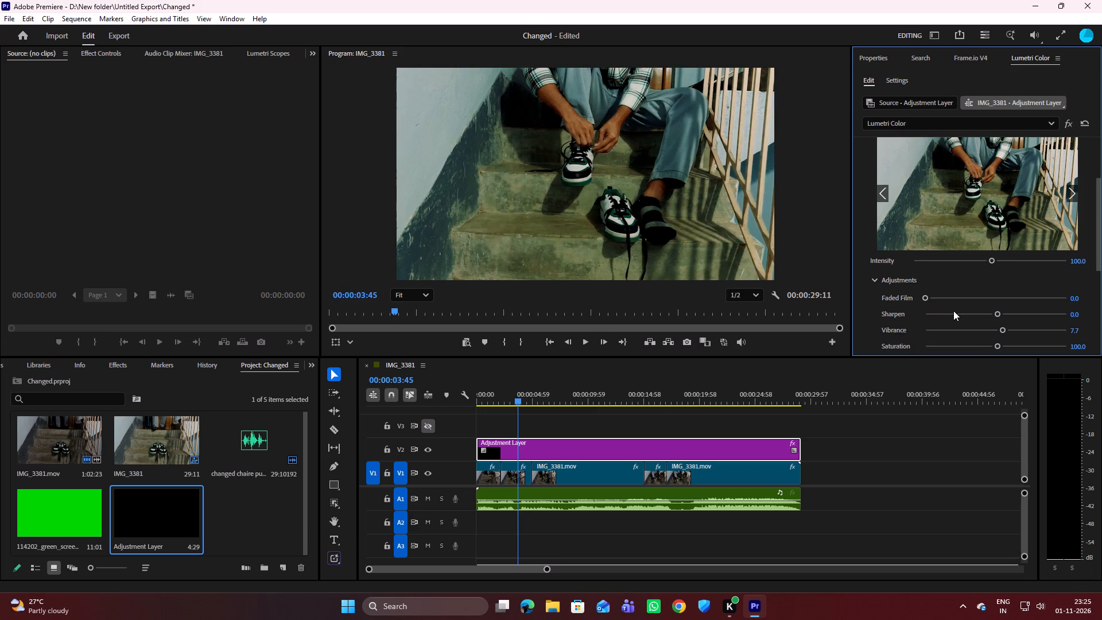
double_click(1004, 325)
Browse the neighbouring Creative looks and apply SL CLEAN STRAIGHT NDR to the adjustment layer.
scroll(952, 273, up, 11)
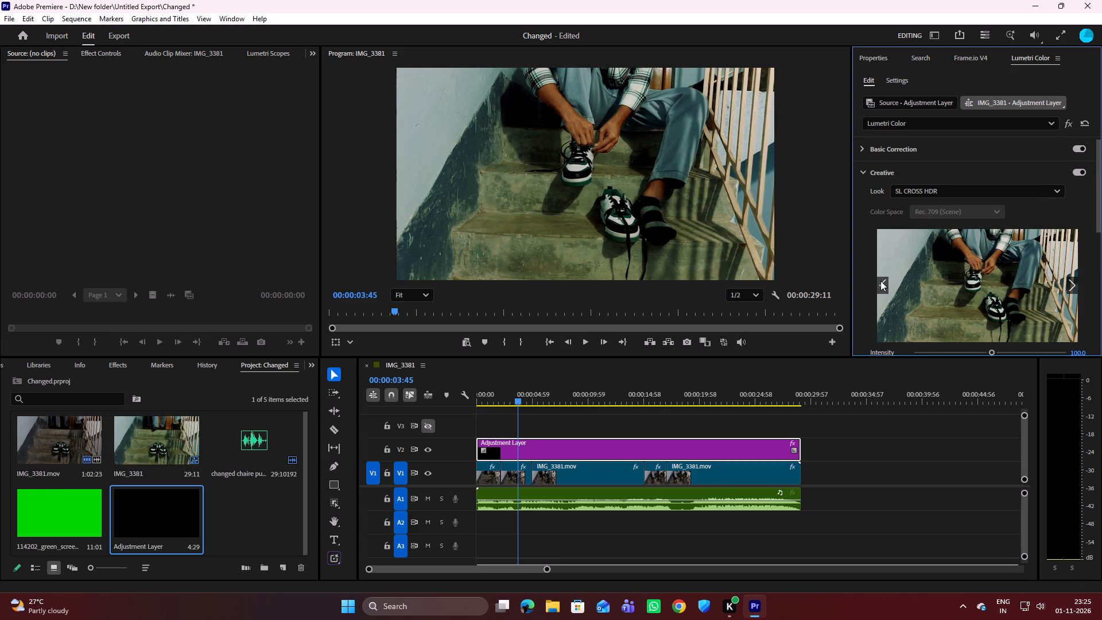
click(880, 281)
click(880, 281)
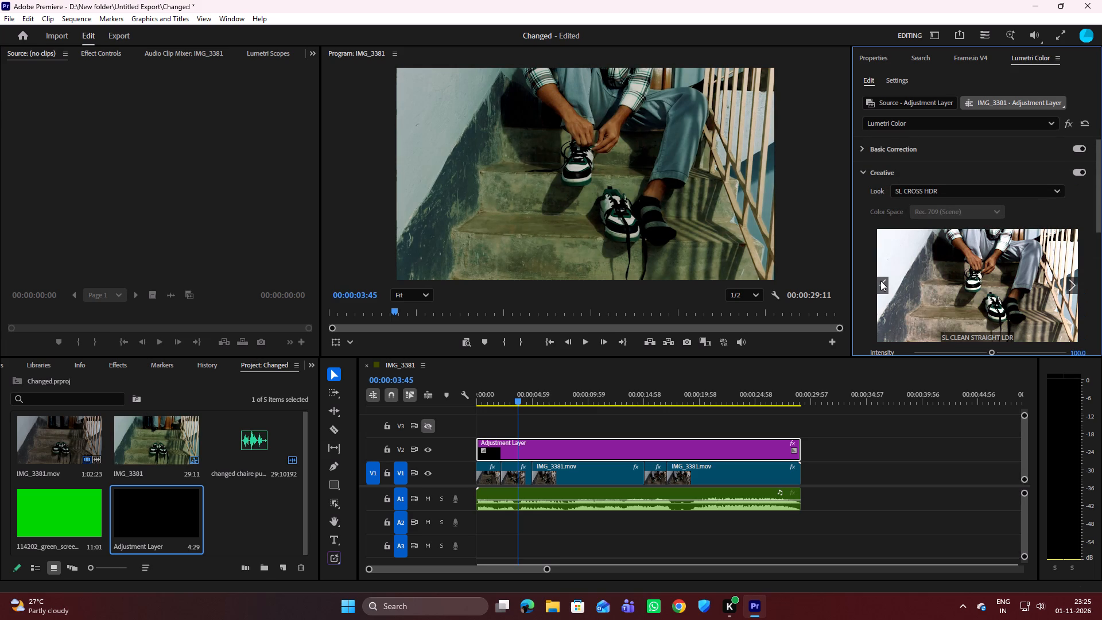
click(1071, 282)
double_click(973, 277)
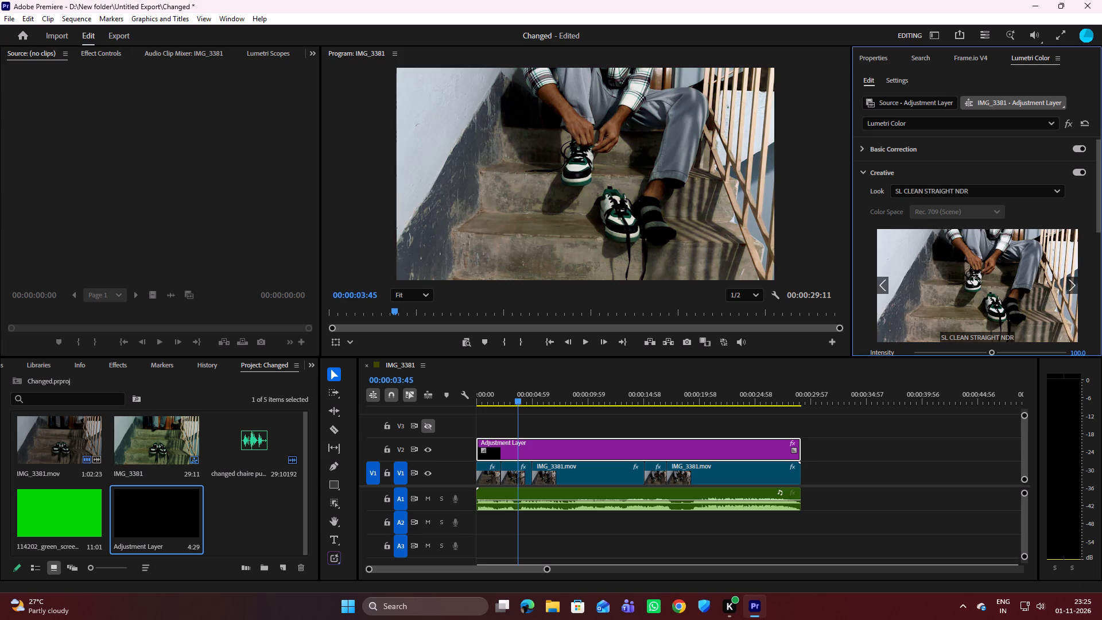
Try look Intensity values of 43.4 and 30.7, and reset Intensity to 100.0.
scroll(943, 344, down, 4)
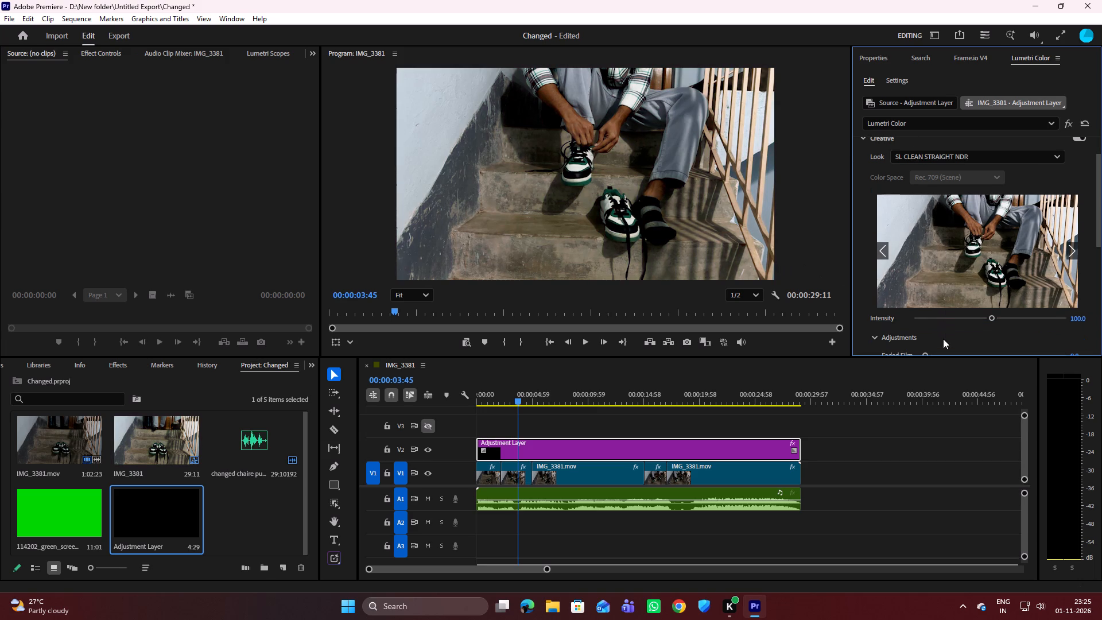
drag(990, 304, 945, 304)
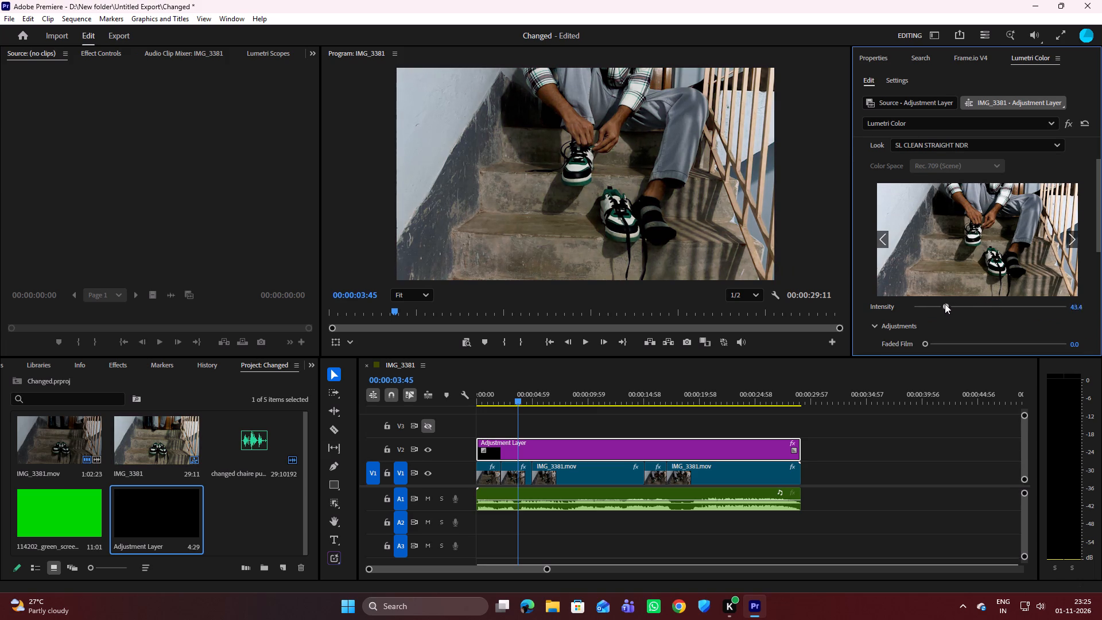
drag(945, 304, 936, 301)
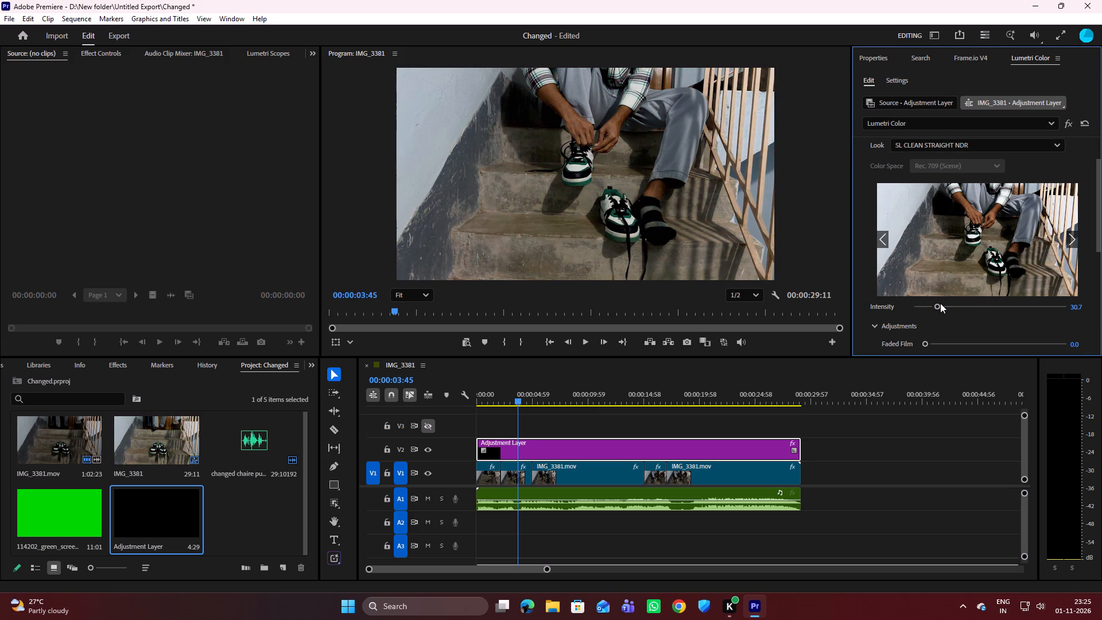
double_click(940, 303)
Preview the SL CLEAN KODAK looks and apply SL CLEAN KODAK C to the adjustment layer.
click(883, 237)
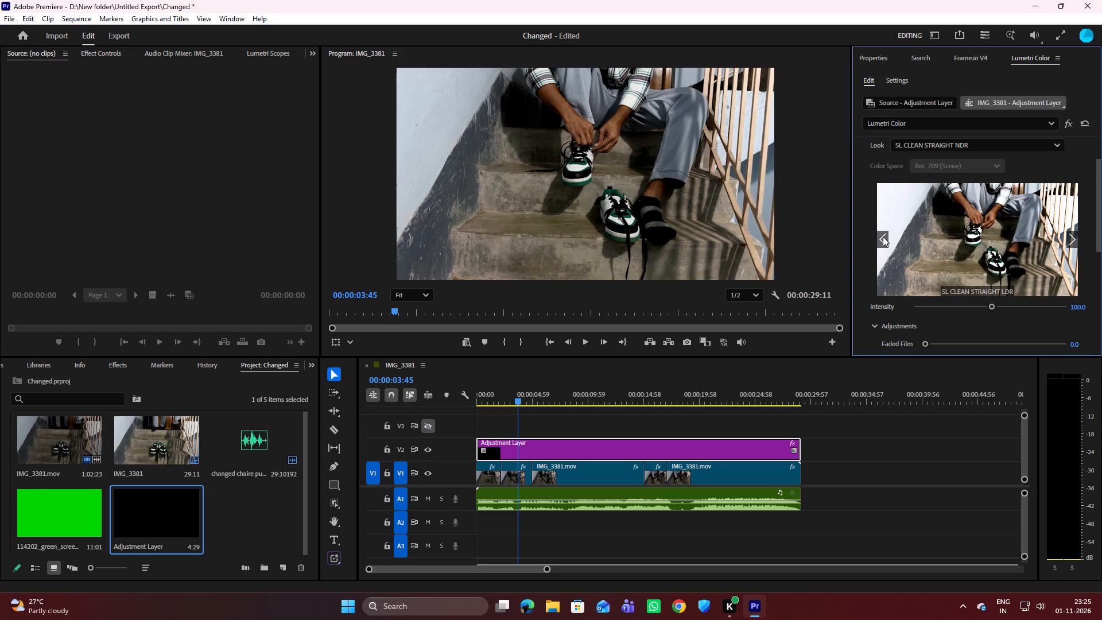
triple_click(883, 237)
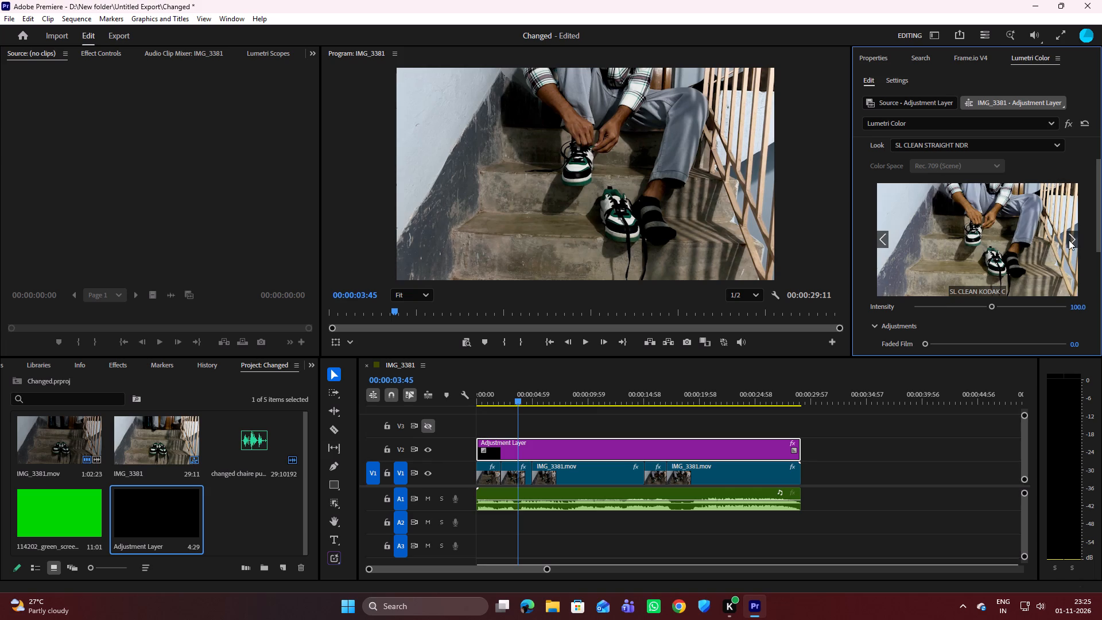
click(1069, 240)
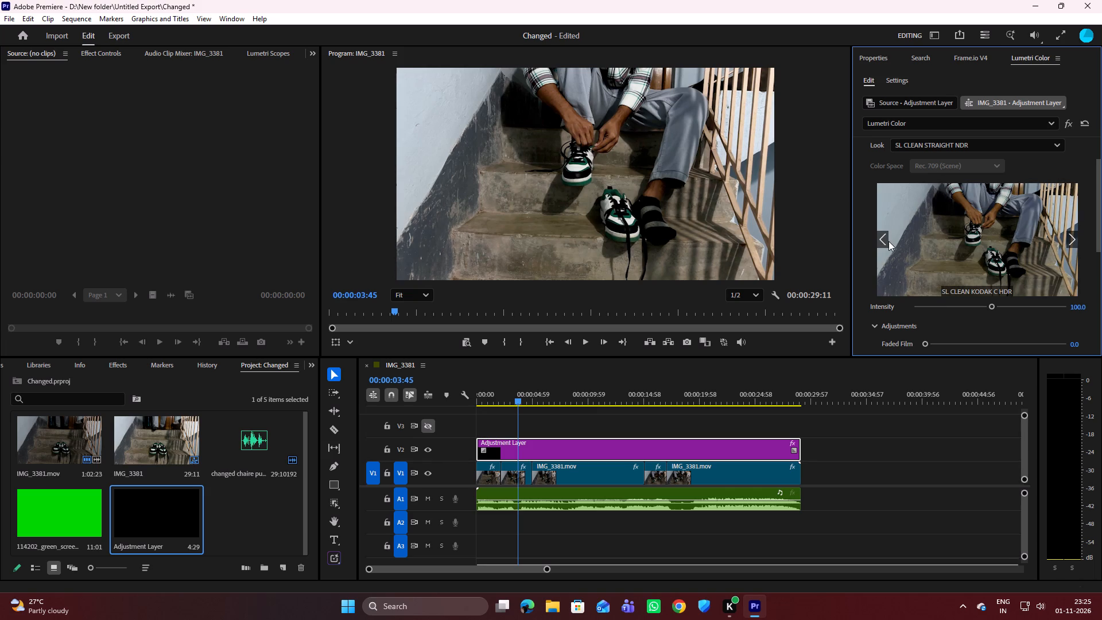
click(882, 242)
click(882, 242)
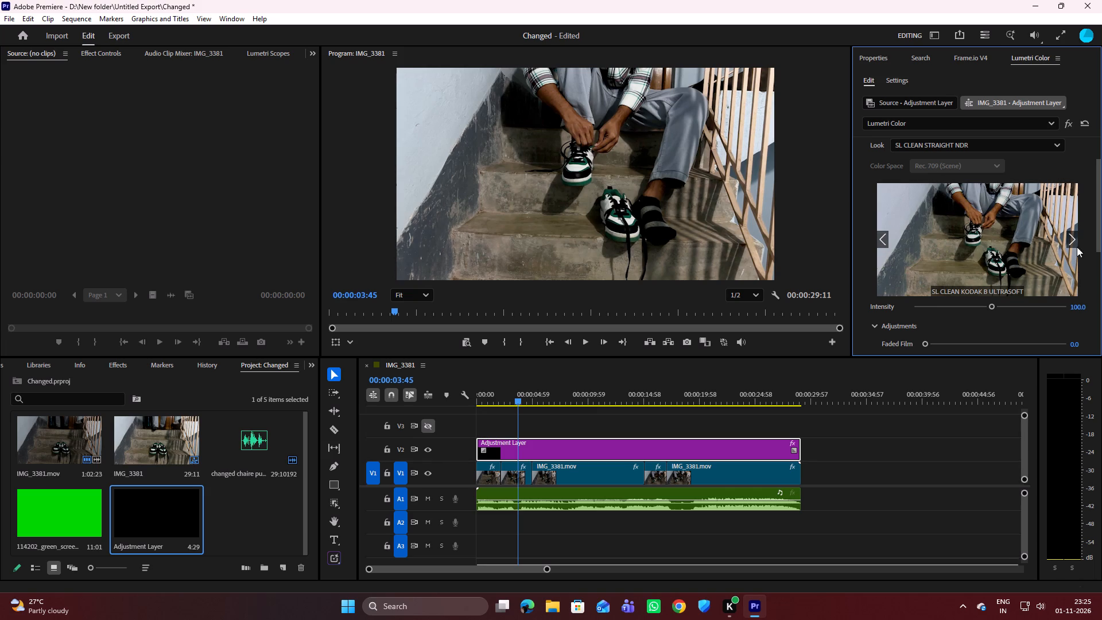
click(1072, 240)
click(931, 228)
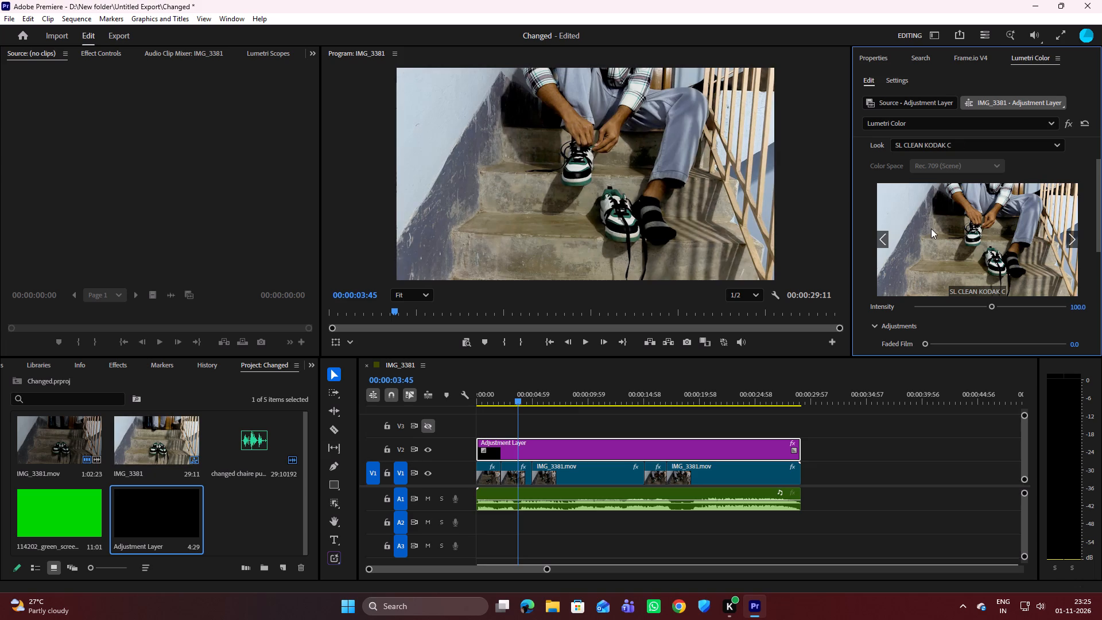
Preview the preceding Creative looks back to the start of the list, and set the Look to None.
double_click(886, 238)
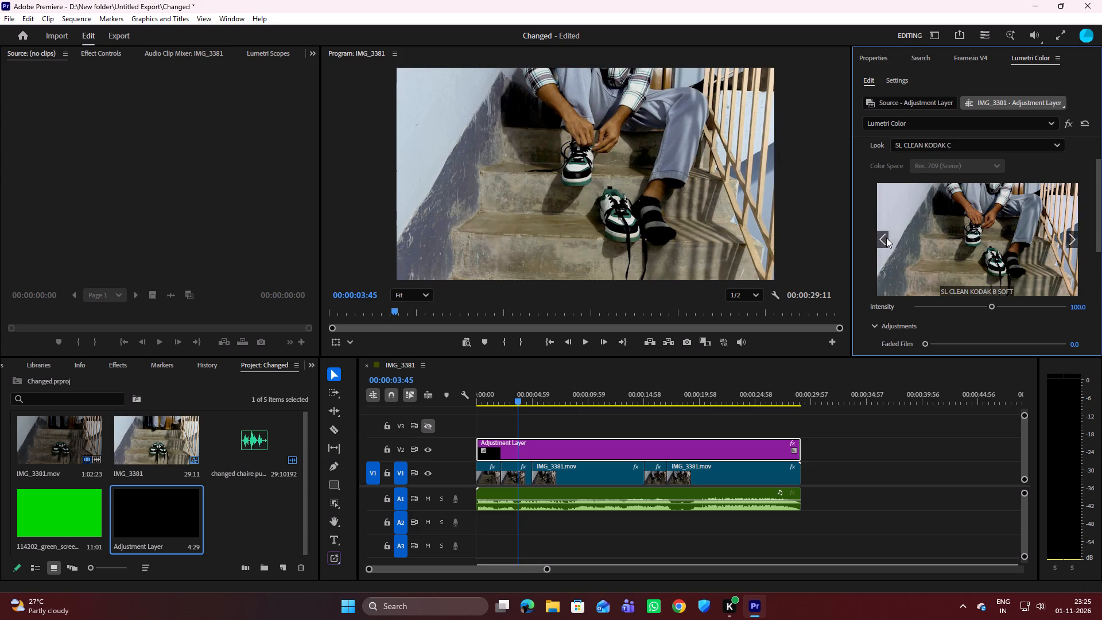
click(886, 238)
triple_click(886, 238)
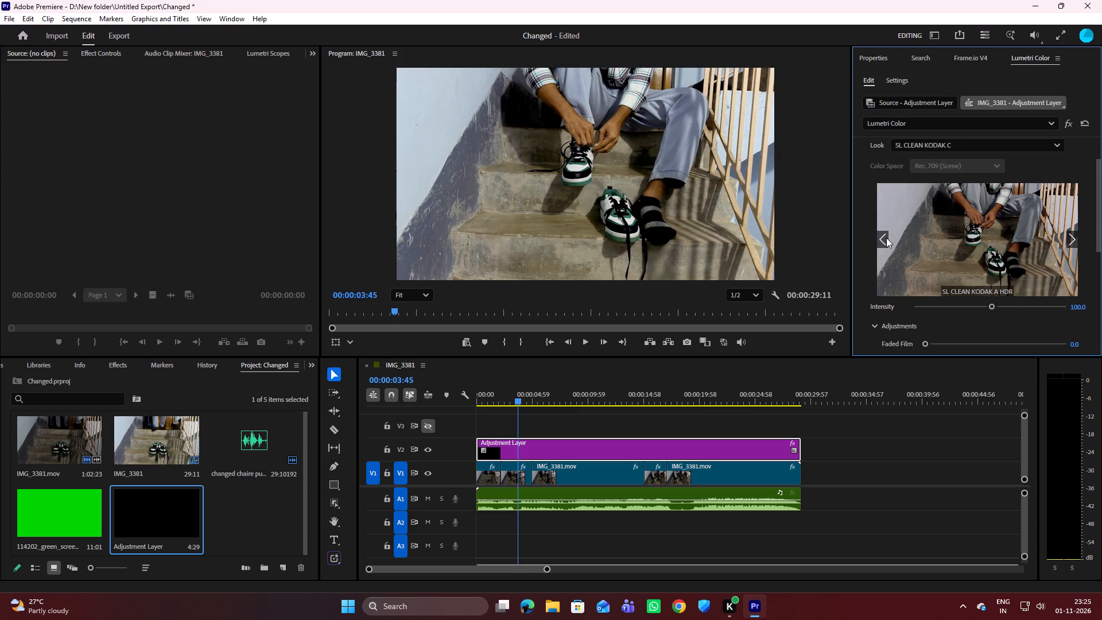
click(886, 238)
click(886, 238)
click(886, 238)
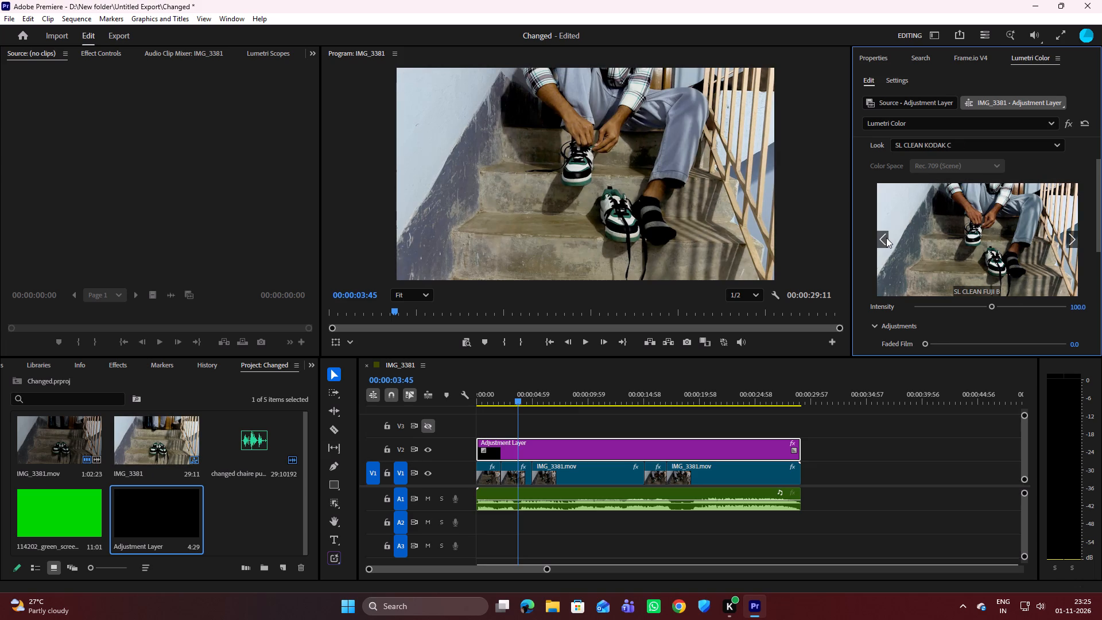
click(886, 238)
triple_click(886, 238)
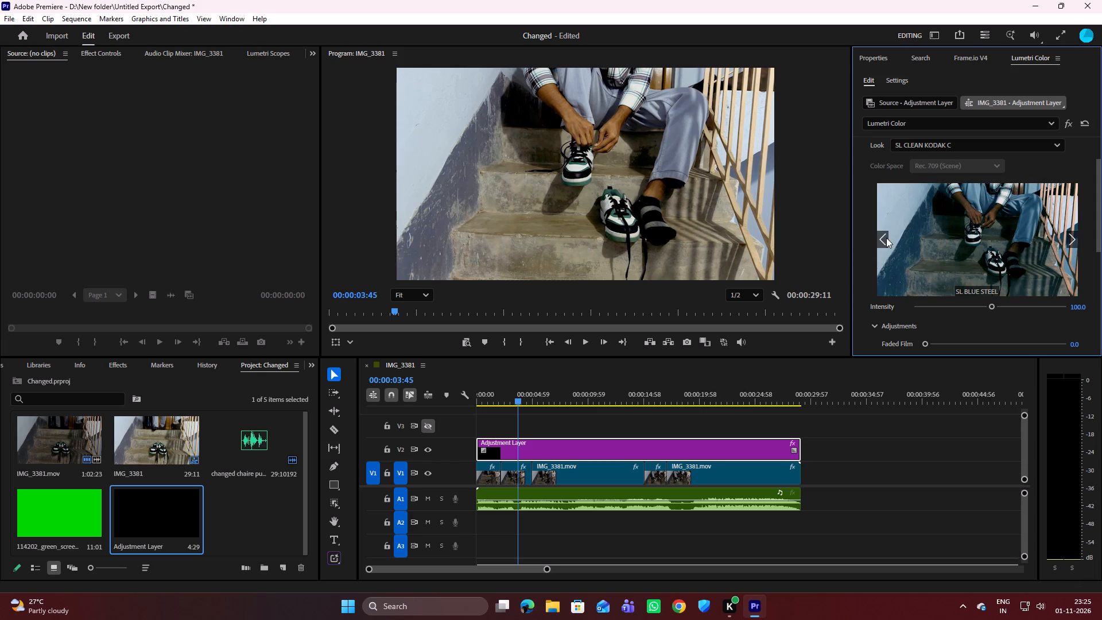
triple_click(886, 238)
triple_click(886, 238)
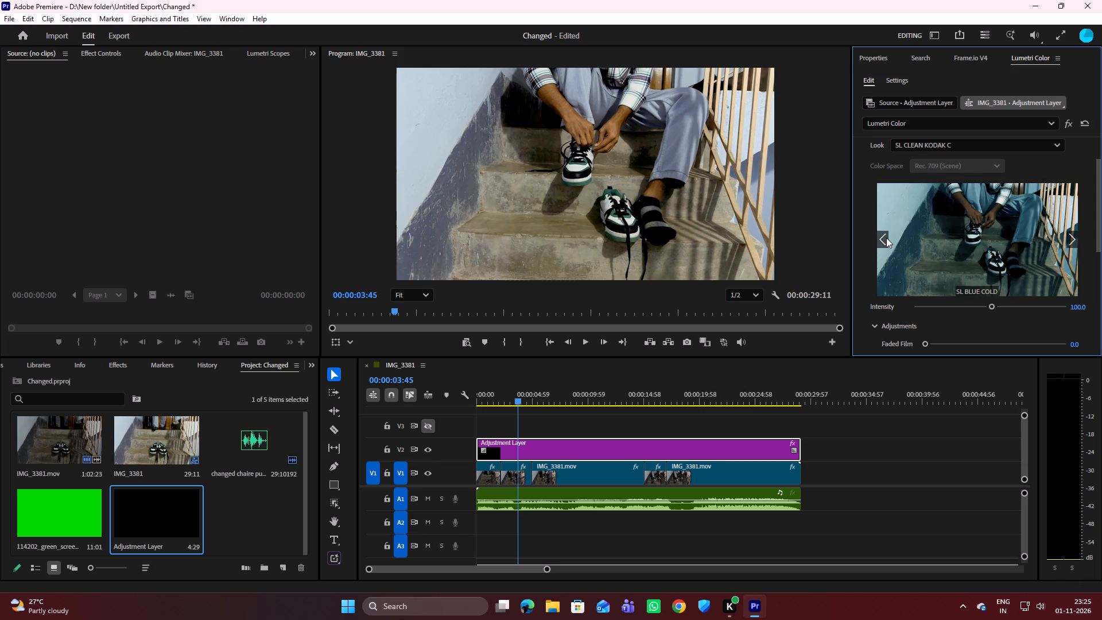
triple_click(886, 238)
triple_click(886, 238)
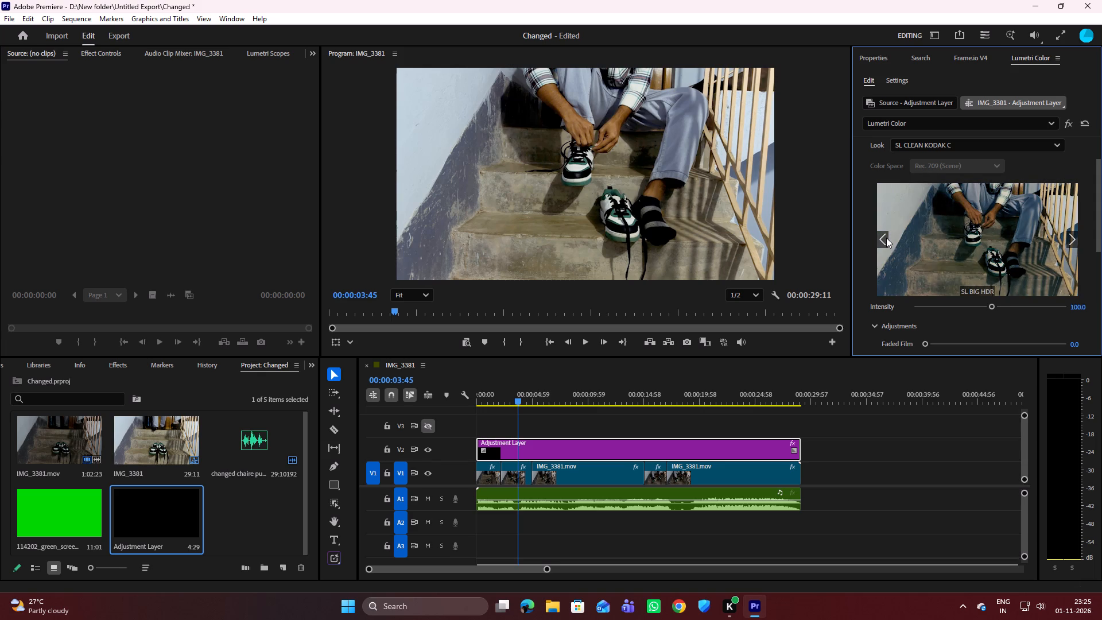
click(886, 238)
triple_click(886, 238)
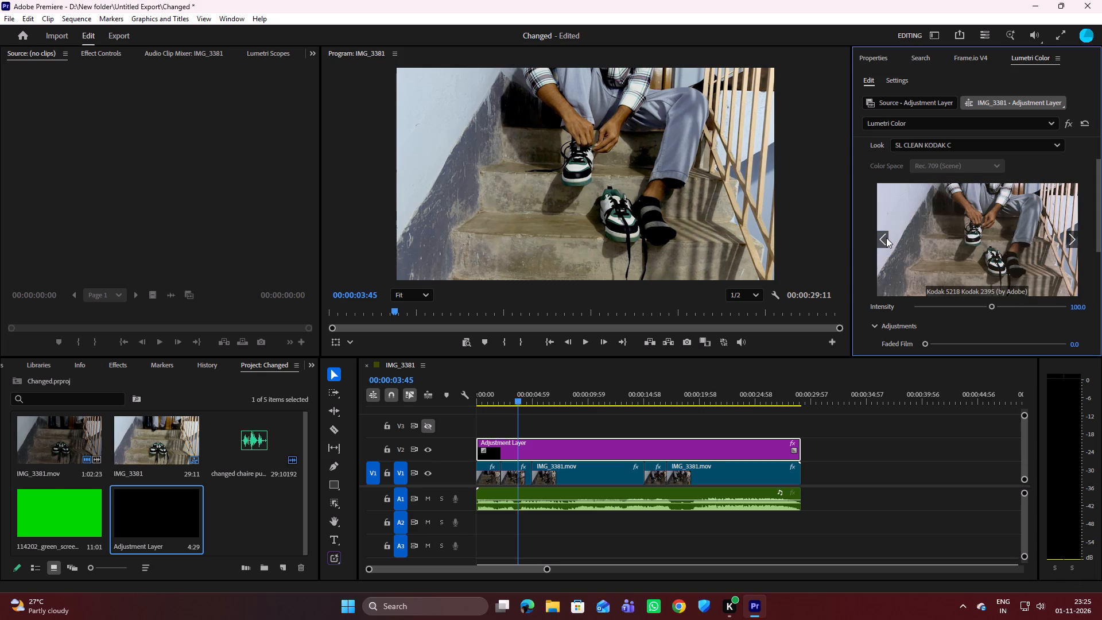
click(886, 238)
click(886, 238)
click(886, 238)
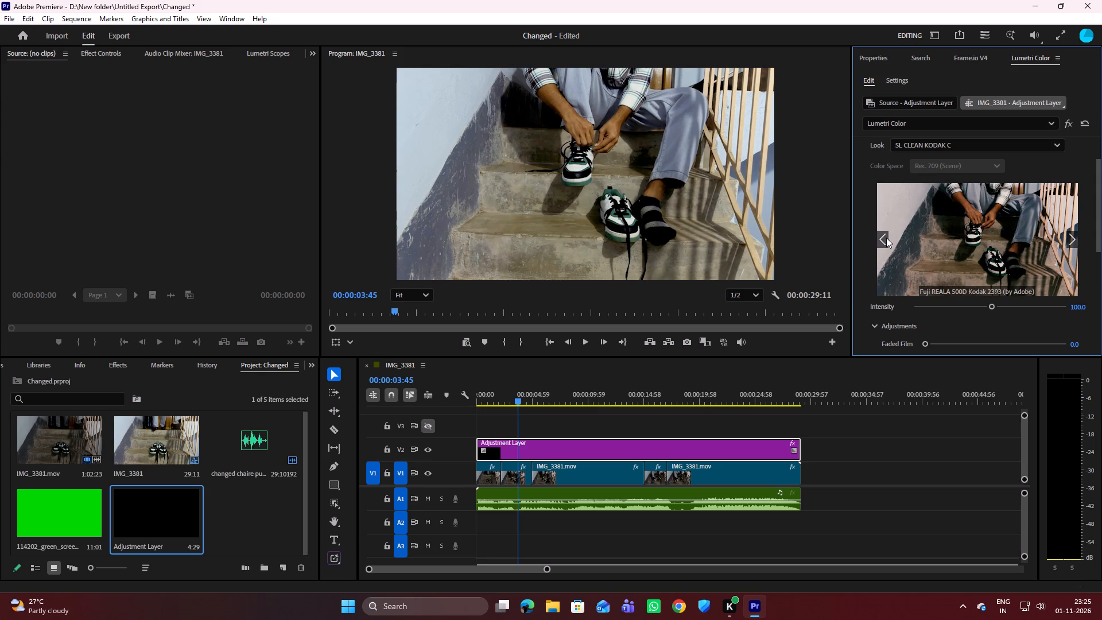
click(886, 238)
double_click(886, 238)
click(886, 238)
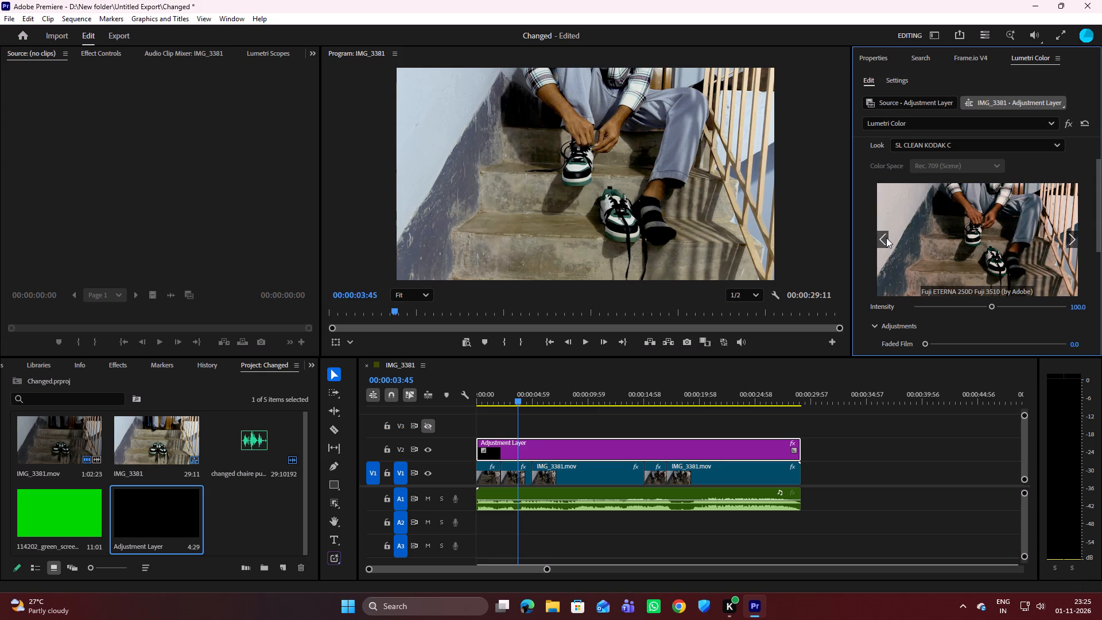
triple_click(886, 238)
click(886, 238)
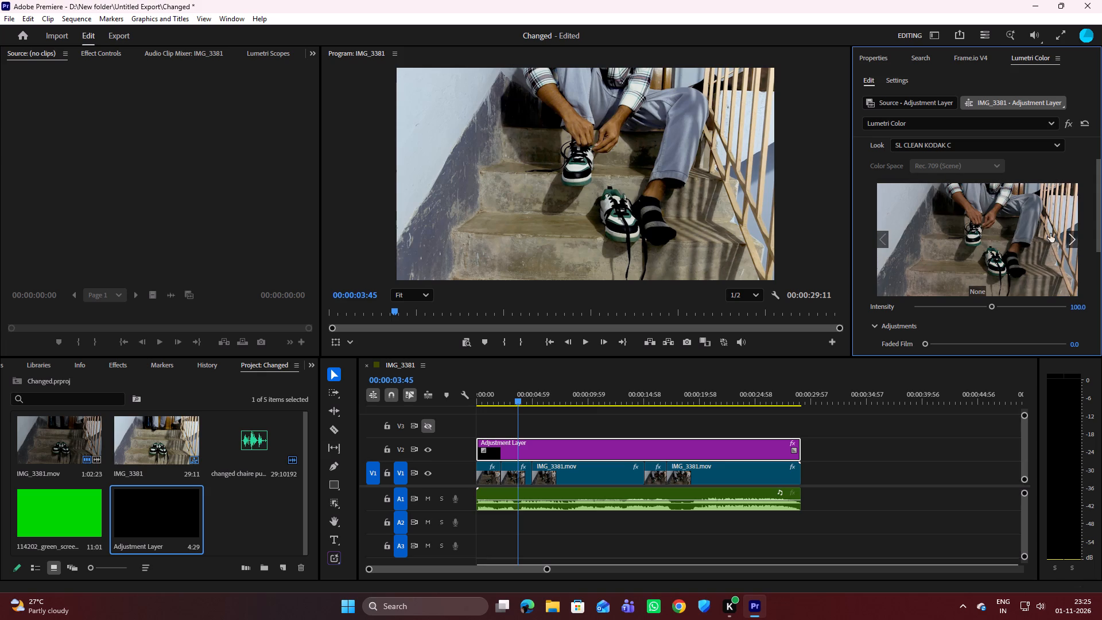
double_click(994, 240)
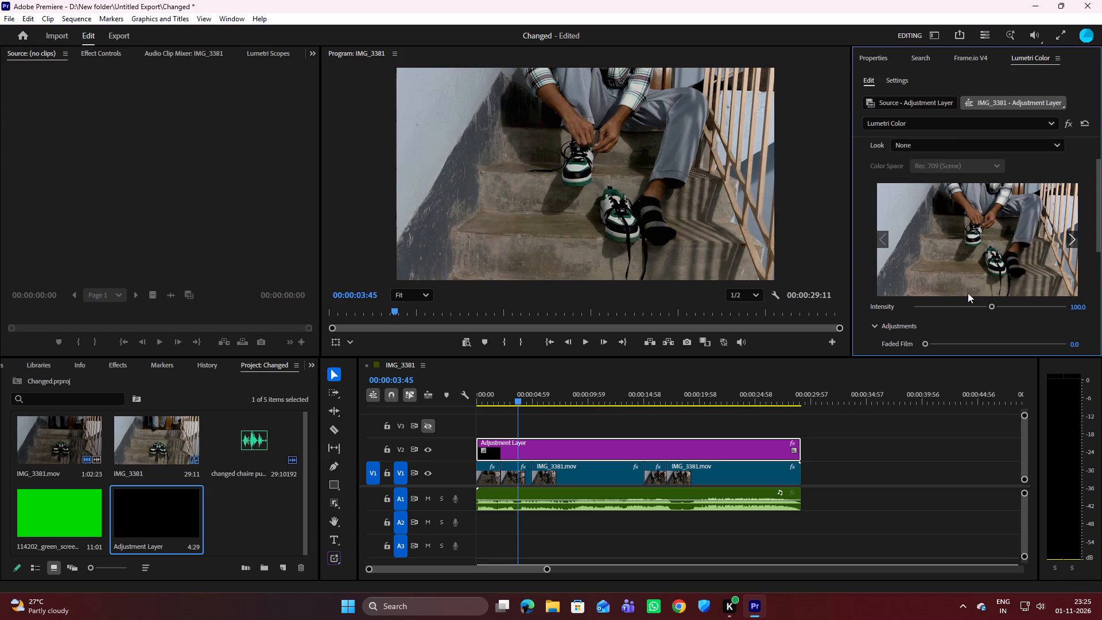
Leave the Creative settings for Color Wheels & Match and tint the adjustment layer's Highlights slightly toward green-cyan on the color wheel.
scroll(968, 293, down, 5)
scroll(943, 235, up, 13)
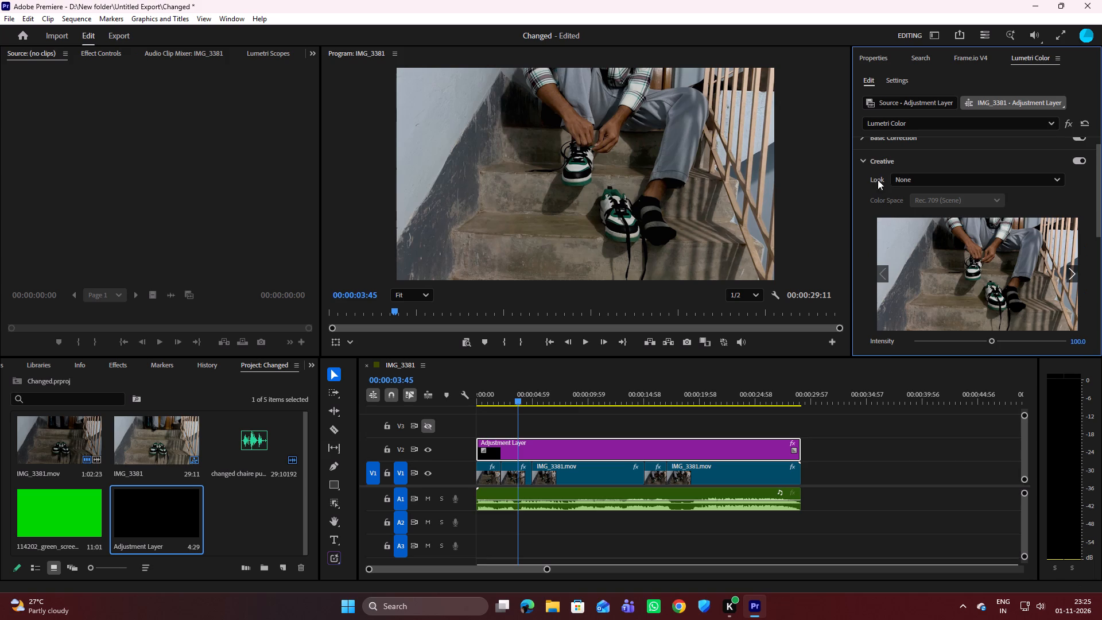
click(866, 169)
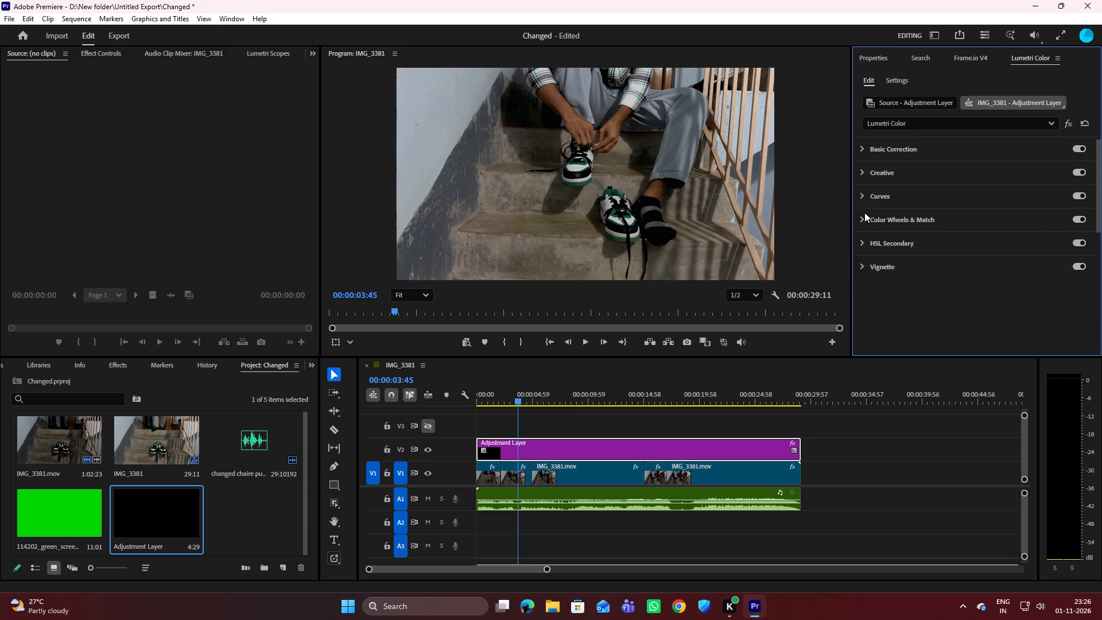
click(862, 218)
scroll(896, 257, down, 1)
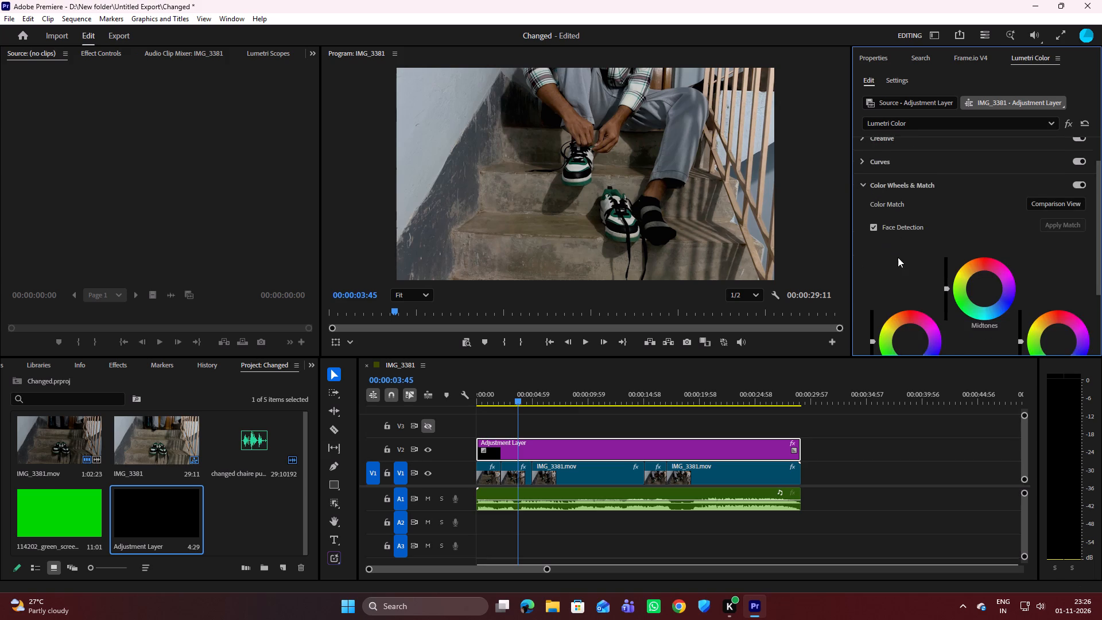
scroll(898, 257, down, 9)
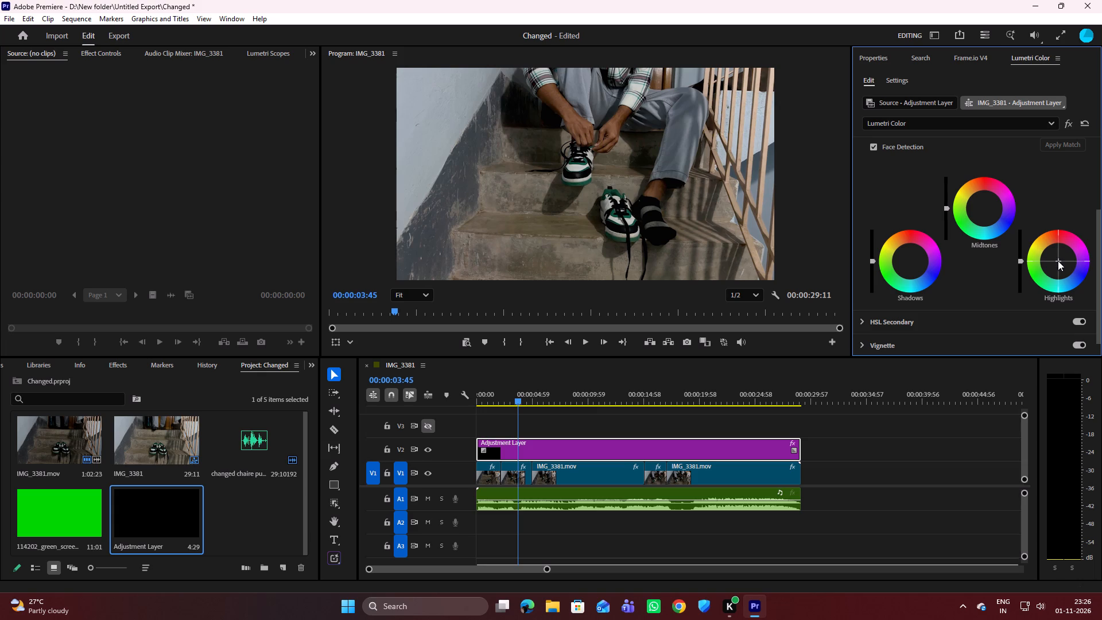
drag(1058, 261, 1025, 202)
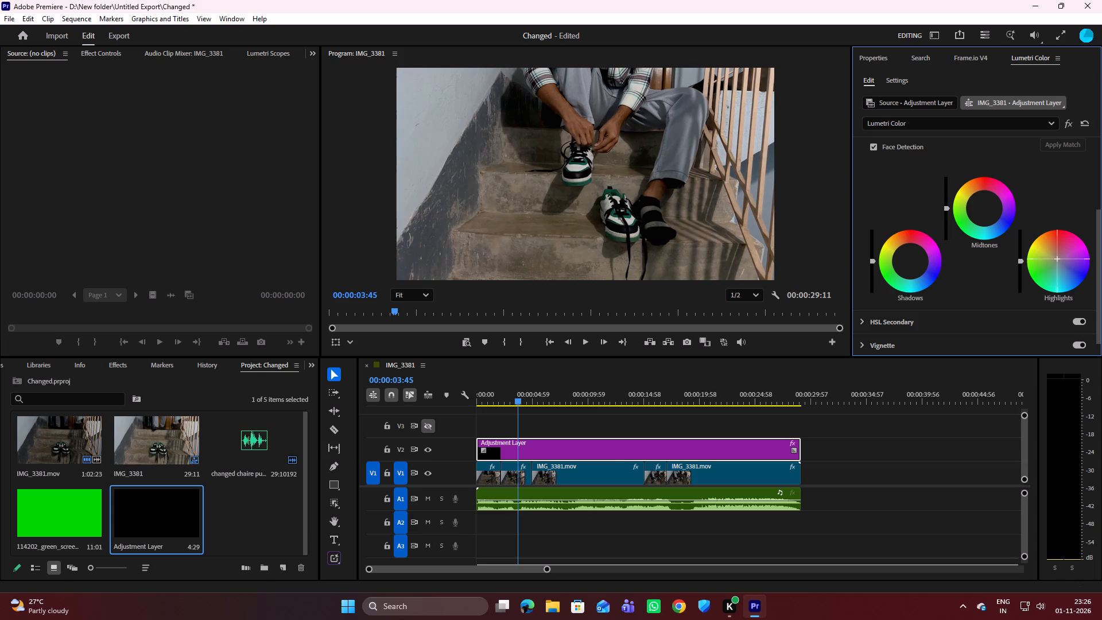
drag(1025, 202, 1006, 209)
drag(1006, 209, 1091, 206)
drag(1091, 206, 1039, 270)
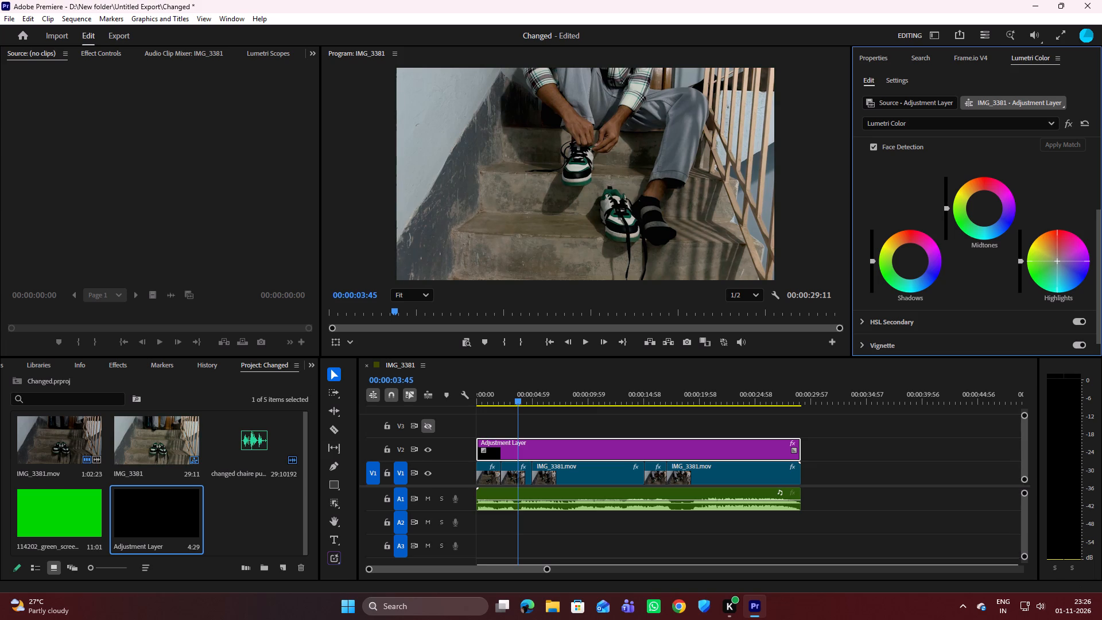
drag(1039, 270, 986, 278)
drag(986, 278, 981, 319)
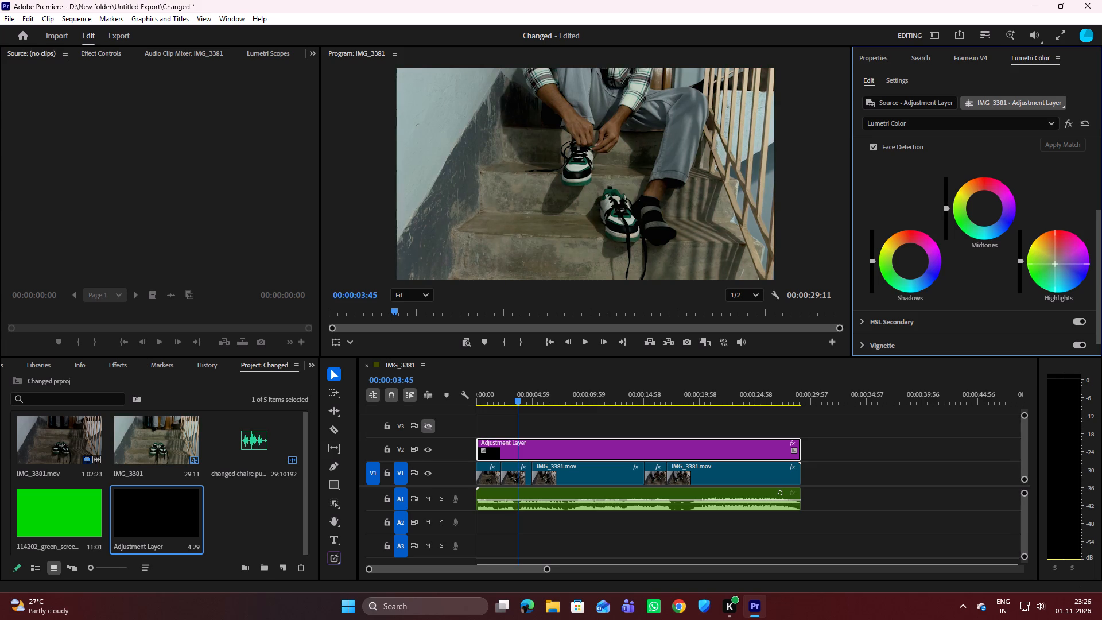
drag(981, 319, 940, 250)
drag(940, 250, 940, 286)
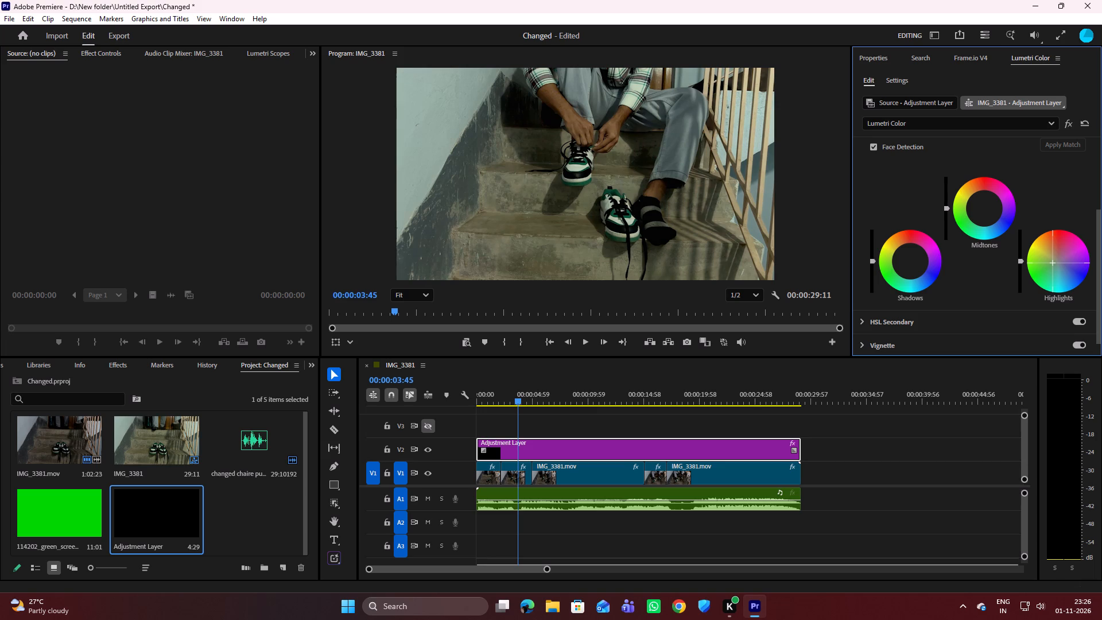
drag(940, 286, 938, 285)
drag(938, 285, 943, 243)
drag(943, 243, 991, 361)
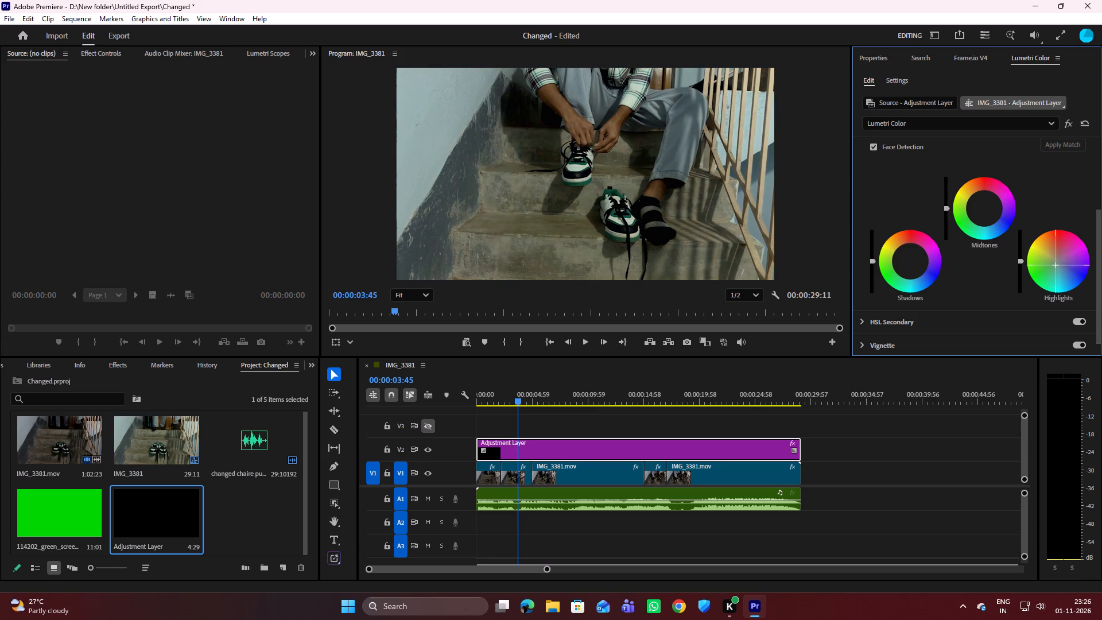
drag(991, 361, 995, 391)
drag(995, 391, 989, 367)
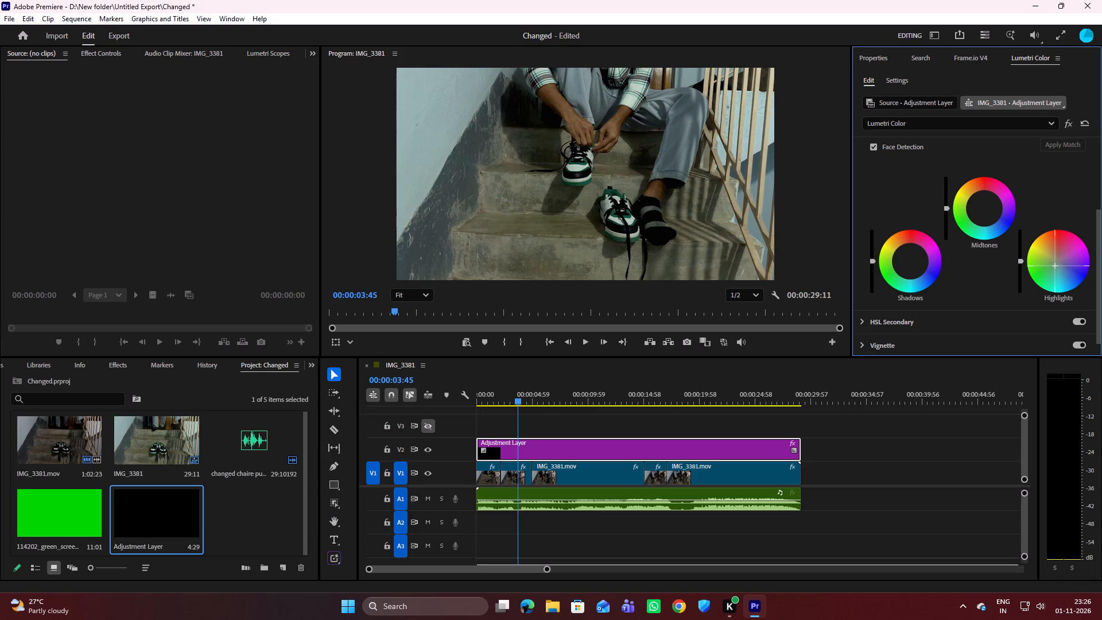
drag(989, 367, 987, 361)
drag(987, 361, 991, 346)
drag(991, 346, 991, 345)
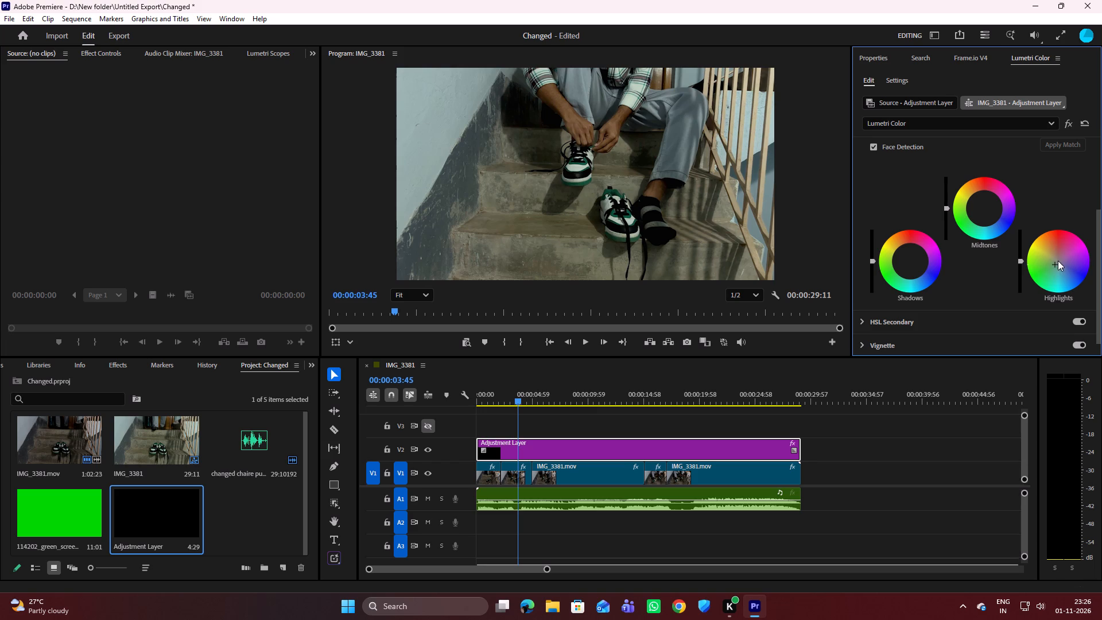
Test brighter and darker Highlights luminance levels beside the Highlights wheel and settle on a slightly raised level.
drag(1020, 258, 1020, 266)
drag(1020, 266, 1027, 219)
drag(1027, 219, 1025, 327)
drag(1025, 327, 1024, 278)
drag(1024, 278, 1025, 203)
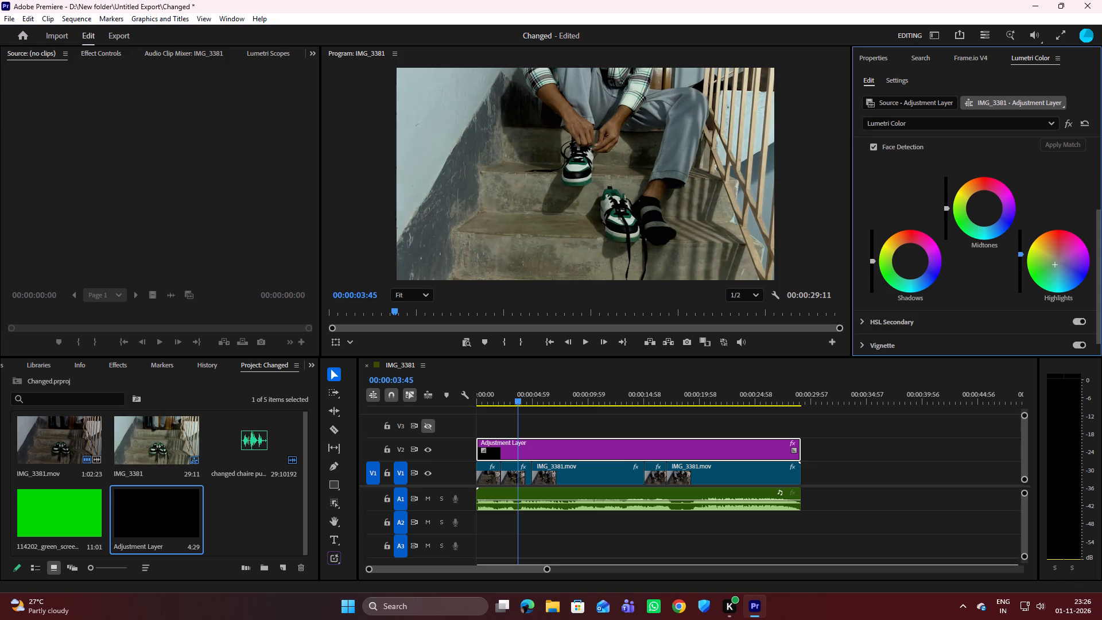
drag(1025, 203, 1019, 246)
drag(1019, 246, 1019, 250)
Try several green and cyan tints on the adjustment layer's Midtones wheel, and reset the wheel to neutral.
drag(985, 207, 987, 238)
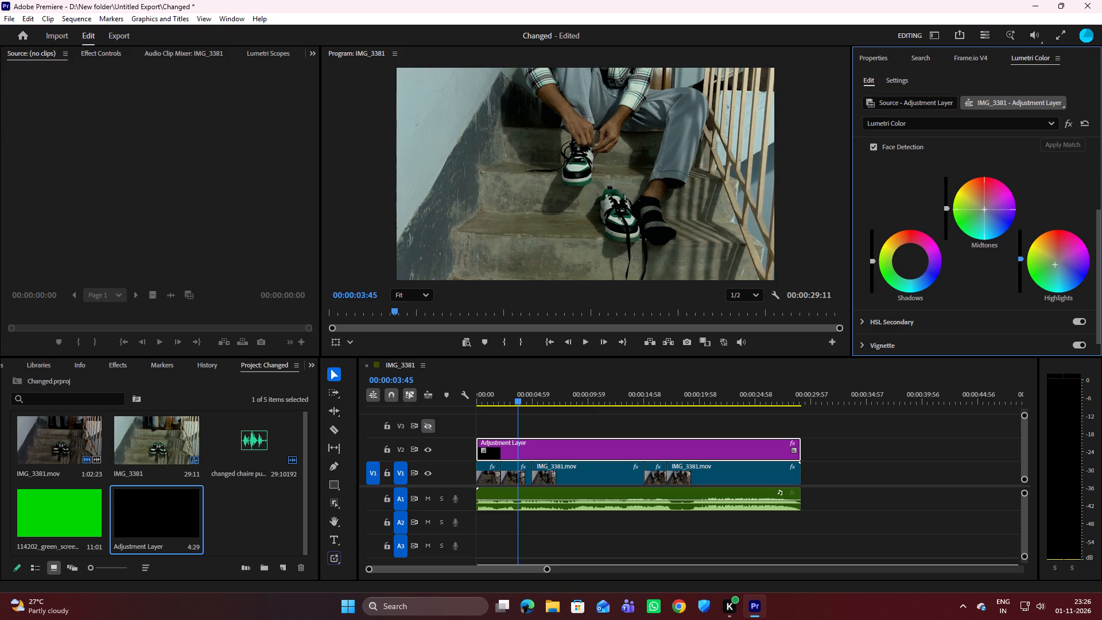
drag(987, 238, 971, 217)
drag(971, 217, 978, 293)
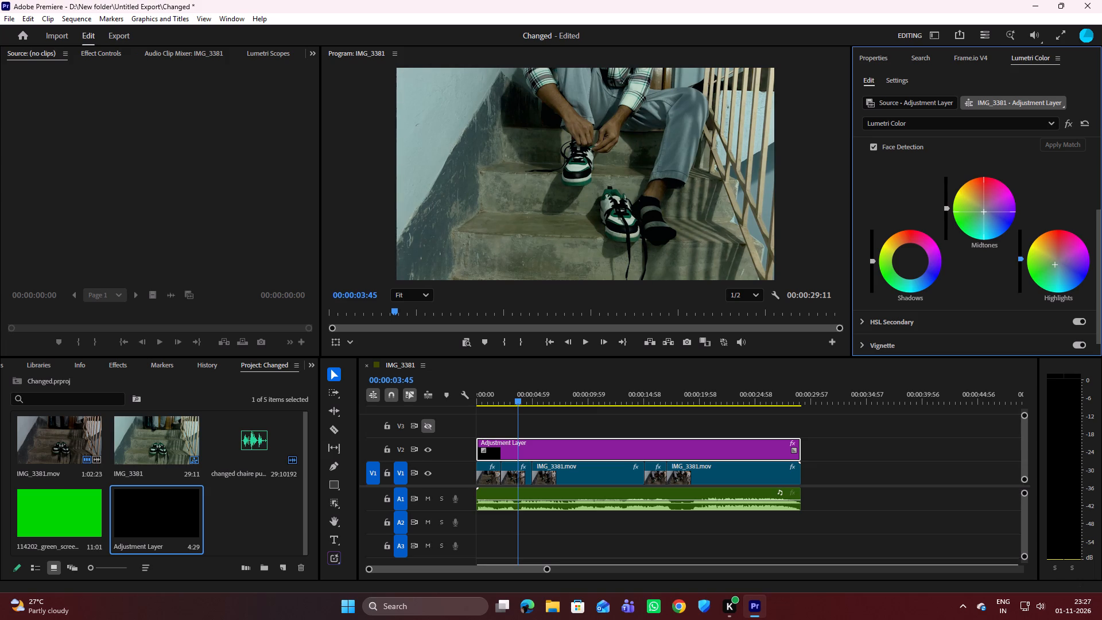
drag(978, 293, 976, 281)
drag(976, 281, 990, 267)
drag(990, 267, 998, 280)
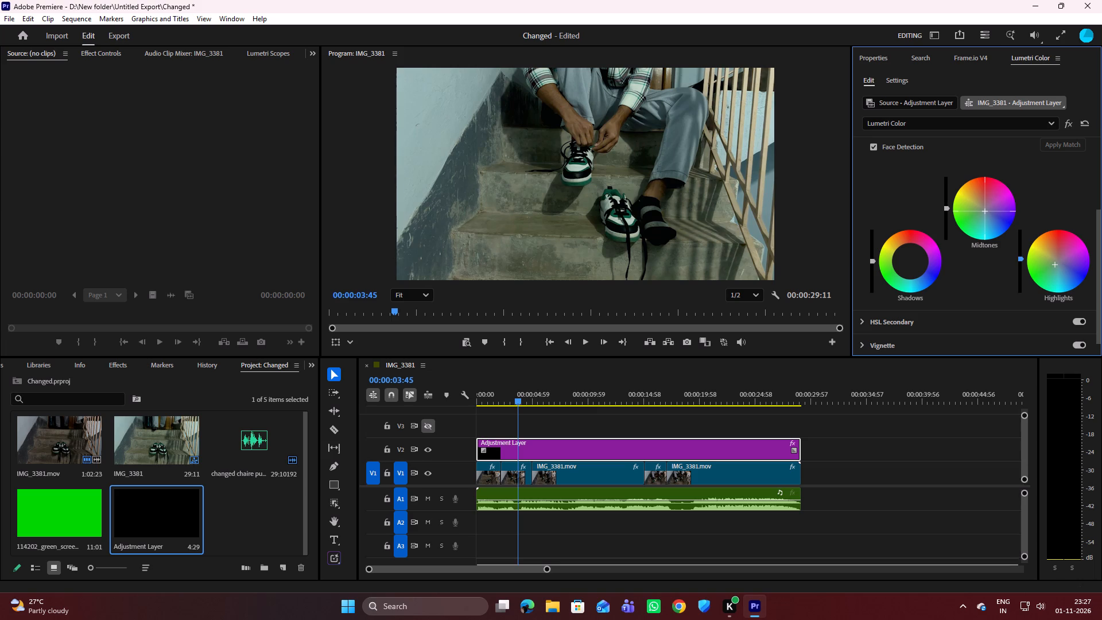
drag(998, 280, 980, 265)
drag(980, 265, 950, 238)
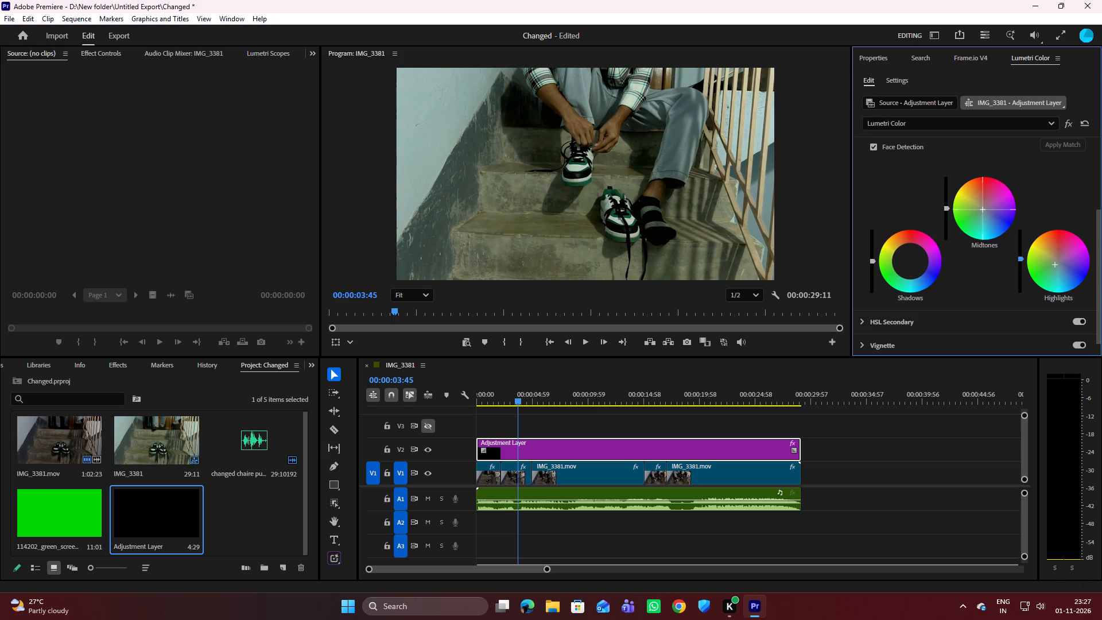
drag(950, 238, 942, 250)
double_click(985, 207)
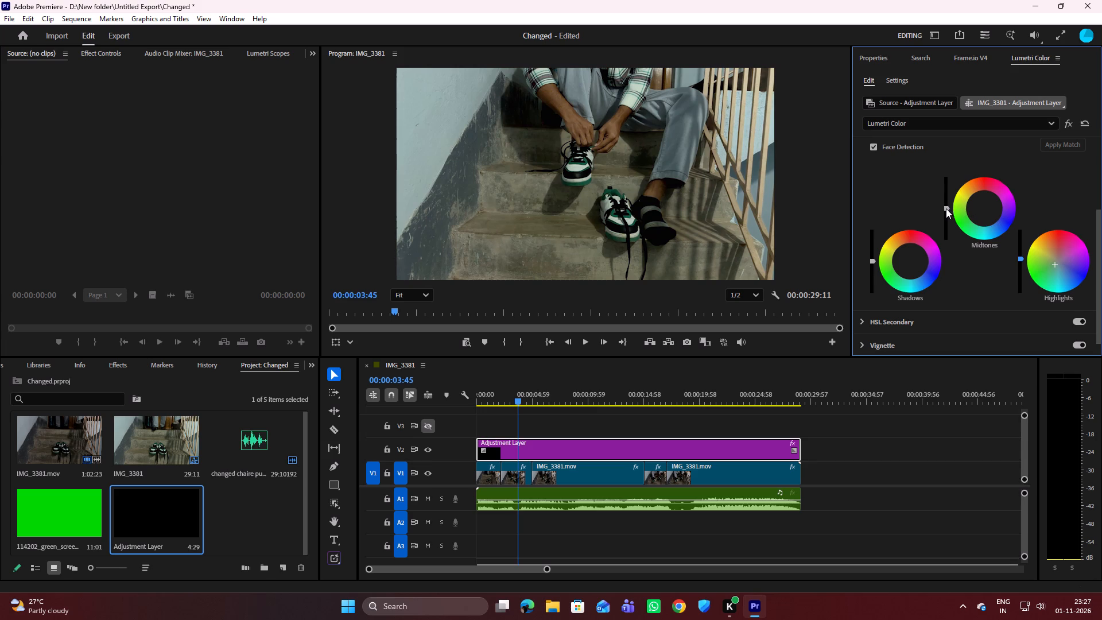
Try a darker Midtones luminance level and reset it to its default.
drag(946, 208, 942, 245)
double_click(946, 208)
Tint the adjustment layer's Midtones slightly toward green on the color wheel.
drag(985, 208, 984, 220)
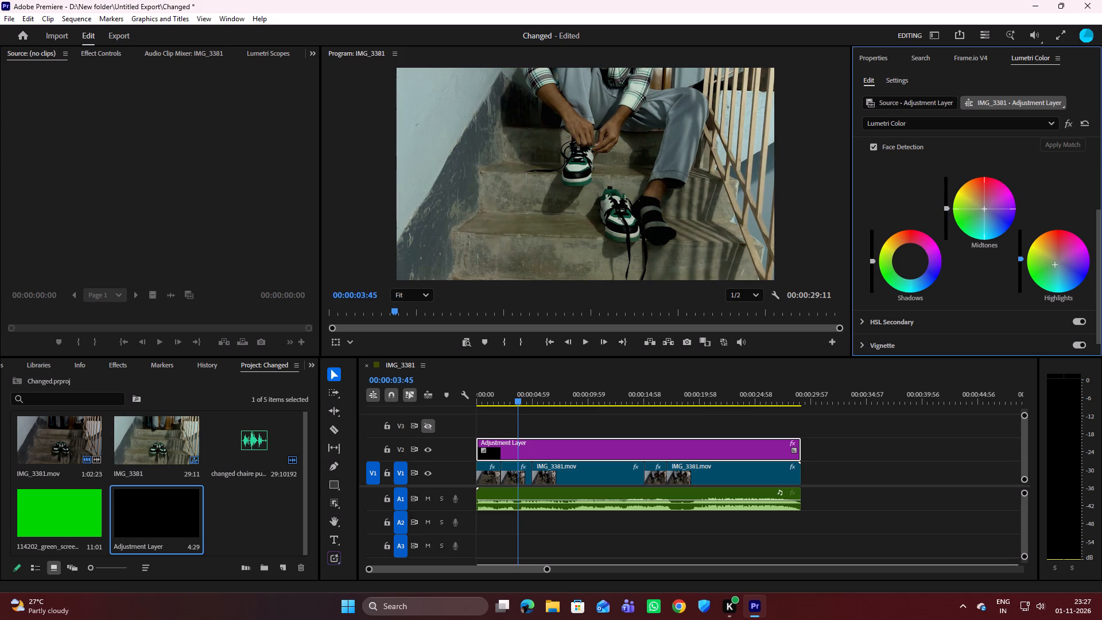
drag(984, 220, 973, 235)
drag(973, 235, 950, 250)
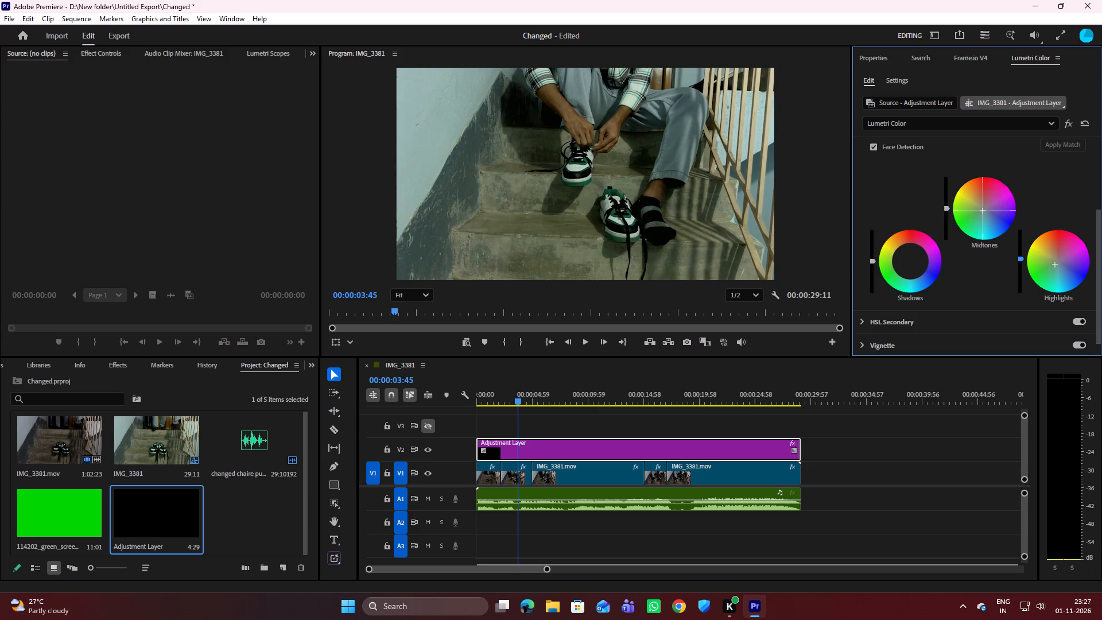
drag(950, 250, 956, 243)
drag(956, 243, 956, 242)
Compare brighter and darker Midtones luminance levels and settle on a slightly raised level.
drag(948, 208, 948, 207)
drag(948, 207, 957, 193)
drag(957, 193, 964, 241)
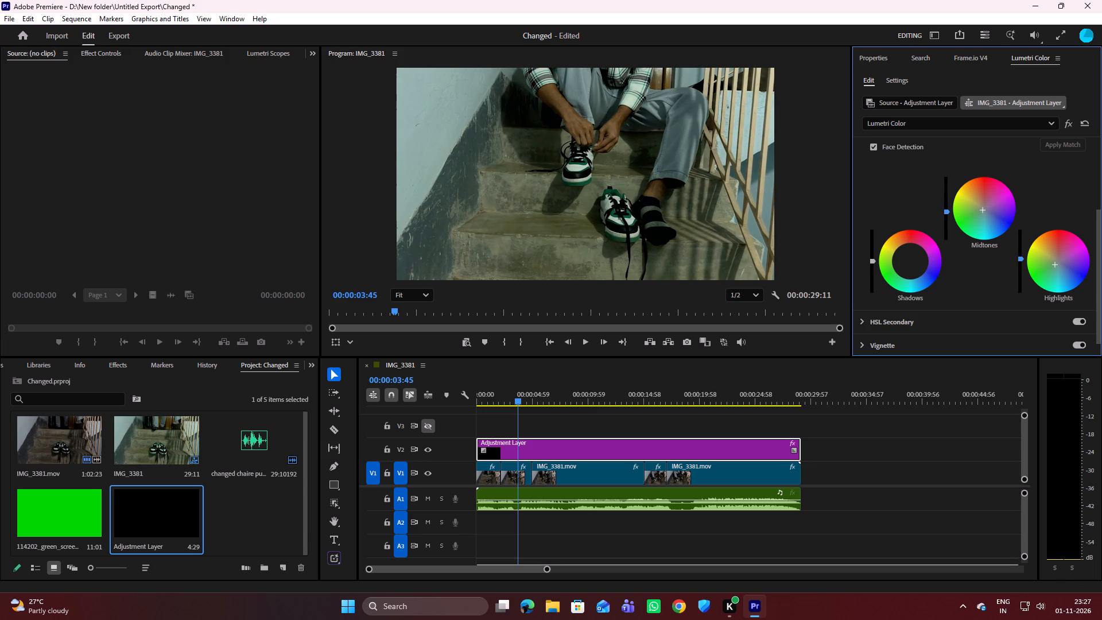
drag(964, 241, 964, 200)
drag(964, 200, 964, 200)
drag(964, 200, 967, 206)
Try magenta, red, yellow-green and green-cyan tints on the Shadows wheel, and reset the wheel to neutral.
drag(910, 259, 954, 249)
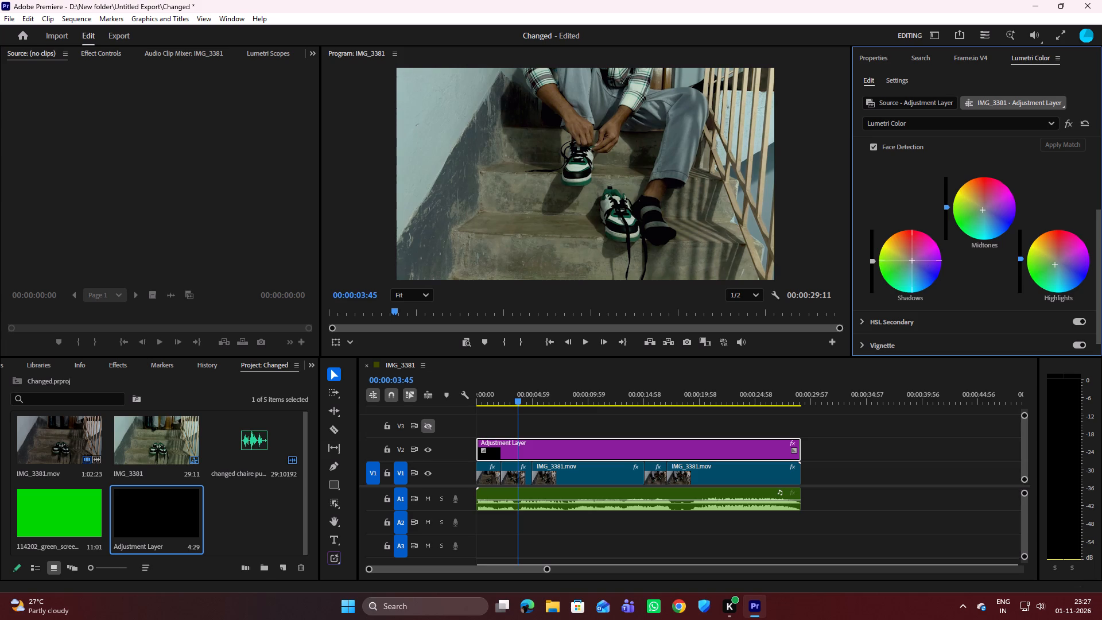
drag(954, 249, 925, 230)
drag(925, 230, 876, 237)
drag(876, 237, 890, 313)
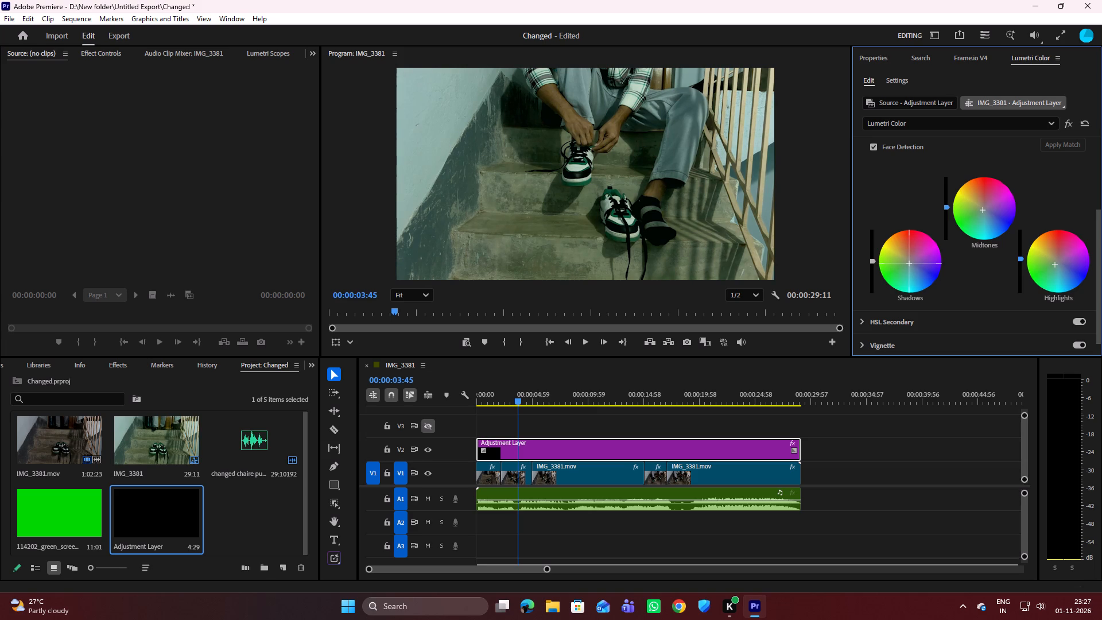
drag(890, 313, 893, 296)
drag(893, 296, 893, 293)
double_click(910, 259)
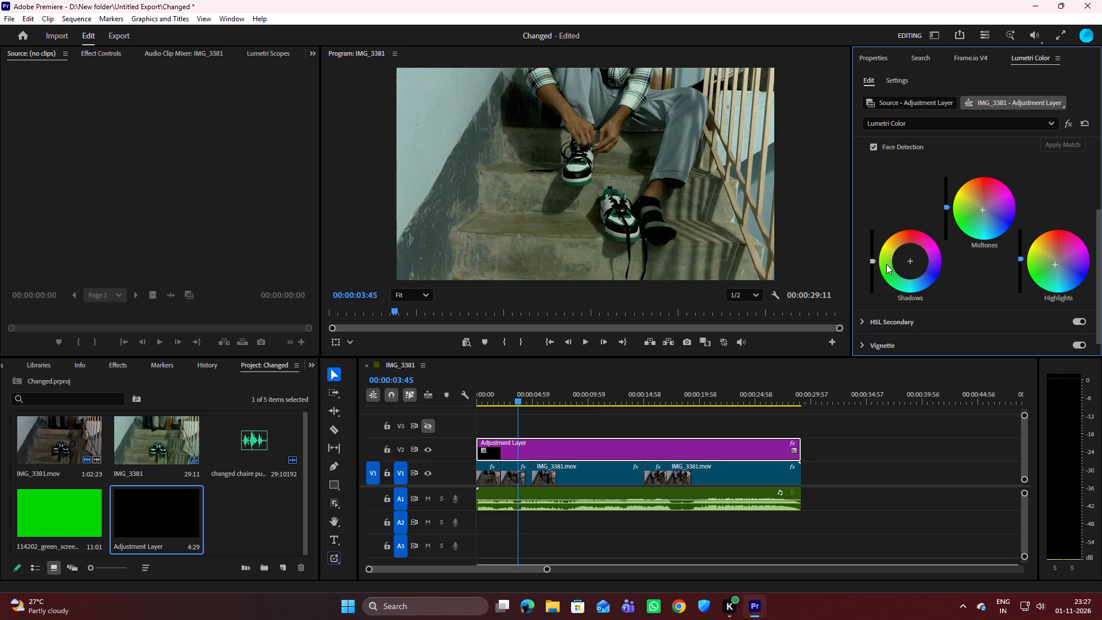
Compare brighter and darker Shadows luminance levels and settle close to the neutral level.
drag(872, 259, 868, 245)
drag(868, 245, 863, 228)
drag(863, 228, 853, 290)
drag(853, 290, 851, 261)
drag(851, 261, 851, 265)
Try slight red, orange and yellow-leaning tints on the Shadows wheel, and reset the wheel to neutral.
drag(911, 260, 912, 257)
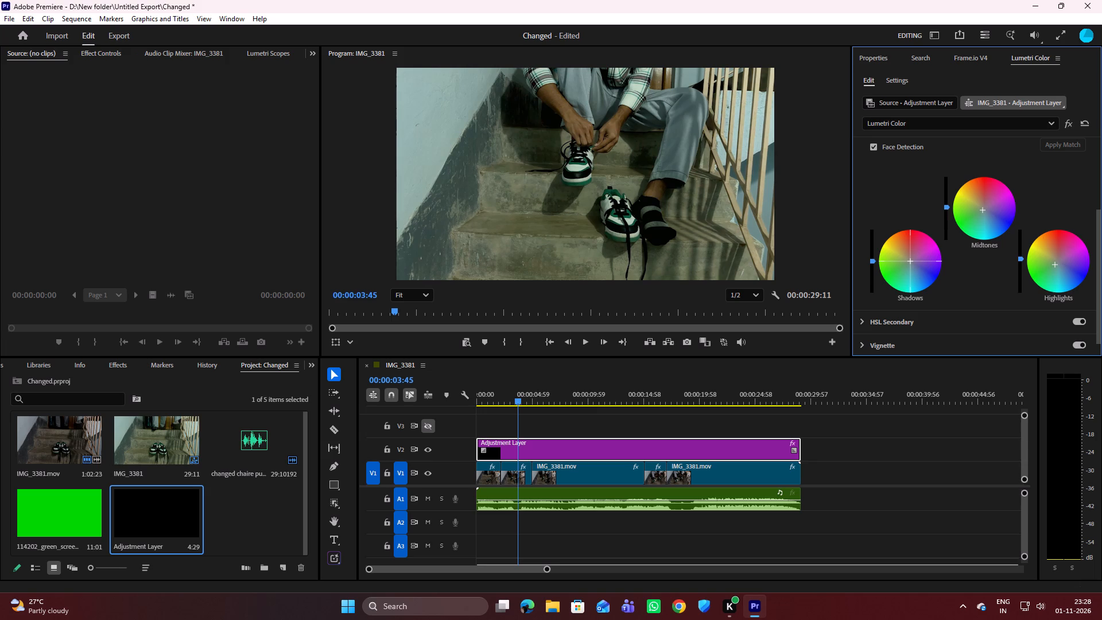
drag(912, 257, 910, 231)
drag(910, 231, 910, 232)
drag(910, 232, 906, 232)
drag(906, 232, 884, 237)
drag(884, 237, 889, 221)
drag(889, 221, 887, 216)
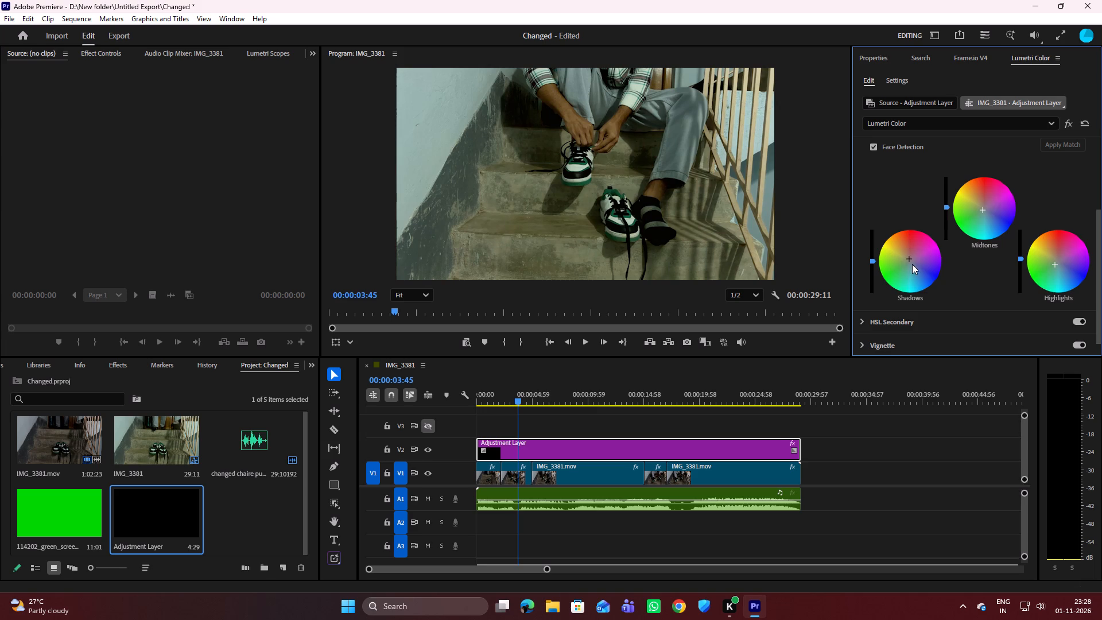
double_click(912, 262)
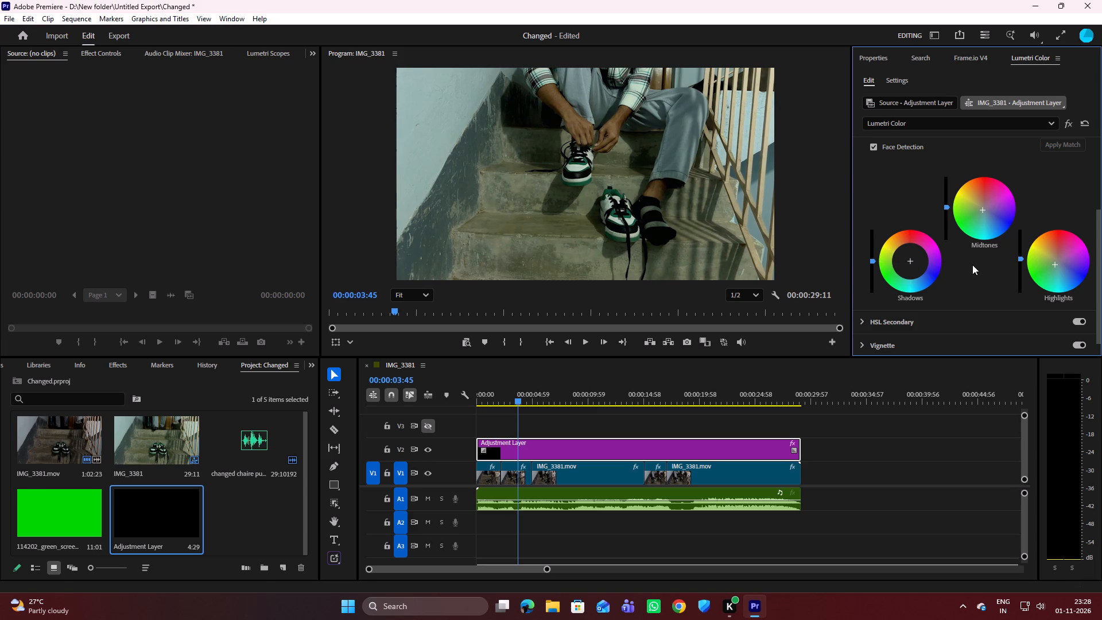
Tint the adjustment layer's Shadows very slightly toward orange on the color wheel, keeping the luminance near neutral.
drag(910, 261, 909, 255)
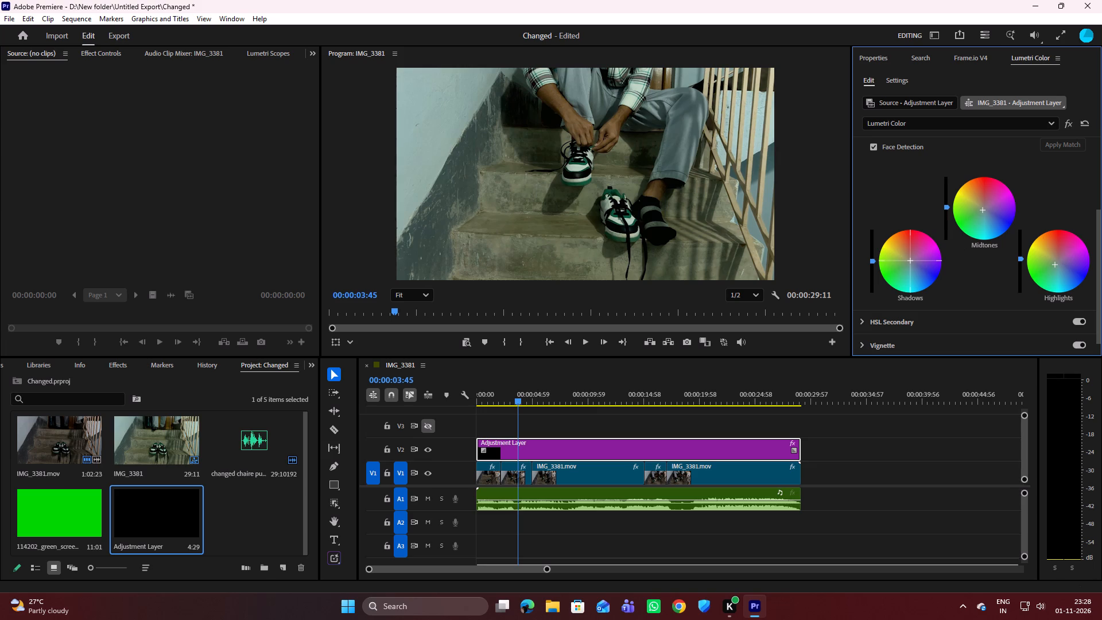
drag(909, 255, 909, 250)
drag(909, 250, 906, 246)
drag(906, 246, 906, 244)
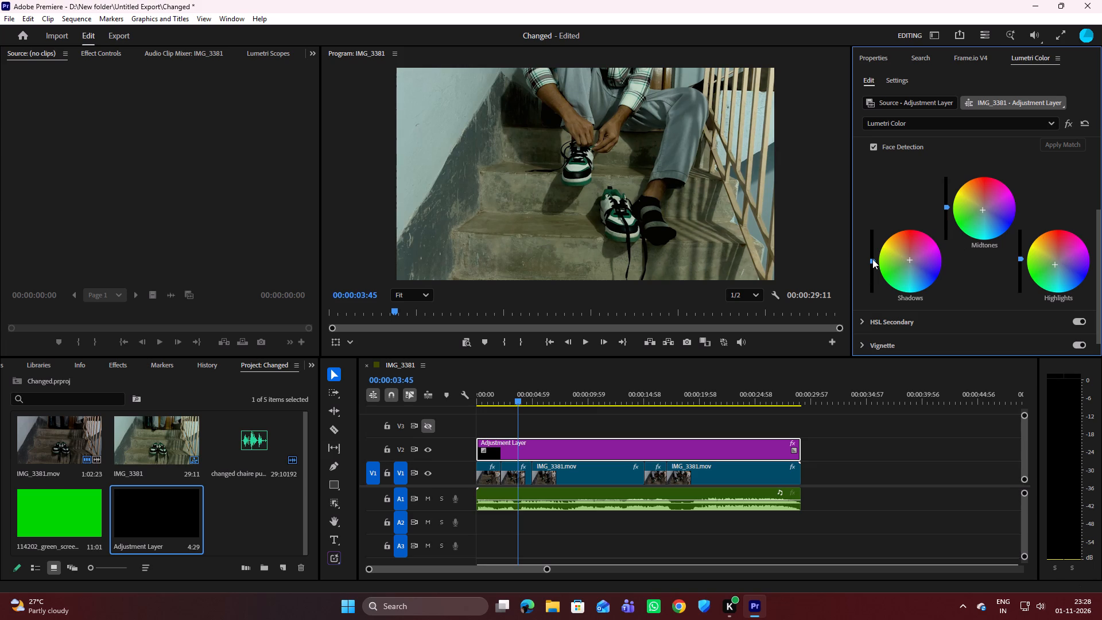
click(872, 259)
Expand HSL Secondary and examine its Key, Refine and Correction controls.
scroll(976, 270, down, 7)
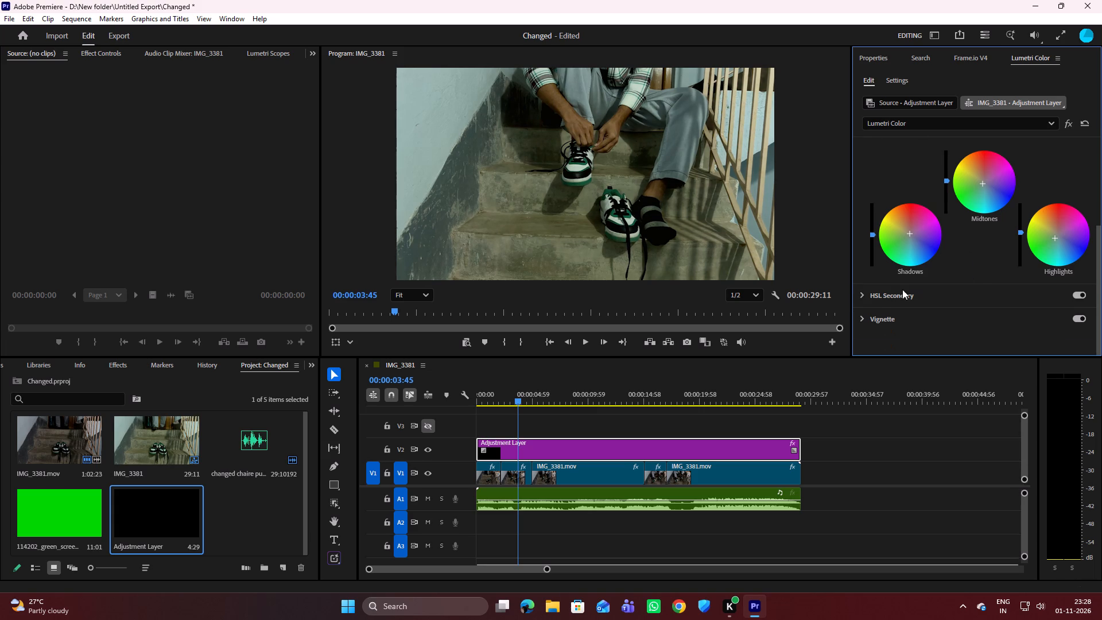
click(862, 295)
scroll(897, 308, down, 3)
scroll(895, 303, up, 4)
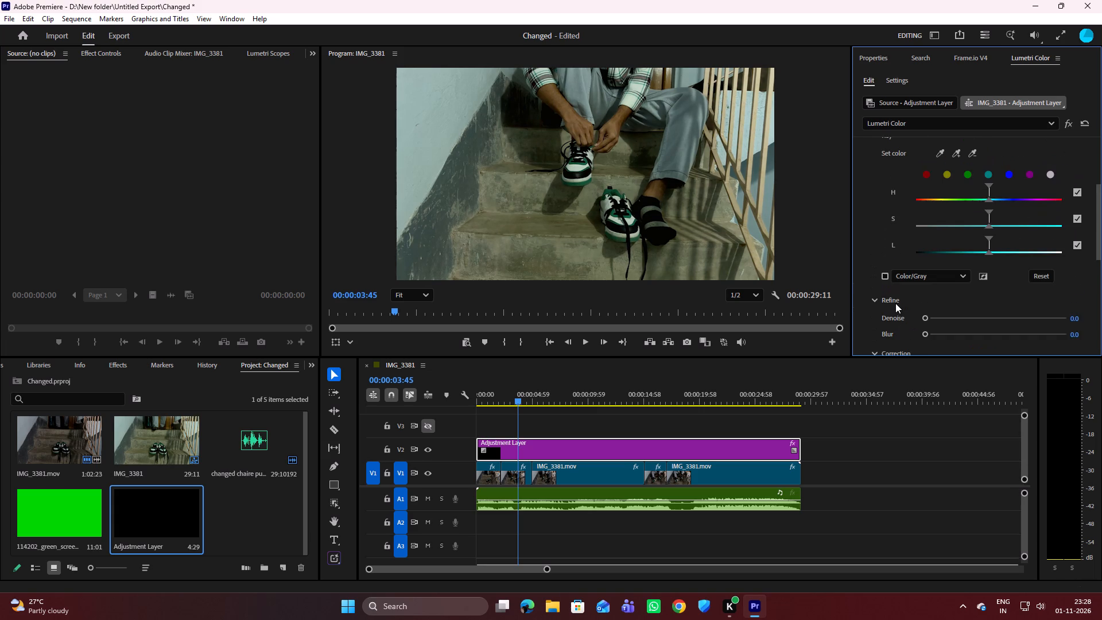
scroll(895, 302, up, 5)
scroll(895, 302, down, 2)
scroll(894, 299, up, 1)
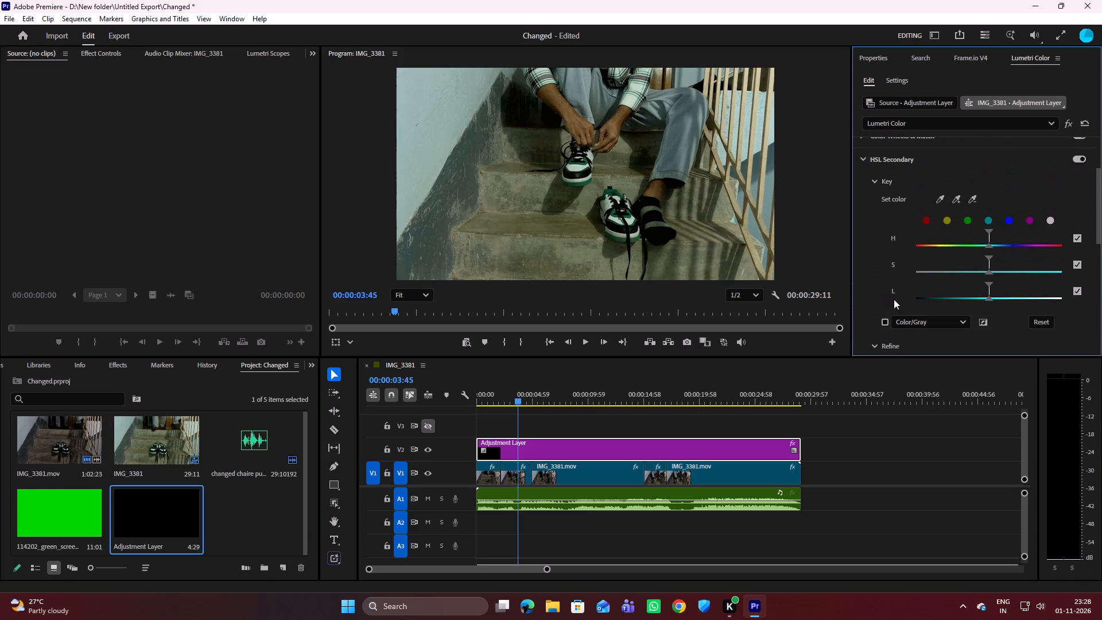
scroll(894, 299, down, 16)
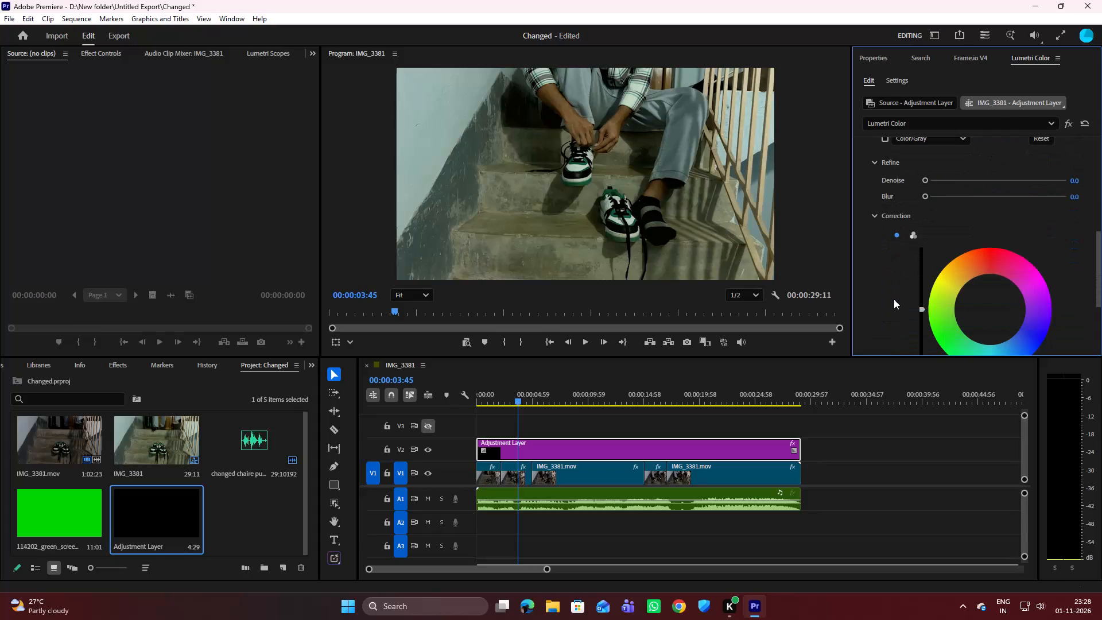
scroll(892, 293, up, 5)
scroll(892, 291, down, 5)
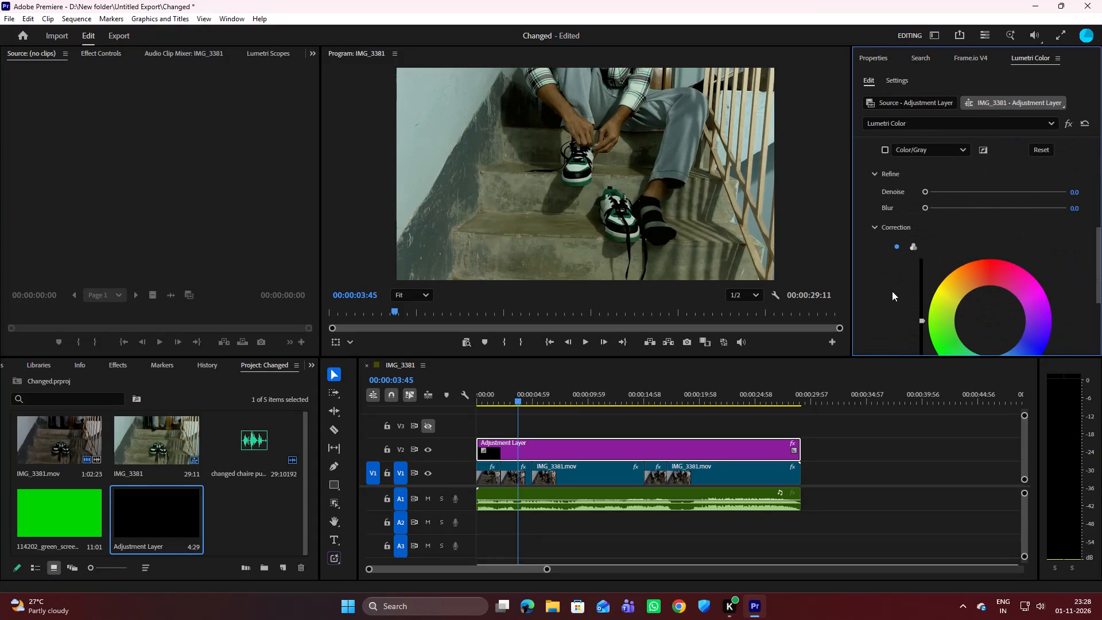
scroll(892, 291, down, 6)
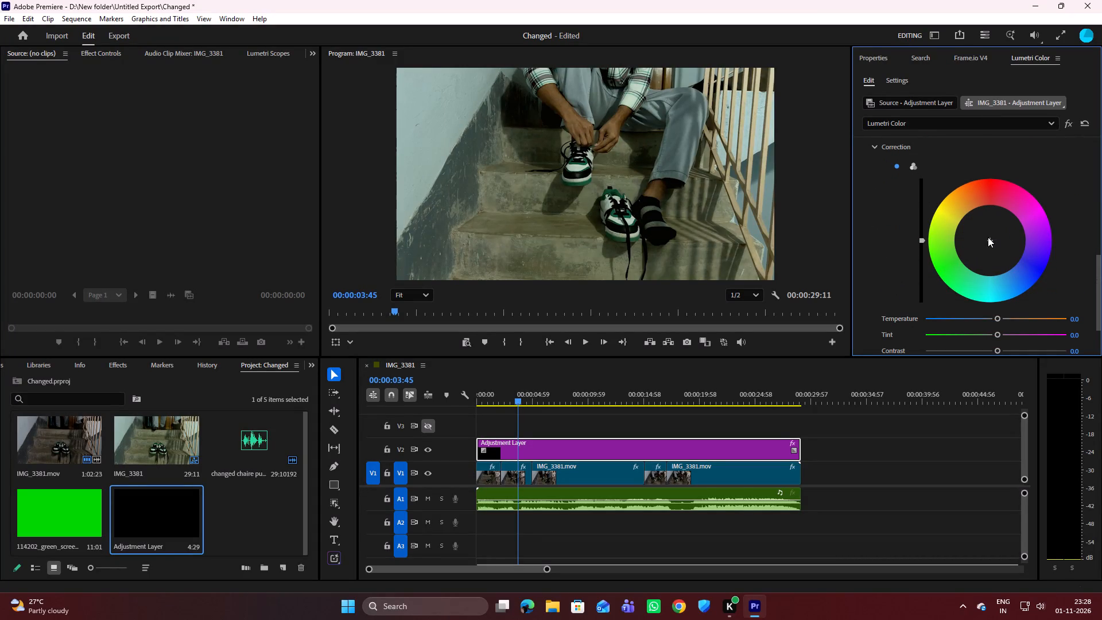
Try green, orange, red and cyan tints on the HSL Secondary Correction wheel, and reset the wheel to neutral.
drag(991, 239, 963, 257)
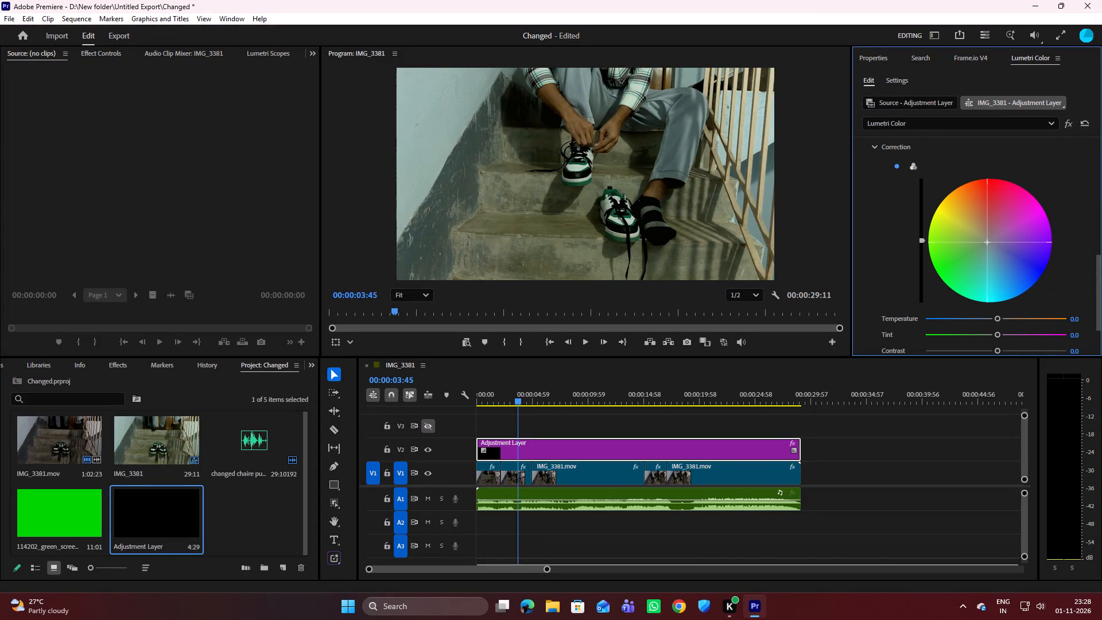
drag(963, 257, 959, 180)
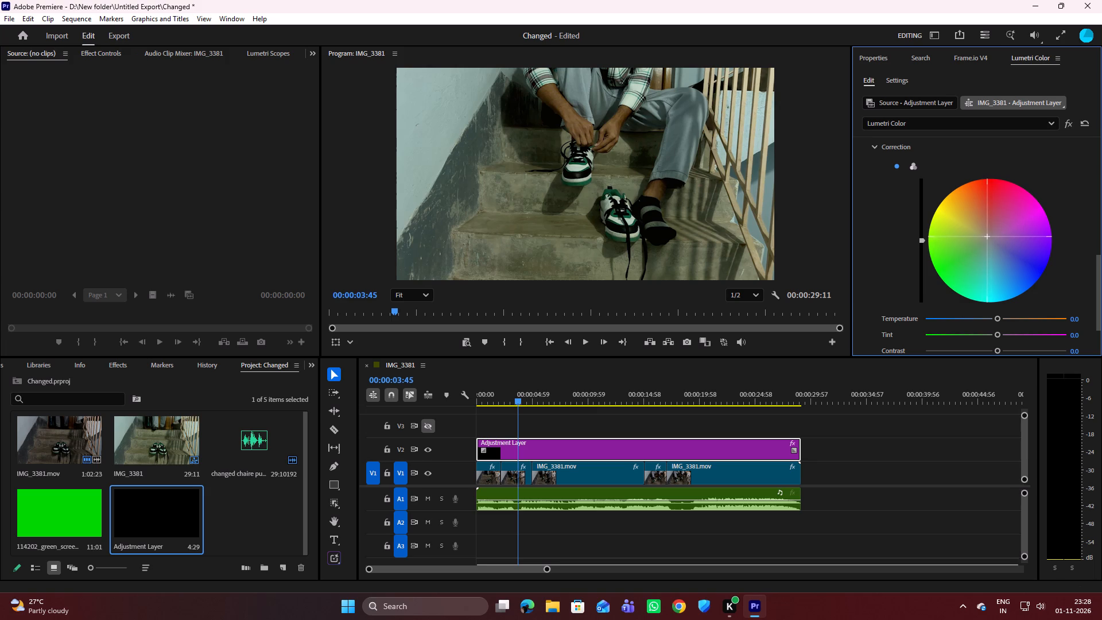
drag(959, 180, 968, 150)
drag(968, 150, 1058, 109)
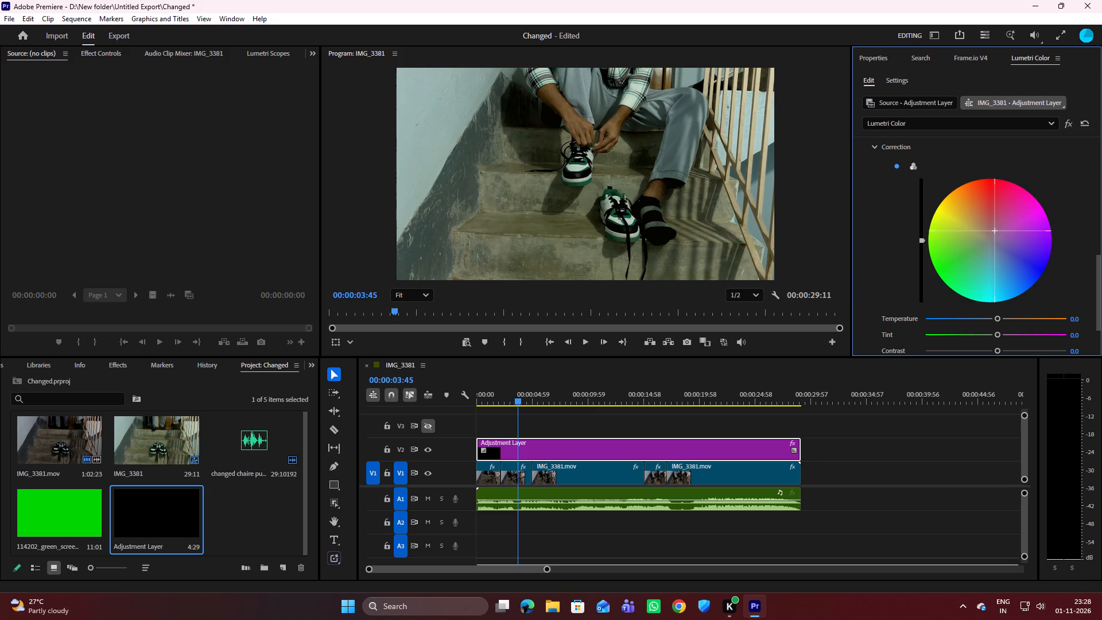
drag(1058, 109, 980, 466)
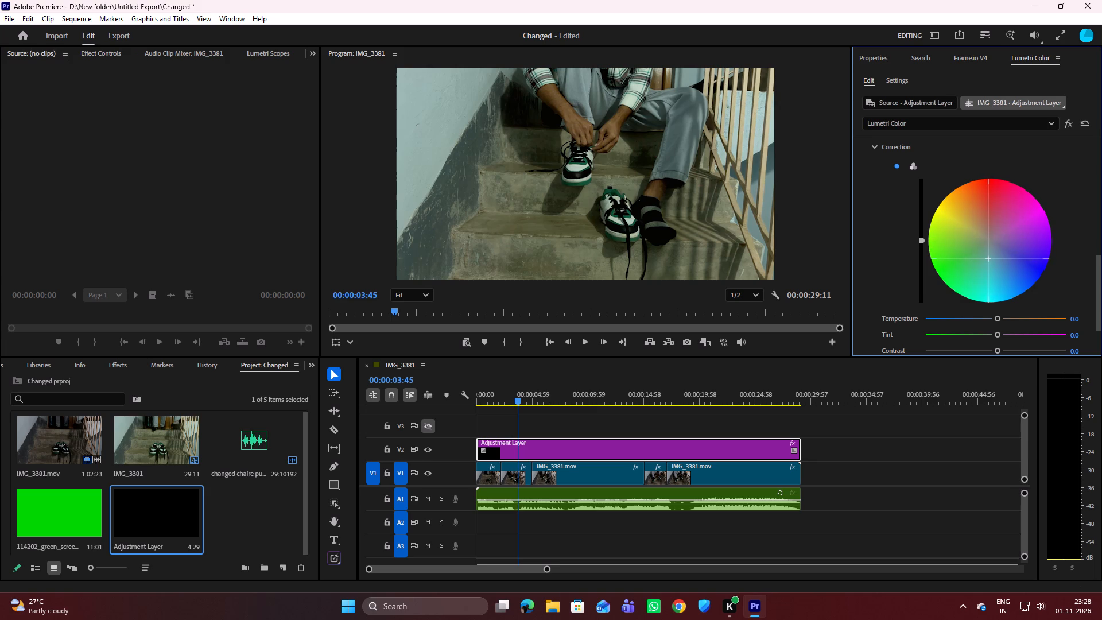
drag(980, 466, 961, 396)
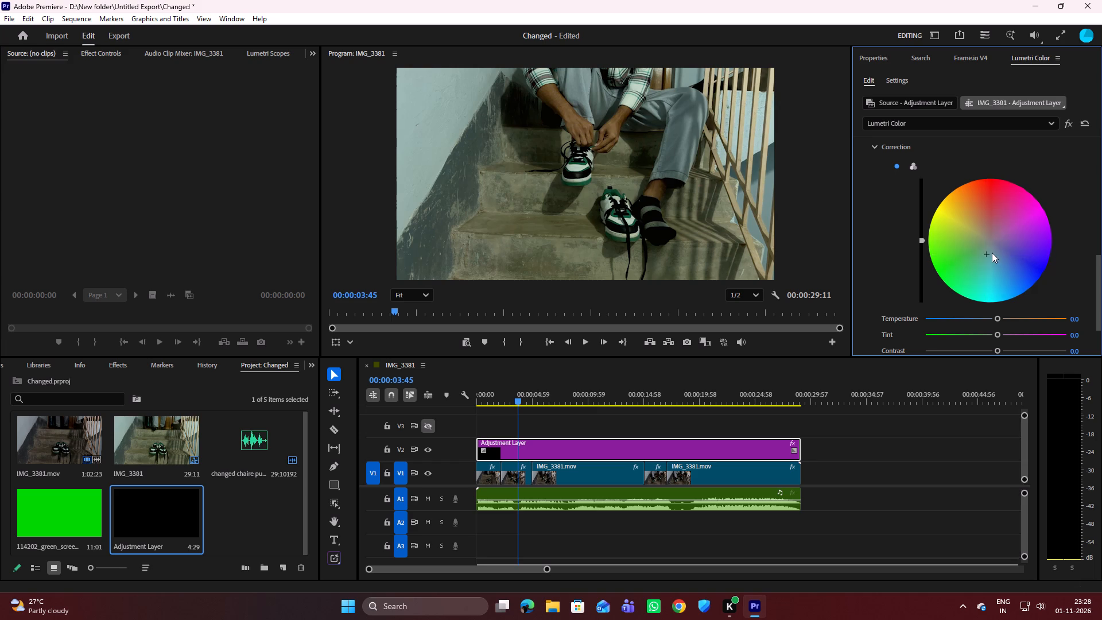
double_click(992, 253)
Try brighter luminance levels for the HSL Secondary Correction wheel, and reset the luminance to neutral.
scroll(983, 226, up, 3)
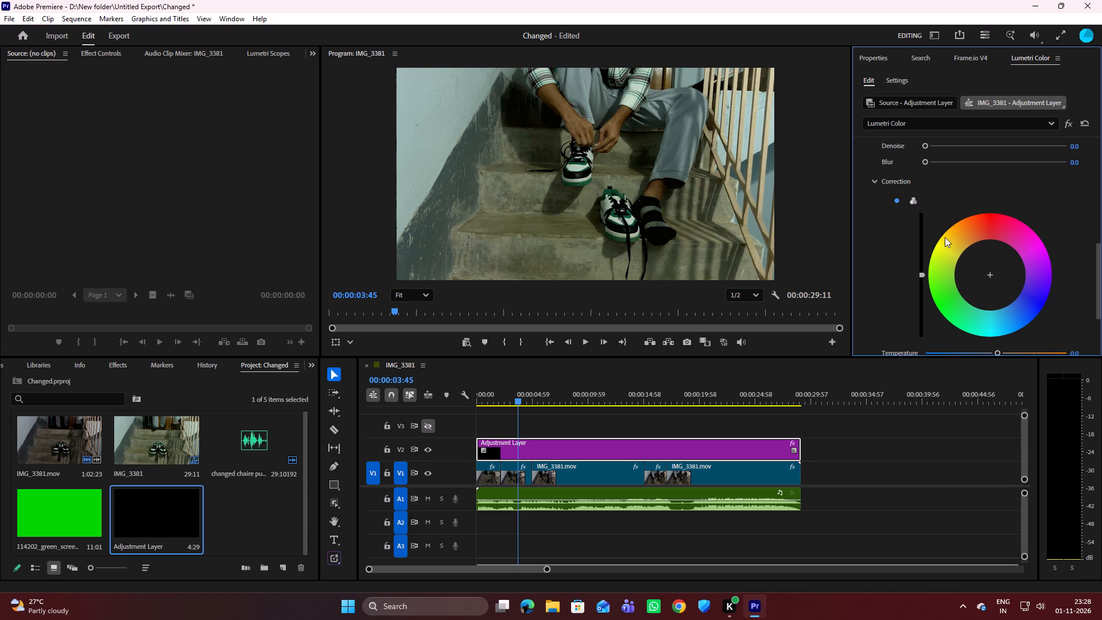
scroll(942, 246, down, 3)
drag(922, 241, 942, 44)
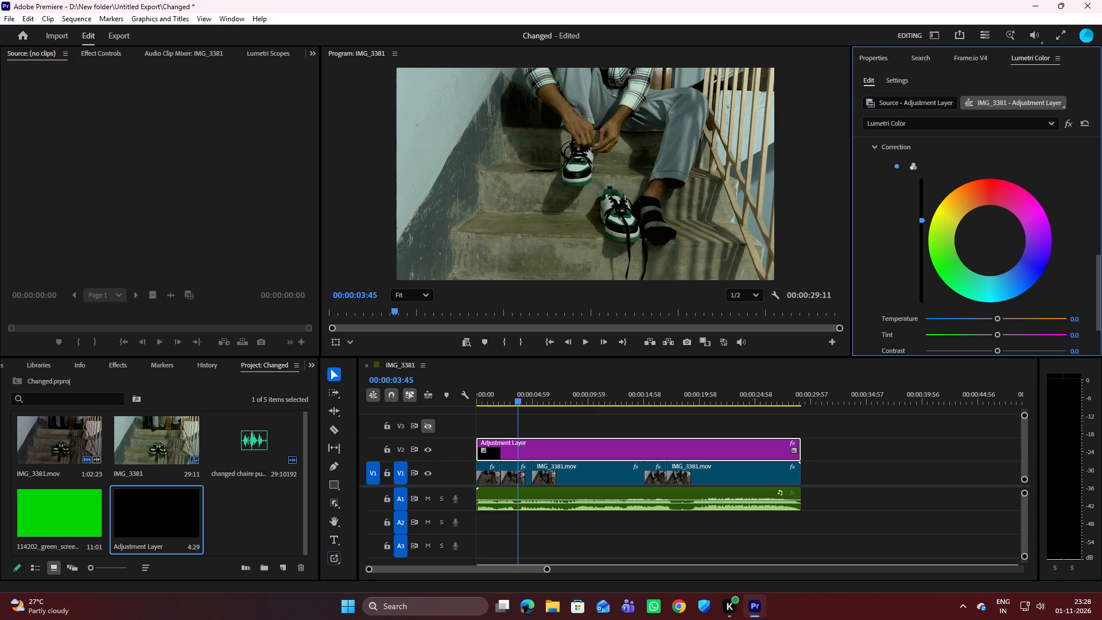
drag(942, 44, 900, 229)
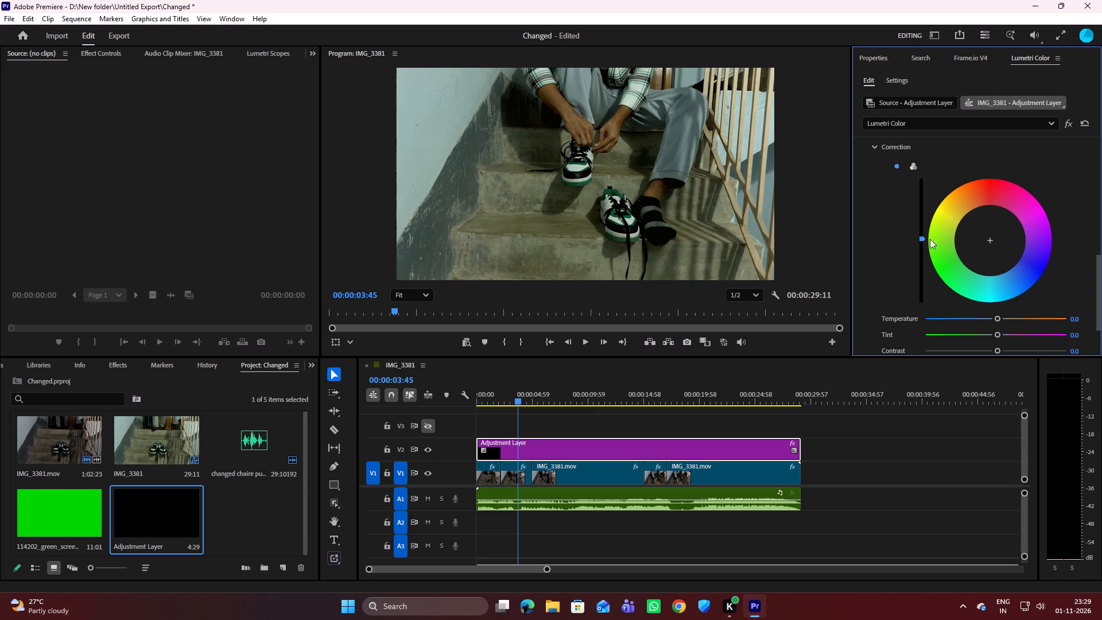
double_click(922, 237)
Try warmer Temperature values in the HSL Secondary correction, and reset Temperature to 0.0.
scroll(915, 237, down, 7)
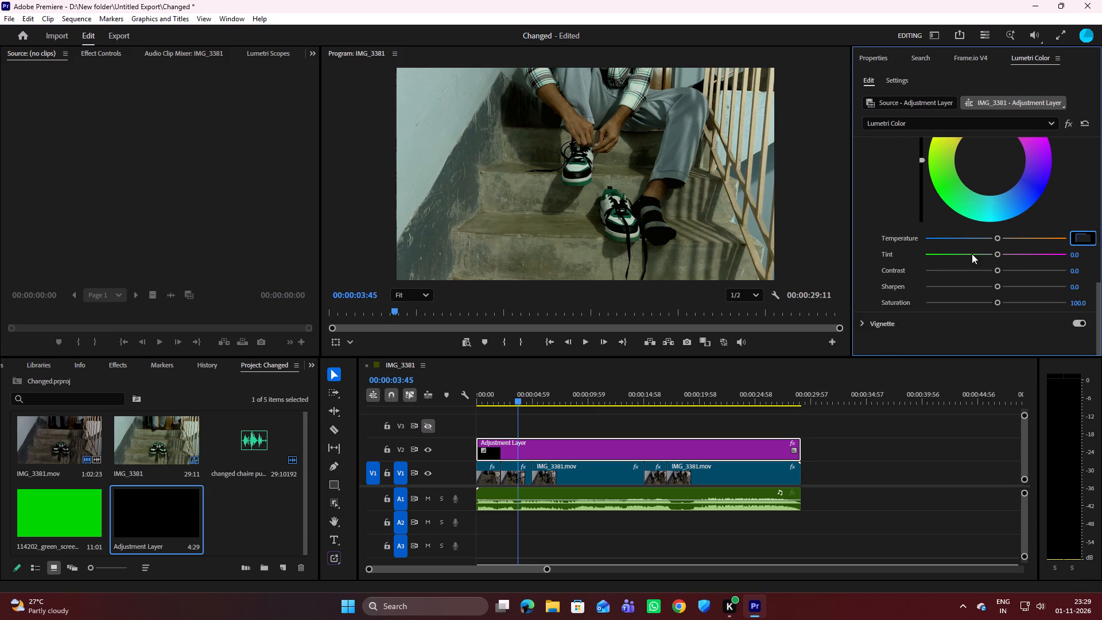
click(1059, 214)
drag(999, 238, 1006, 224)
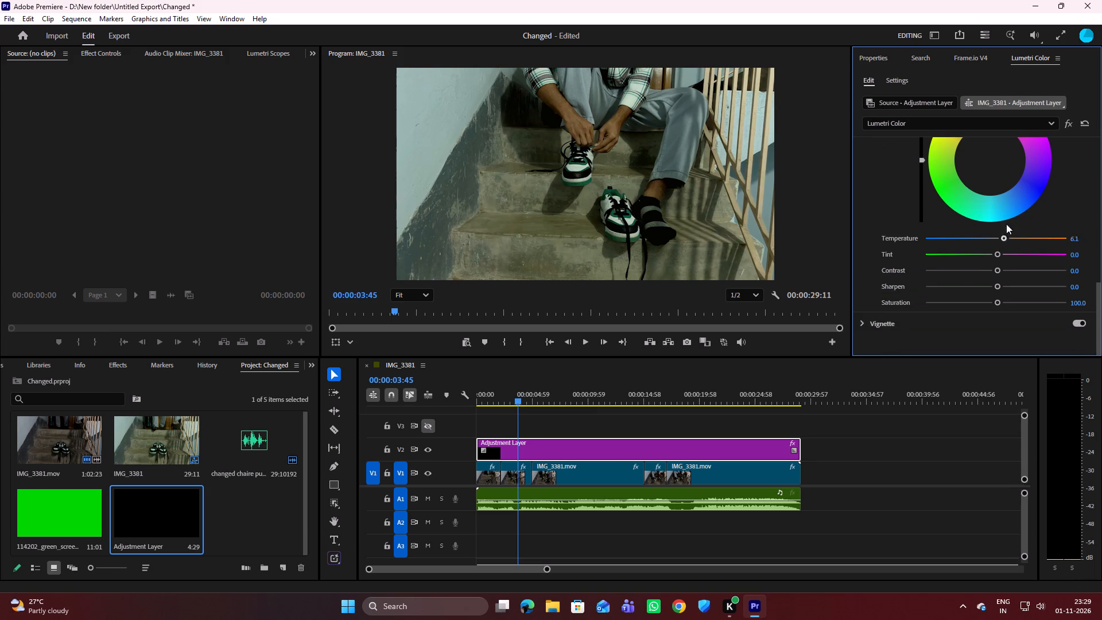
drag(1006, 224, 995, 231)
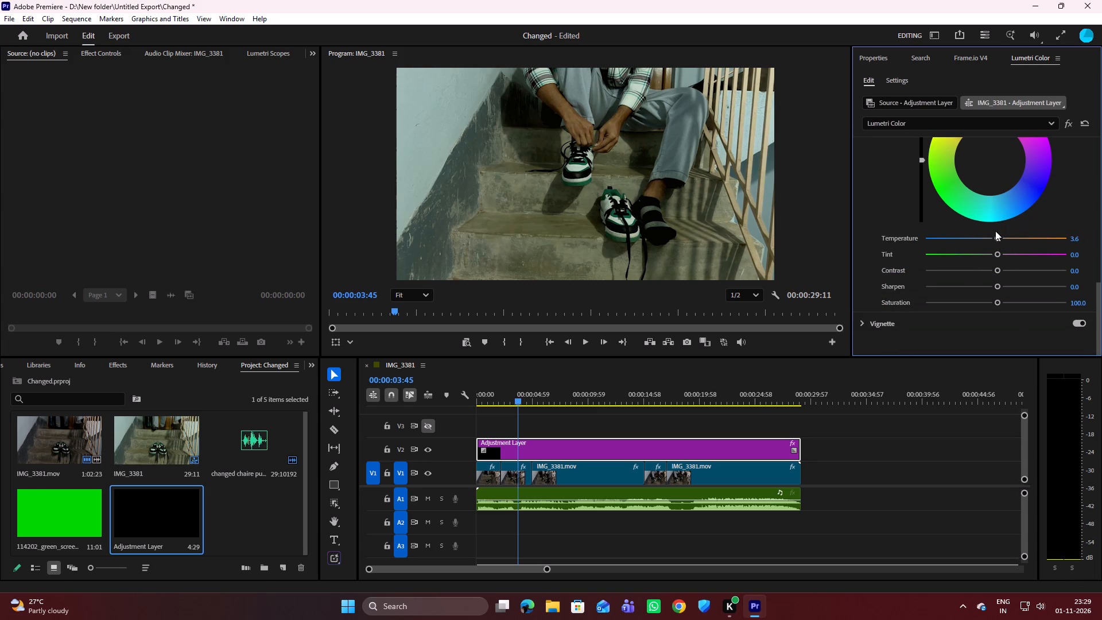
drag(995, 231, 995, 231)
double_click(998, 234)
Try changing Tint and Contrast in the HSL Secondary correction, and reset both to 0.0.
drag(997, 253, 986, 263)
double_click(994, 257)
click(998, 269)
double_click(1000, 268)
Examine the Midtones, Shadows and Highlights wheels in the Color Wheels & Match section.
scroll(977, 279, up, 5)
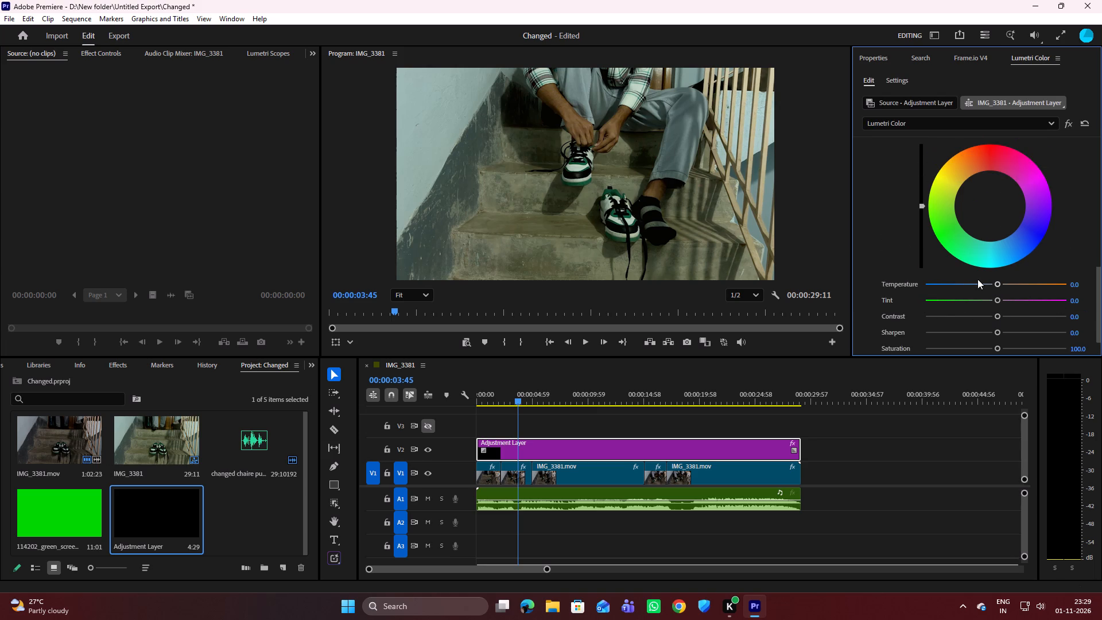
scroll(977, 279, up, 9)
scroll(886, 224, up, 13)
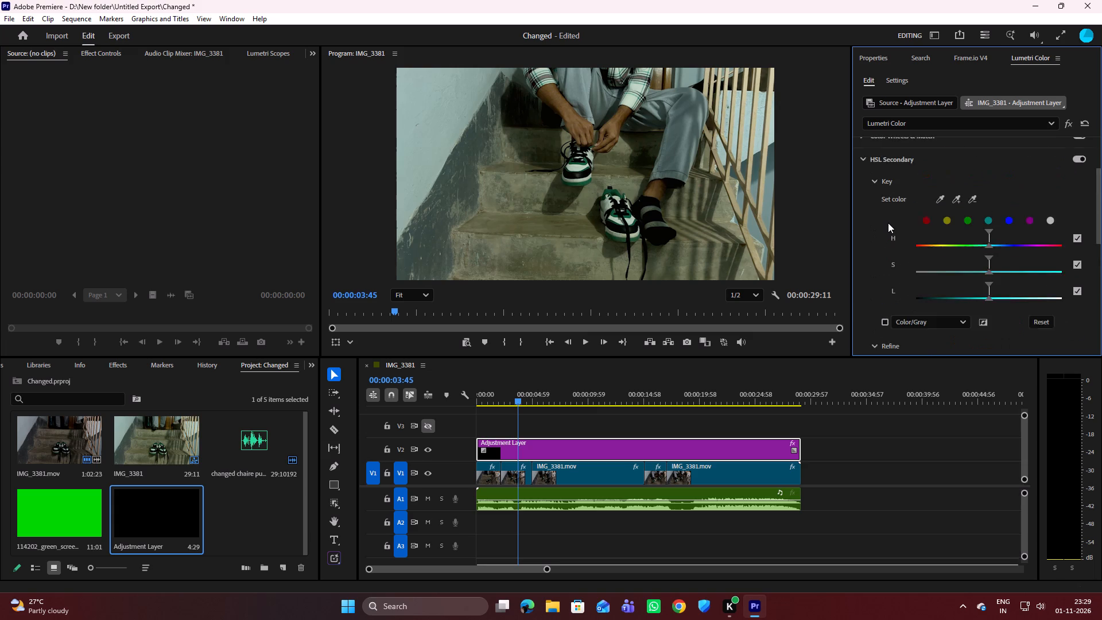
scroll(888, 223, up, 6)
click(861, 206)
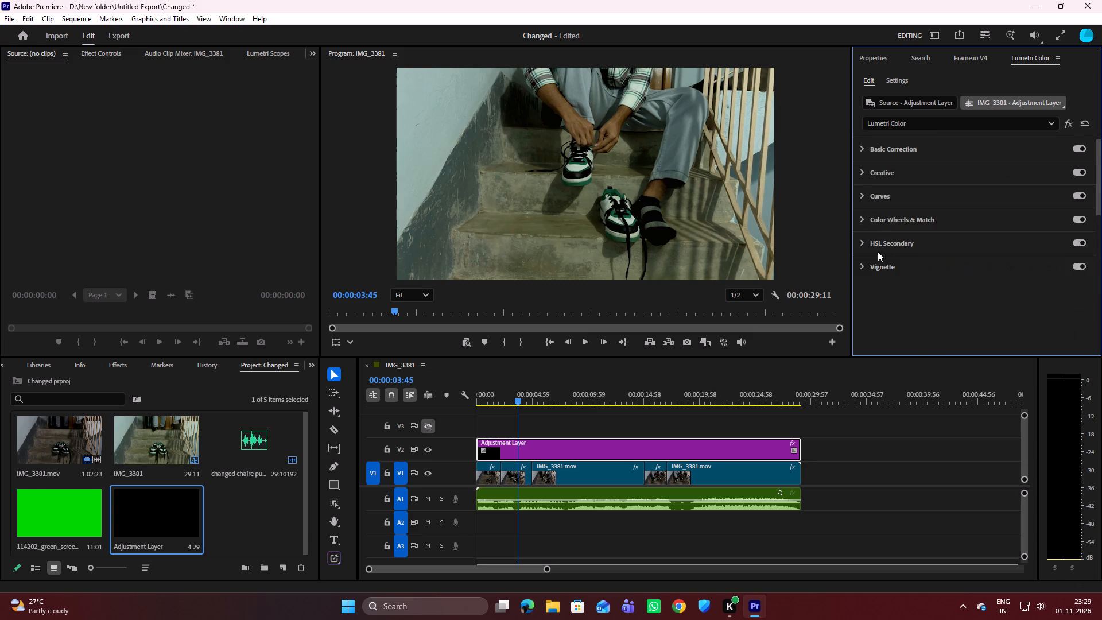
click(862, 219)
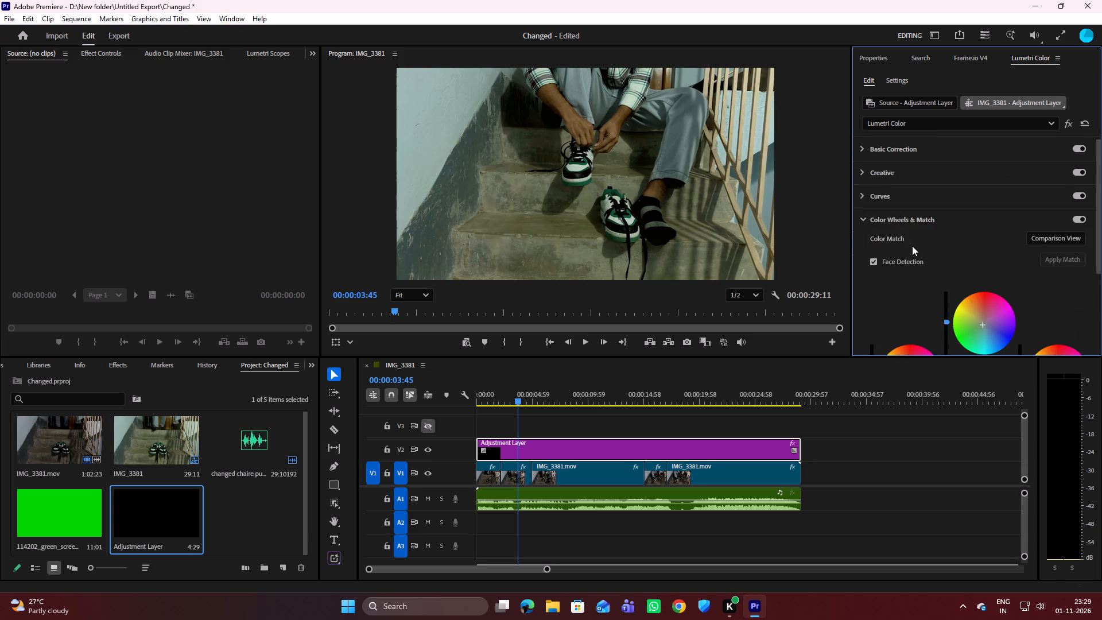
scroll(912, 246, down, 9)
scroll(972, 285, down, 8)
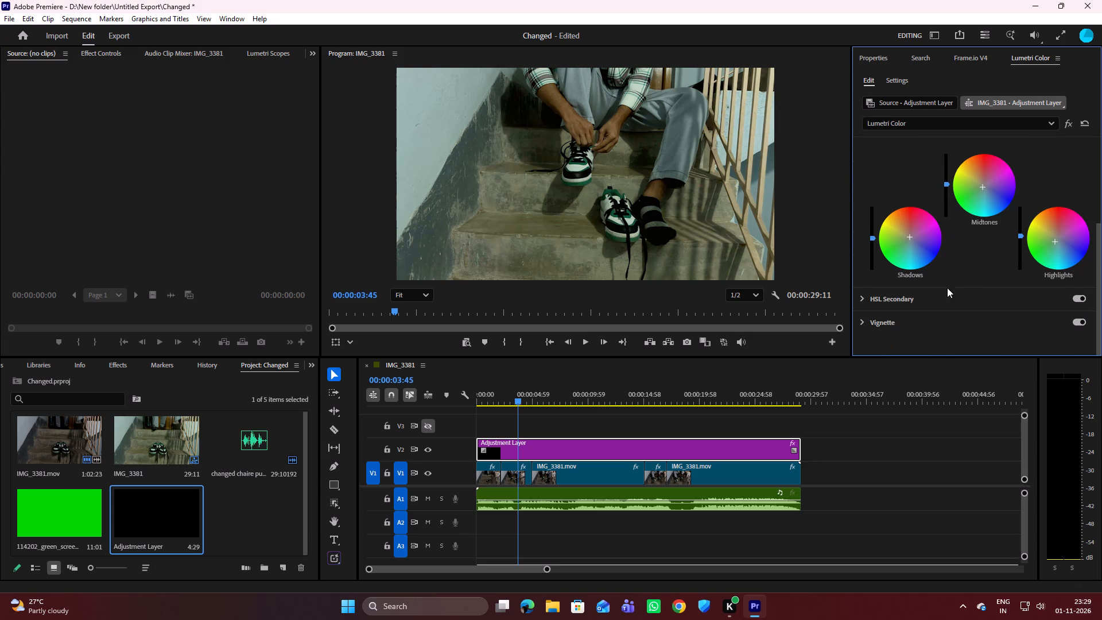
scroll(863, 293, up, 8)
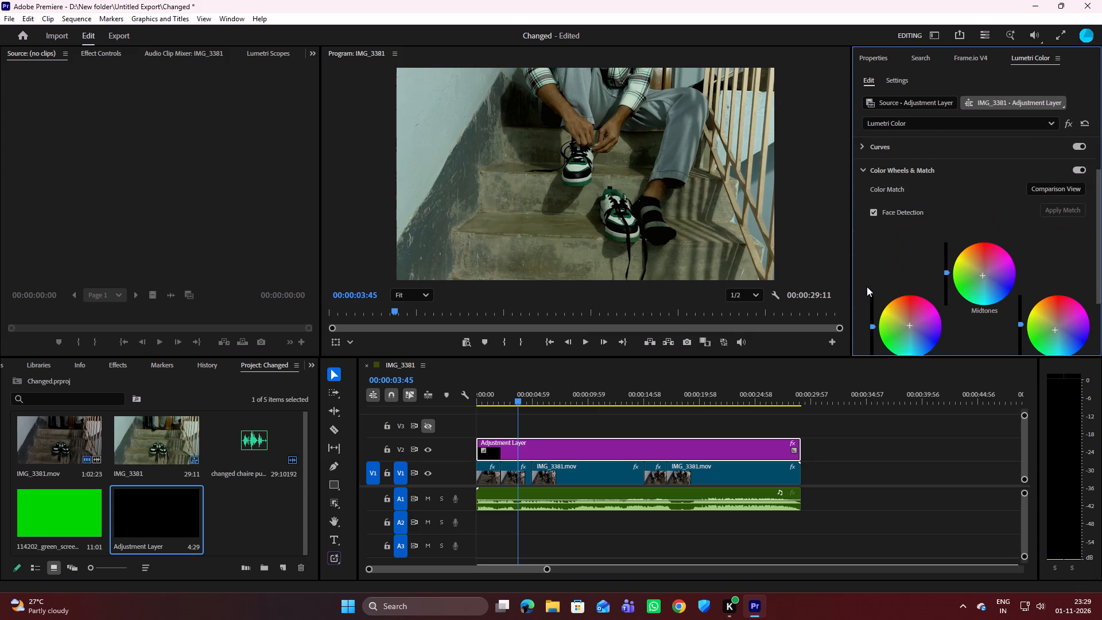
scroll(867, 286, up, 4)
scroll(867, 286, down, 9)
Switch the HSL Secondary Correction to the three-way wheels for Midtones, Shadows and Highlights.
click(865, 326)
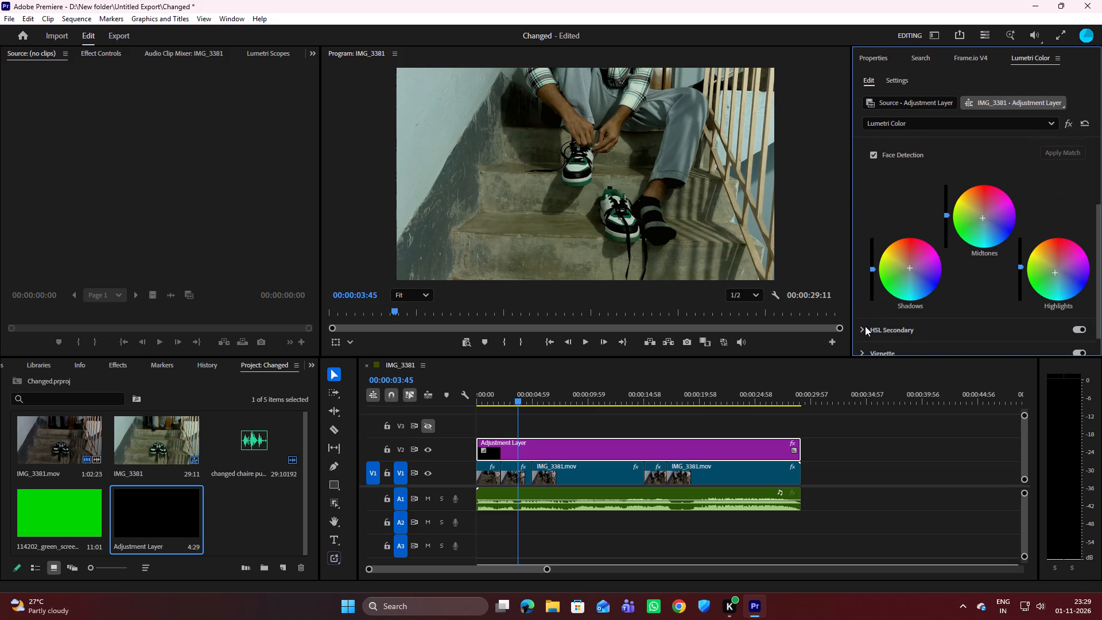
scroll(866, 324, down, 13)
click(911, 244)
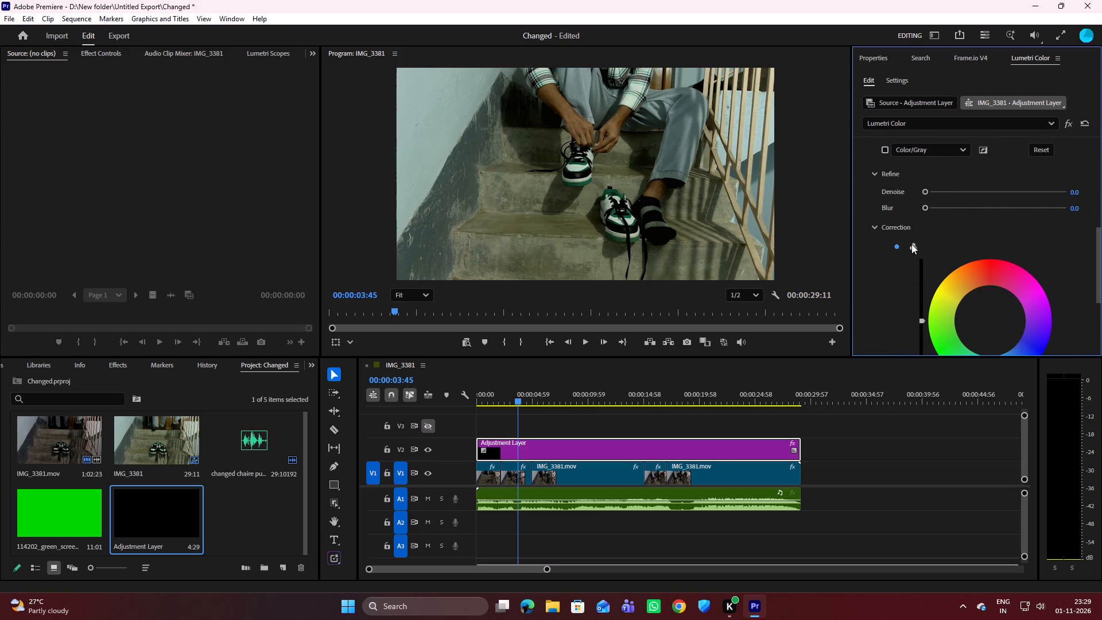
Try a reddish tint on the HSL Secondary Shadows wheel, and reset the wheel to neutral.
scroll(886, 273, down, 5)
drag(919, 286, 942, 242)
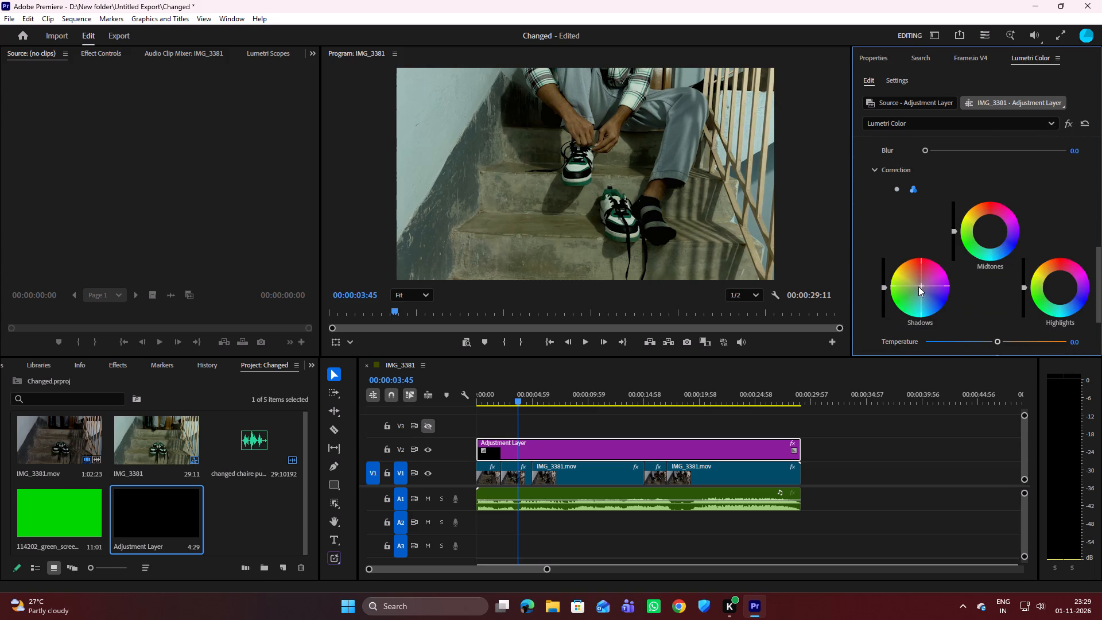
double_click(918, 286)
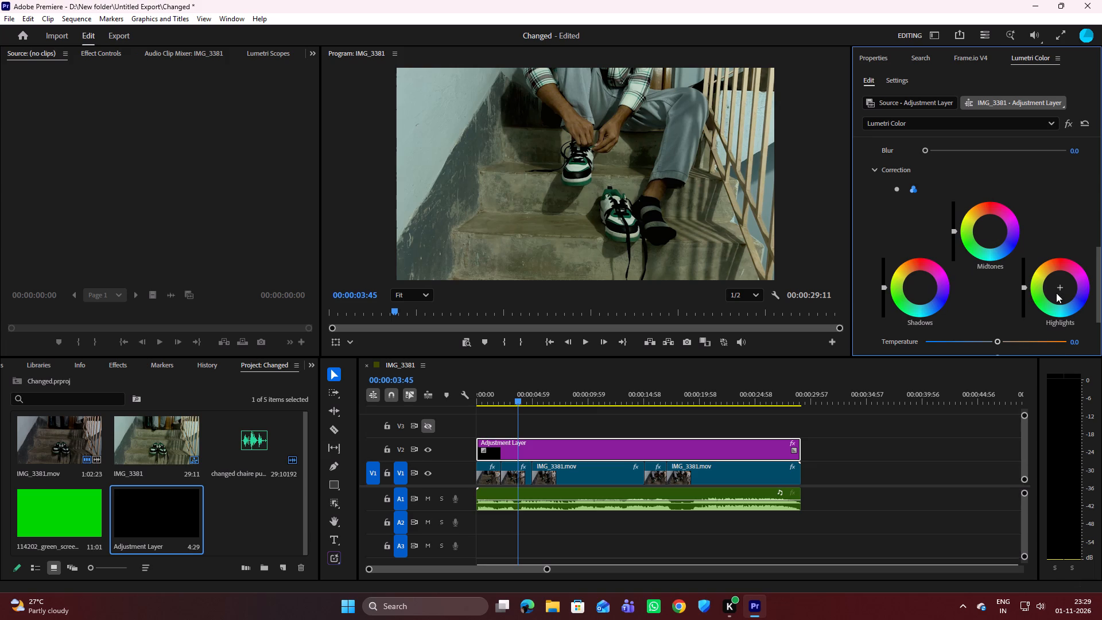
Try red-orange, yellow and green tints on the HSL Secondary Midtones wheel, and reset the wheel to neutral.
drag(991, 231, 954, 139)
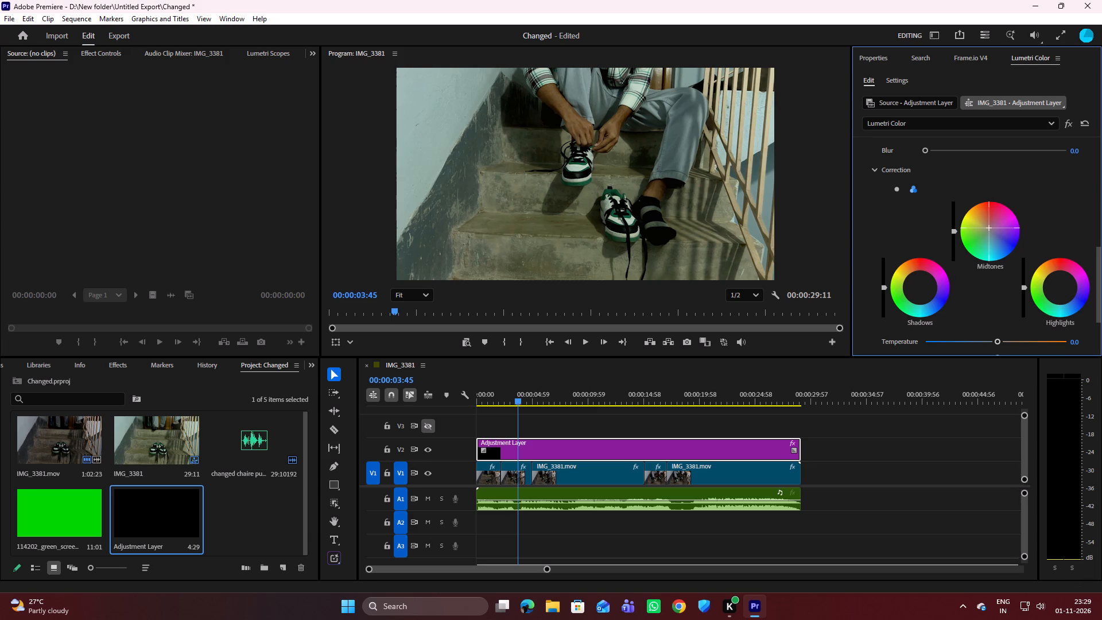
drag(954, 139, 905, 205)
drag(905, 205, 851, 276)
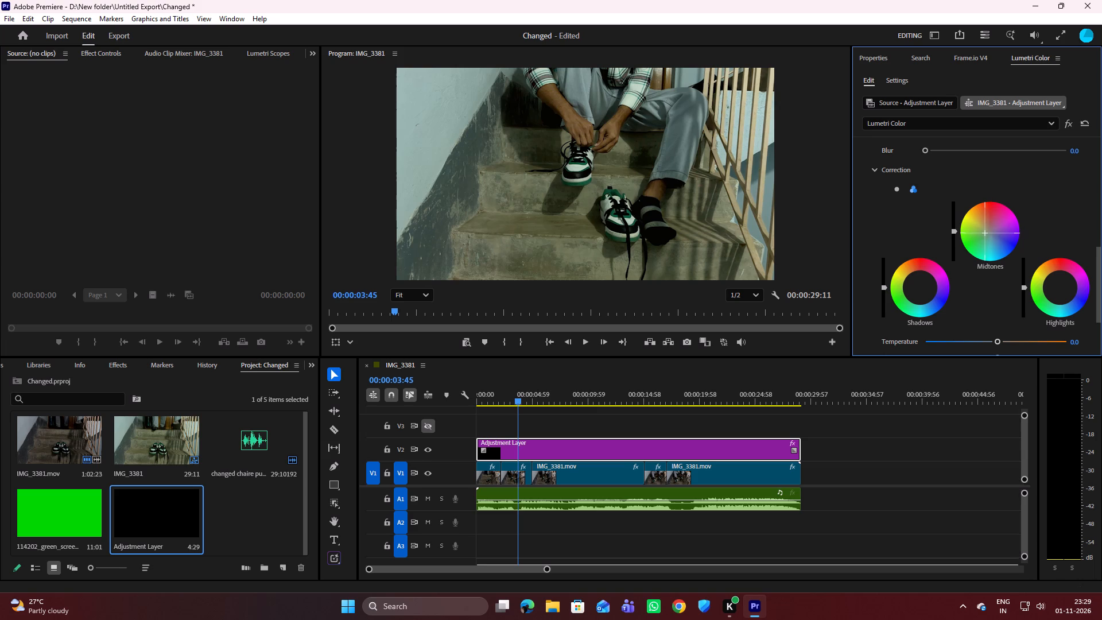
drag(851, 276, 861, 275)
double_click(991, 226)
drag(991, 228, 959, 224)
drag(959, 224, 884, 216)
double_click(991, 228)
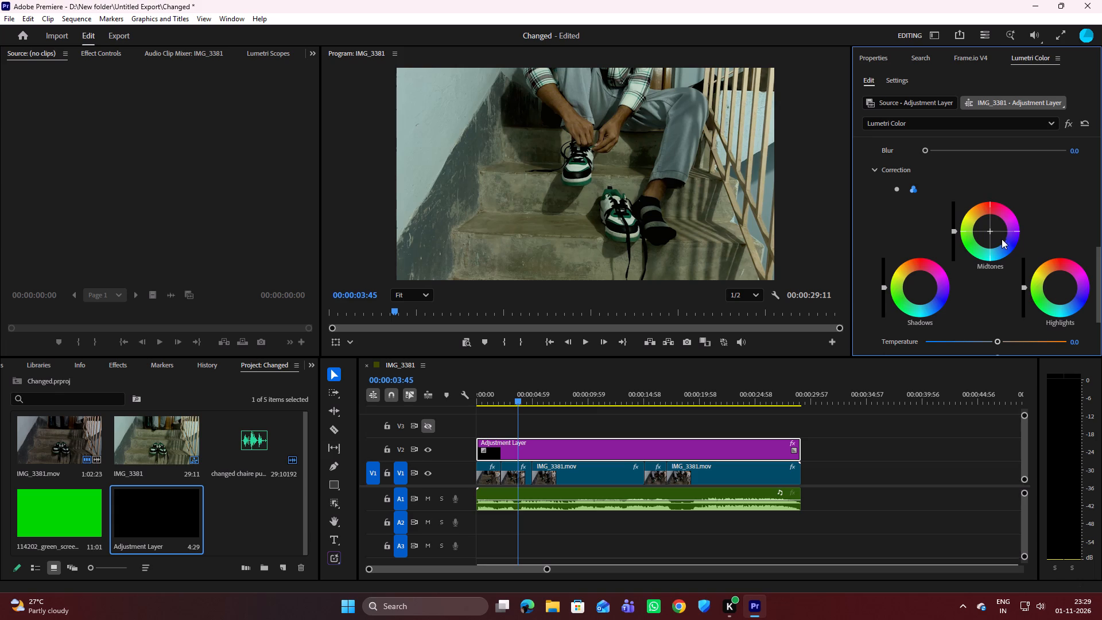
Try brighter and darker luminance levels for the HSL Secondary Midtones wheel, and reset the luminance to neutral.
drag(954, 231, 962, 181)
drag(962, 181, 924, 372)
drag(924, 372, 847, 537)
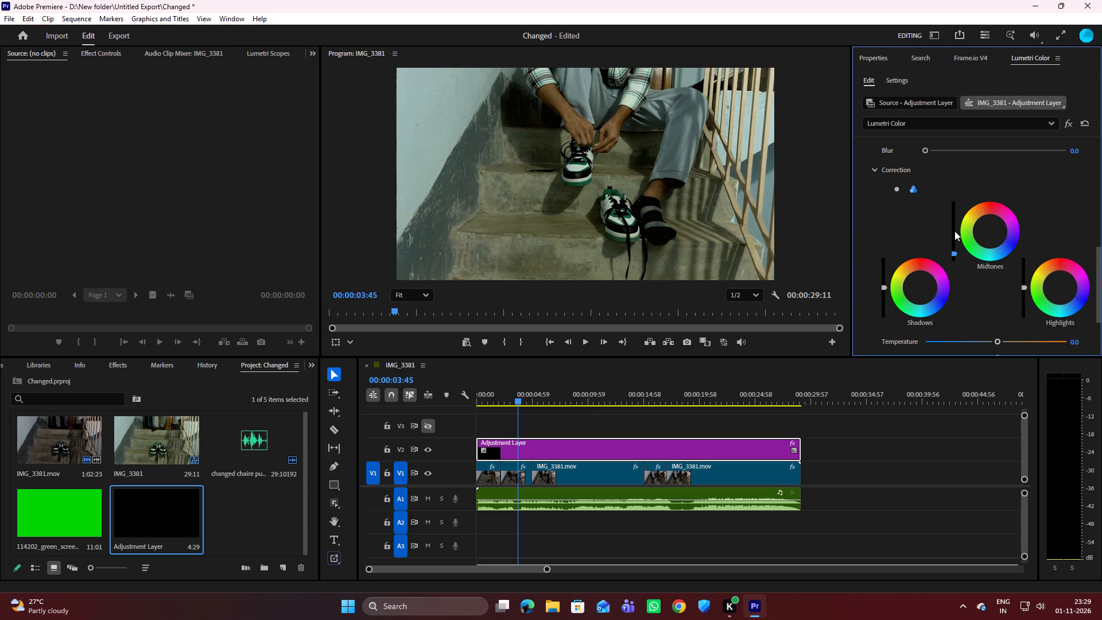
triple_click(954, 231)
Examine the adjustment layer's Color and Light values in the Basic Correction section, leaving all Lumetri sections collapsed.
scroll(950, 247, up, 11)
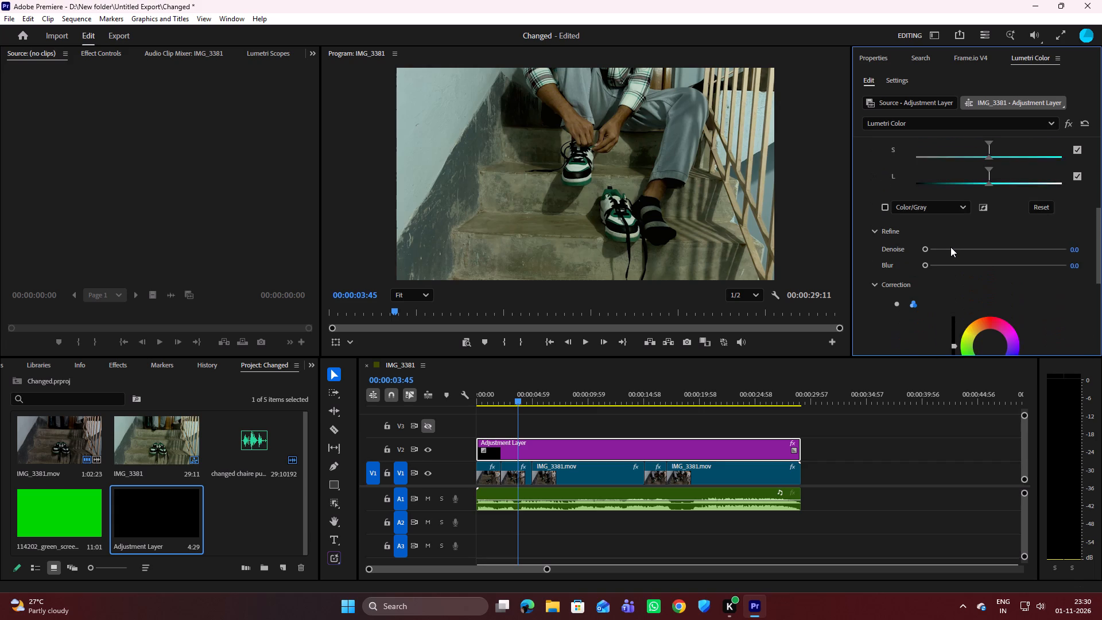
scroll(950, 247, up, 14)
click(860, 213)
scroll(875, 231, up, 4)
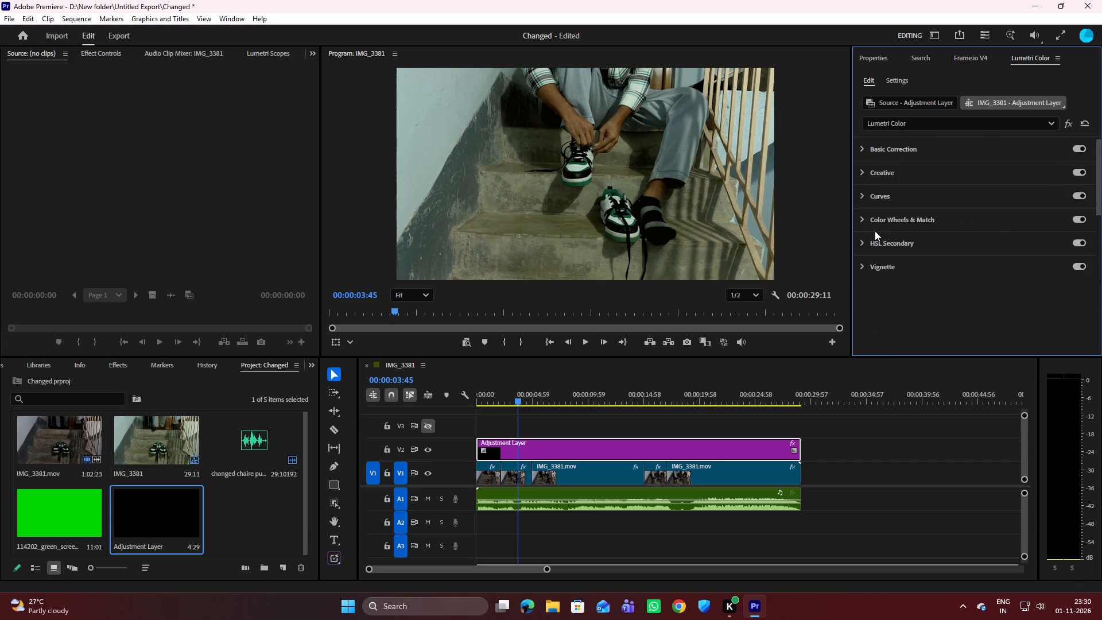
scroll(875, 231, up, 1)
click(865, 145)
scroll(920, 266, down, 4)
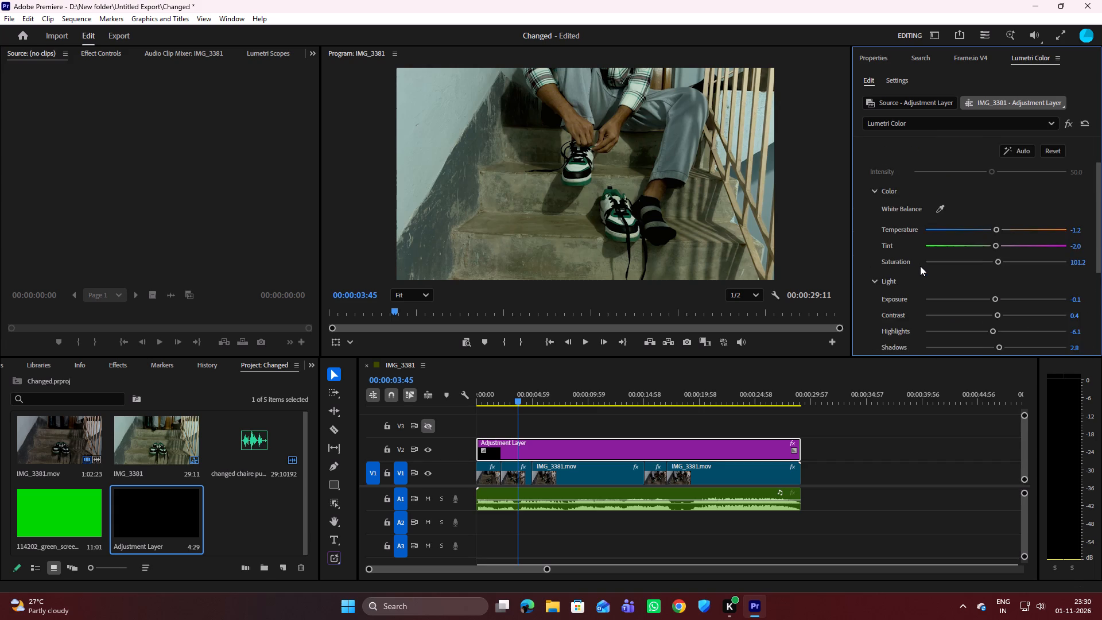
scroll(920, 266, down, 13)
scroll(920, 266, up, 13)
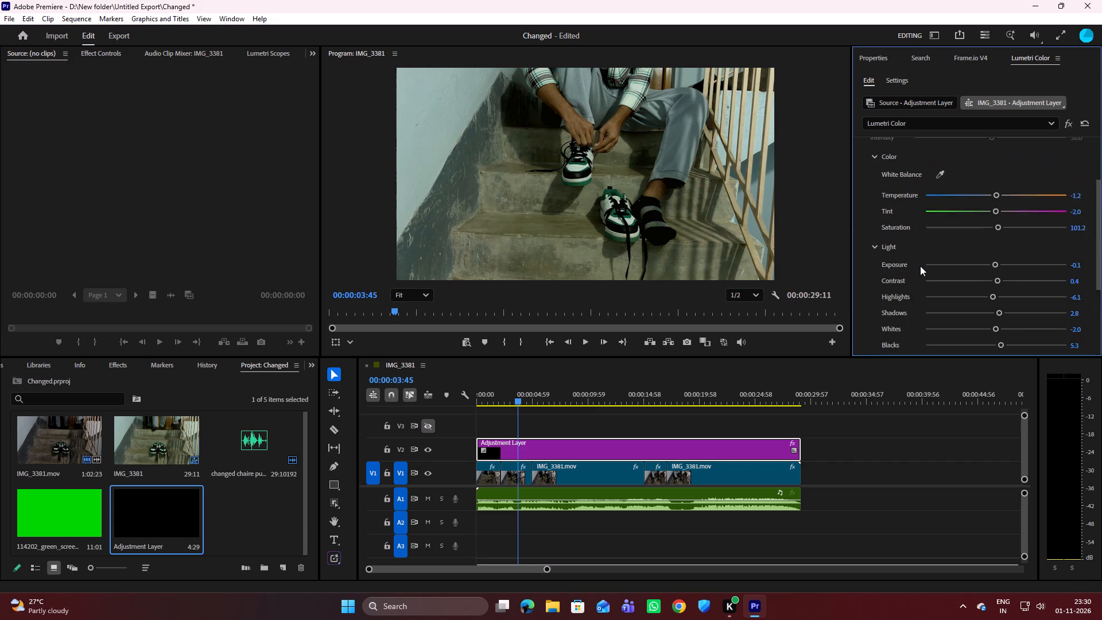
scroll(920, 266, up, 3)
scroll(883, 191, up, 5)
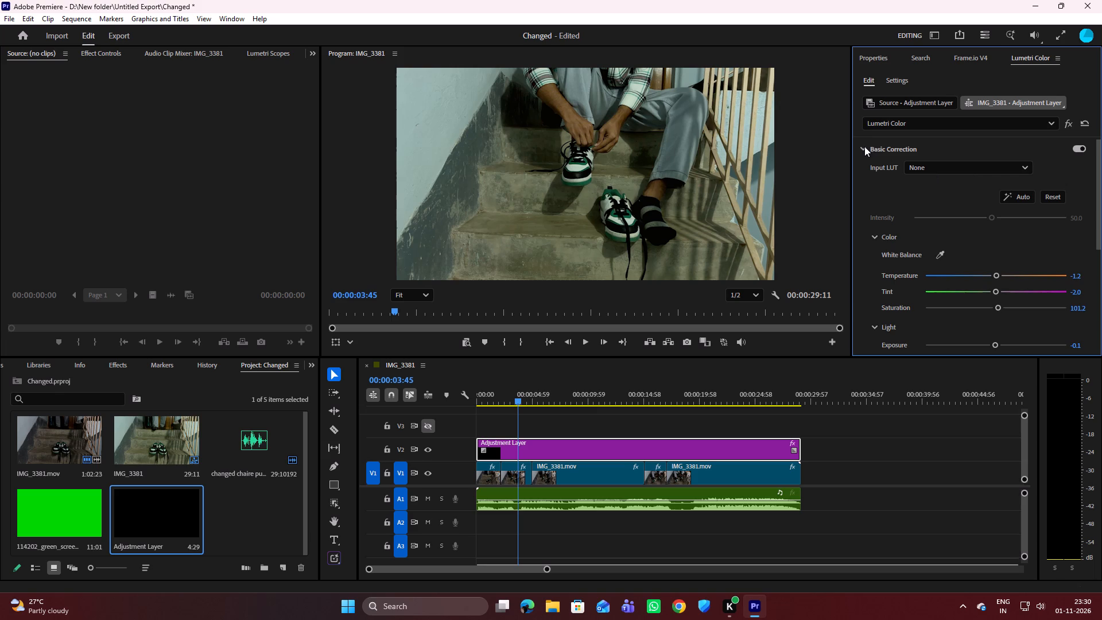
click(864, 146)
scroll(912, 249, down, 4)
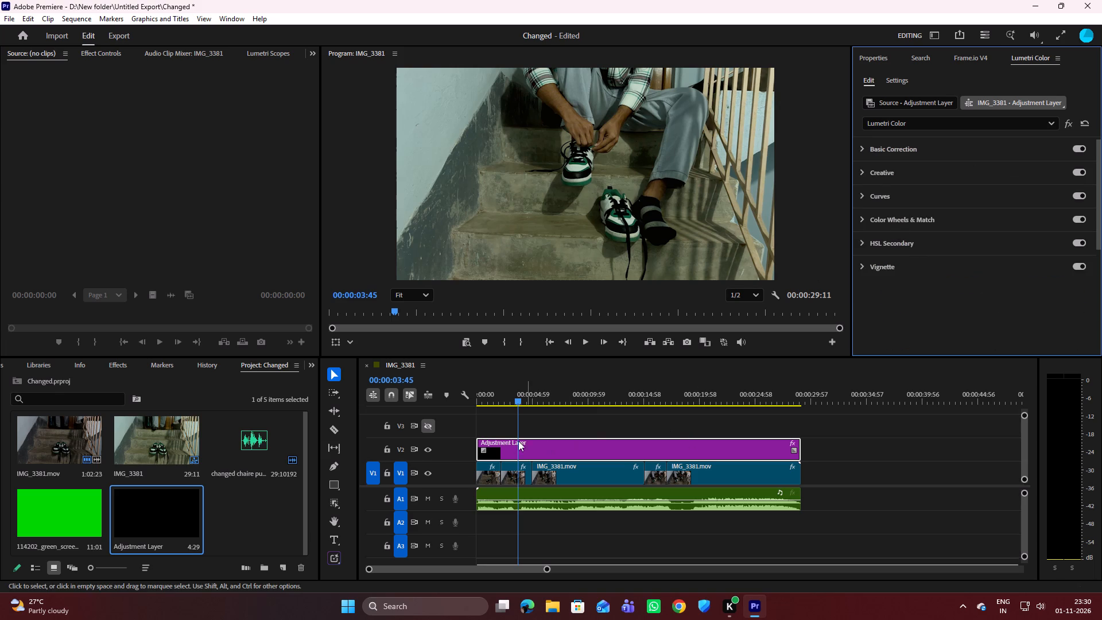
Turn on the visibility of video track V3.
click(432, 427)
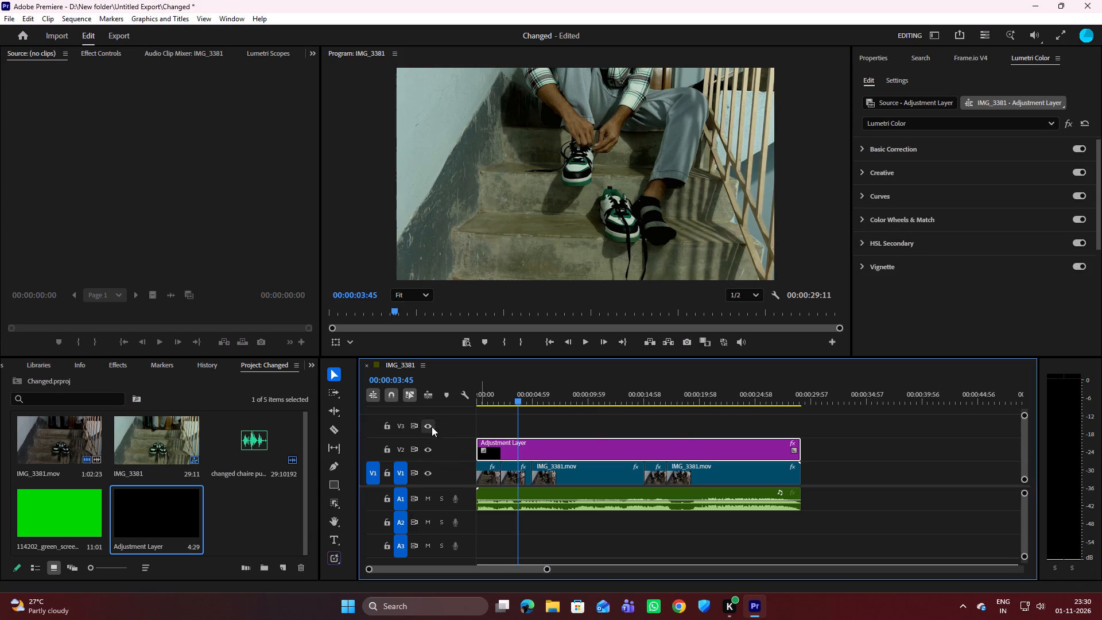
Compare the footage with and without the grade by hiding and showing track V2 twice.
click(425, 449)
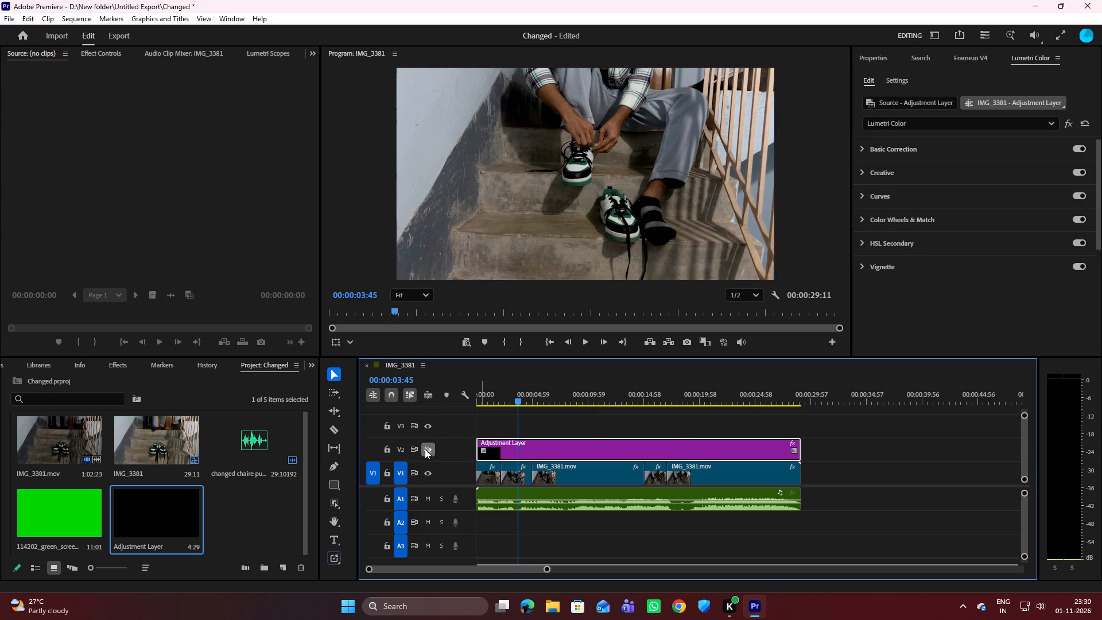
click(425, 449)
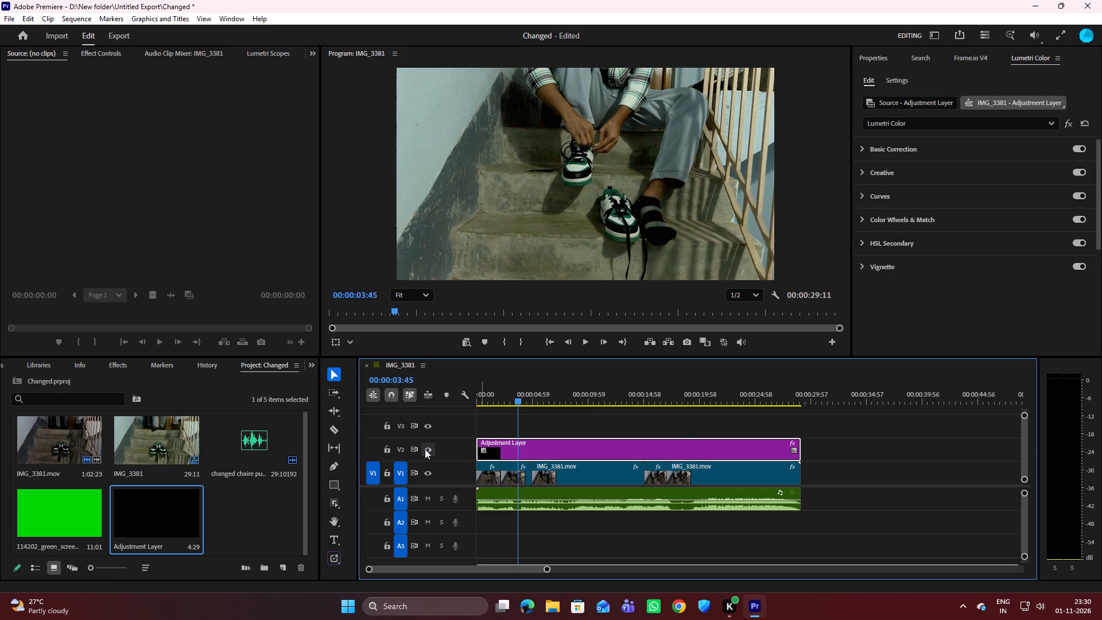
click(425, 449)
click(425, 449)
Play the graded sequence from the start, replay it from about 5 seconds, and return the playhead to 00:00:00:00.
drag(518, 400, 465, 397)
key(space)
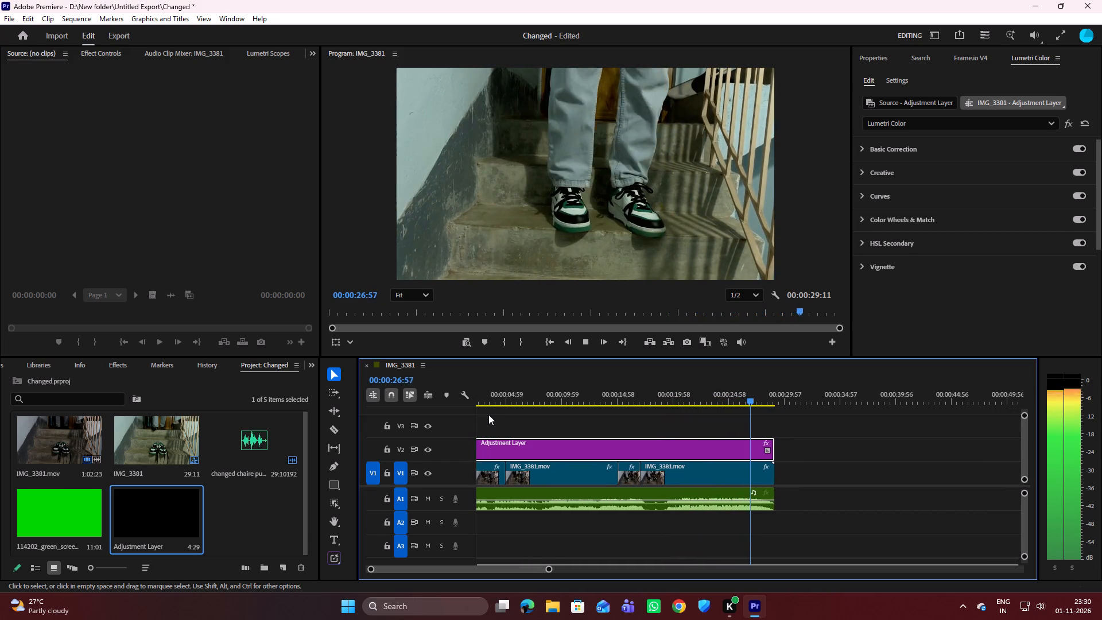
key(space)
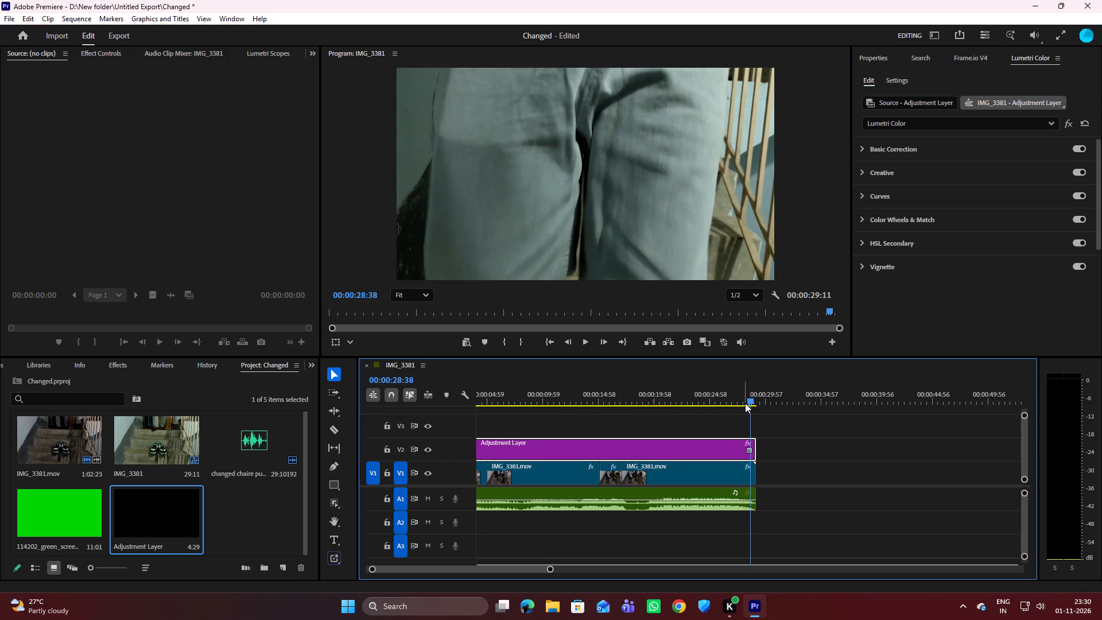
drag(748, 399, 549, 410)
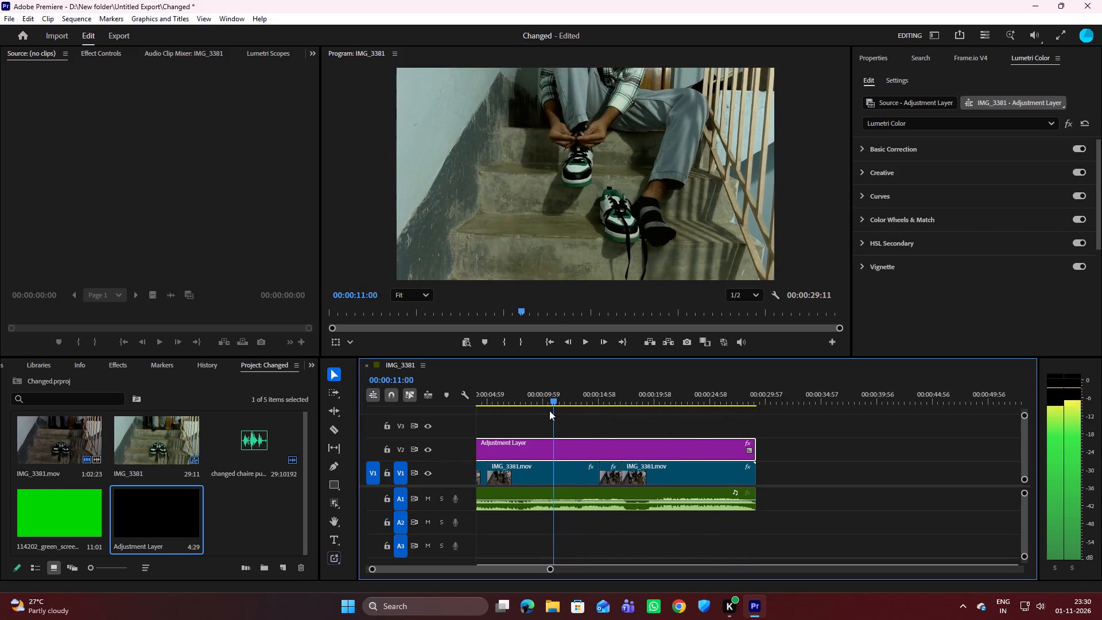
drag(549, 410, 491, 416)
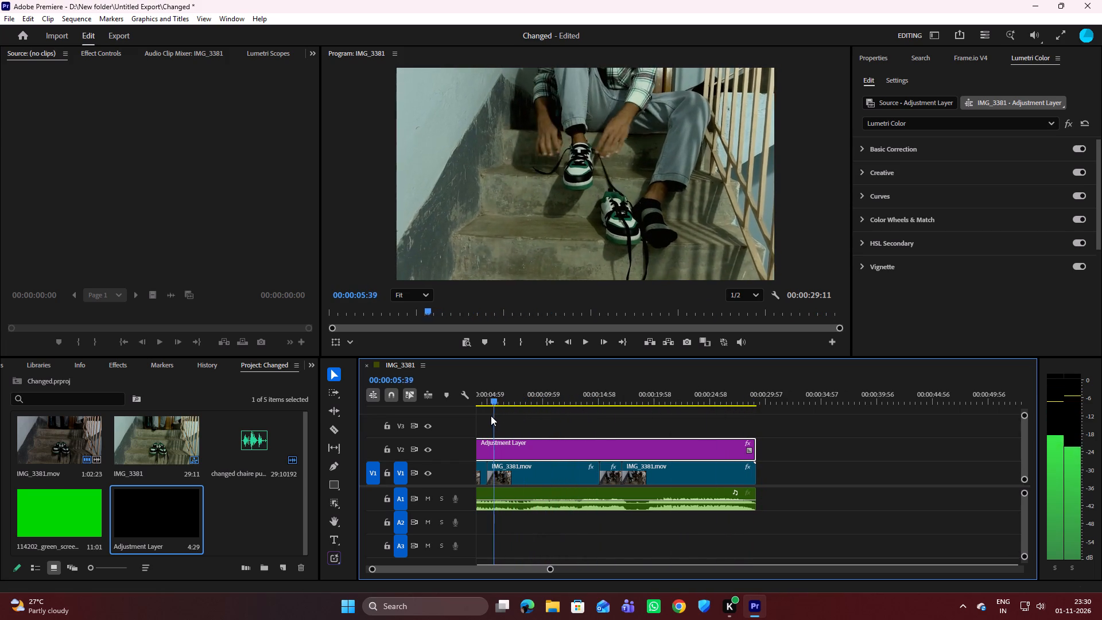
drag(491, 416, 487, 414)
key(space)
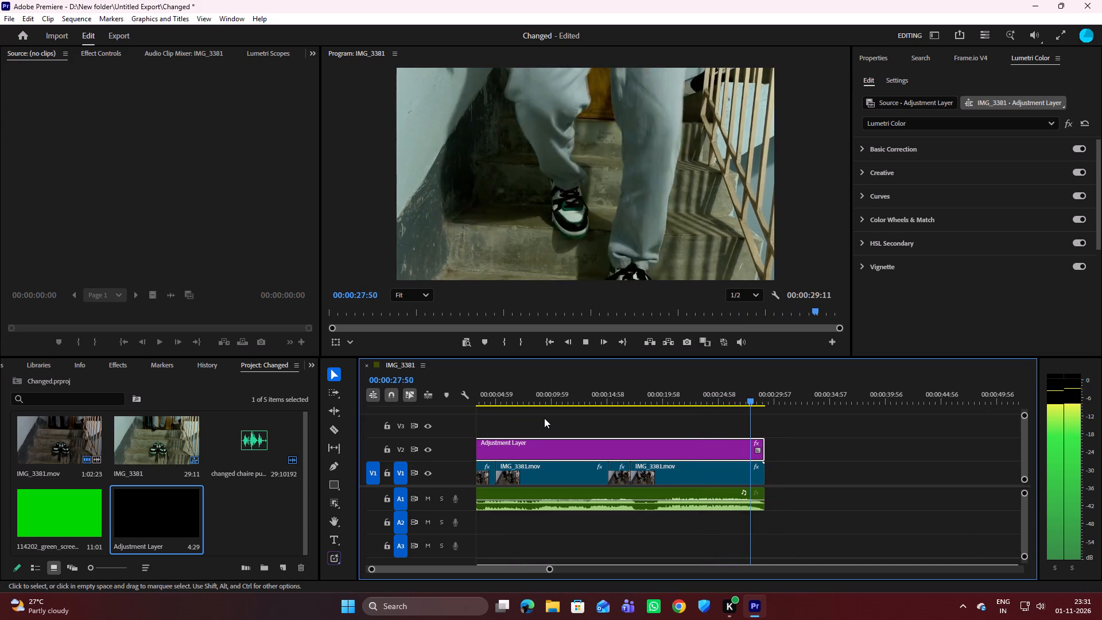
key(space)
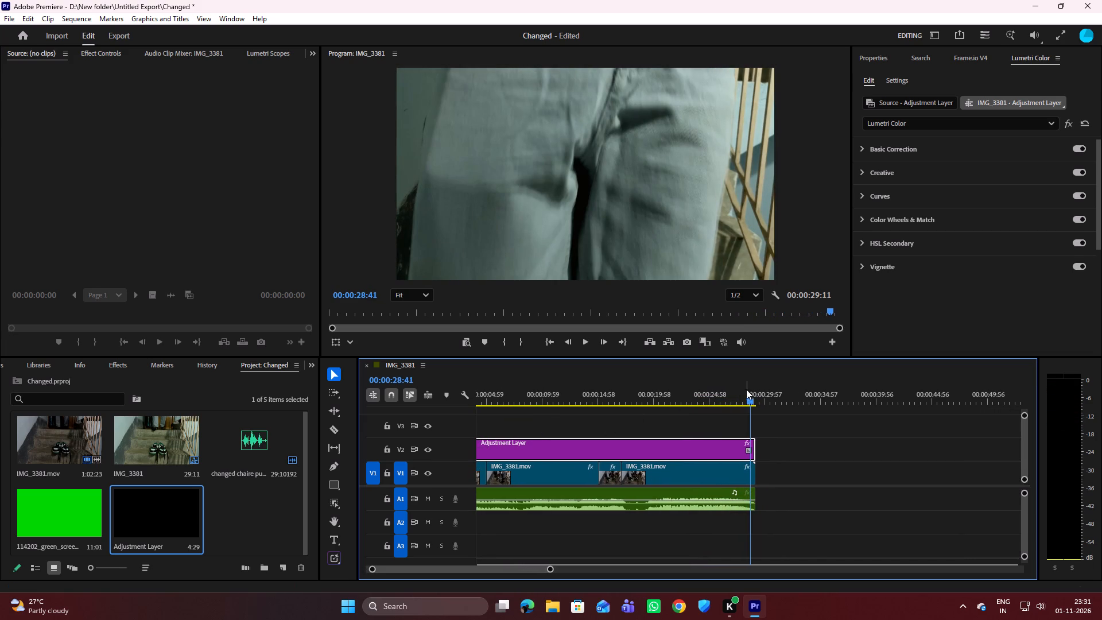
drag(750, 397, 452, 416)
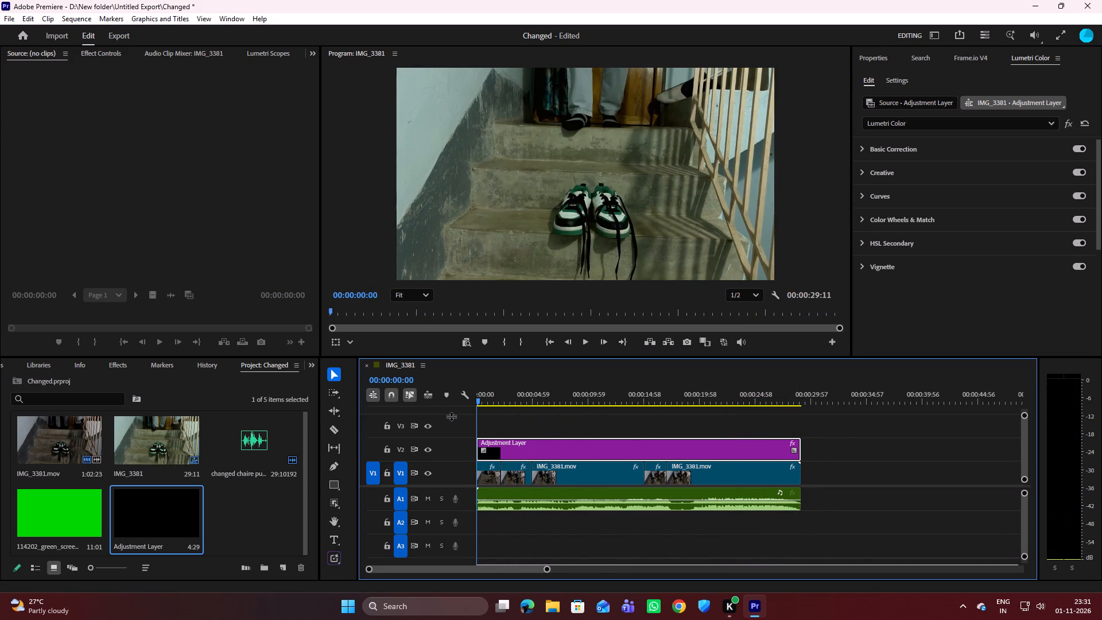
With the Type tool active, step back and forth through the shoe-tying shots within the first 15 seconds to find a frame for a title.
click(333, 535)
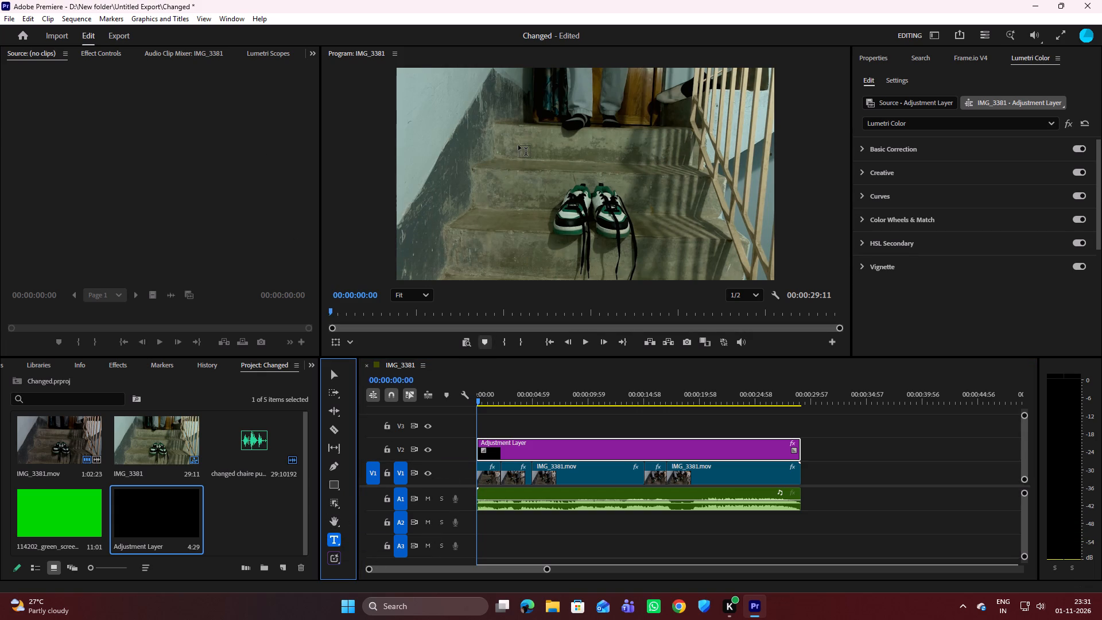
key(Right)
key(Right)
key(Right)
key(Right)
key(Right)
key(Right)
key(Right)
key(Right)
key(Right)
key(Right)
key(Right)
key(Right)
key(Right)
key(Right)
key(Right)
key(Right)
key(Right)
key(Right)
key(Right)
key(Right)
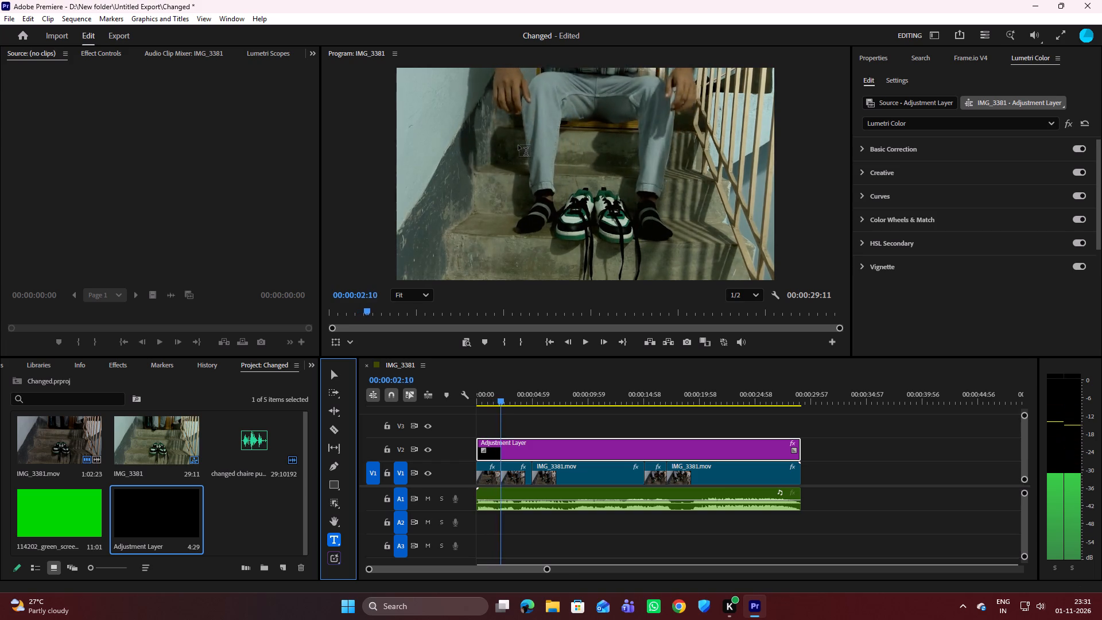
key(Down)
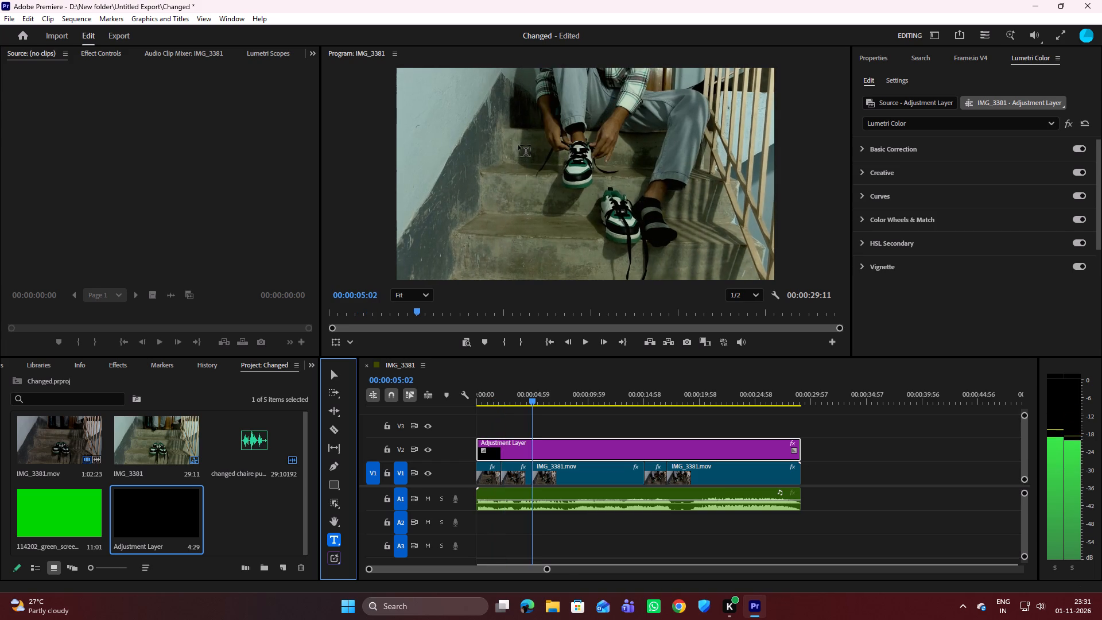
key(Right)
key(Right)
key(Down)
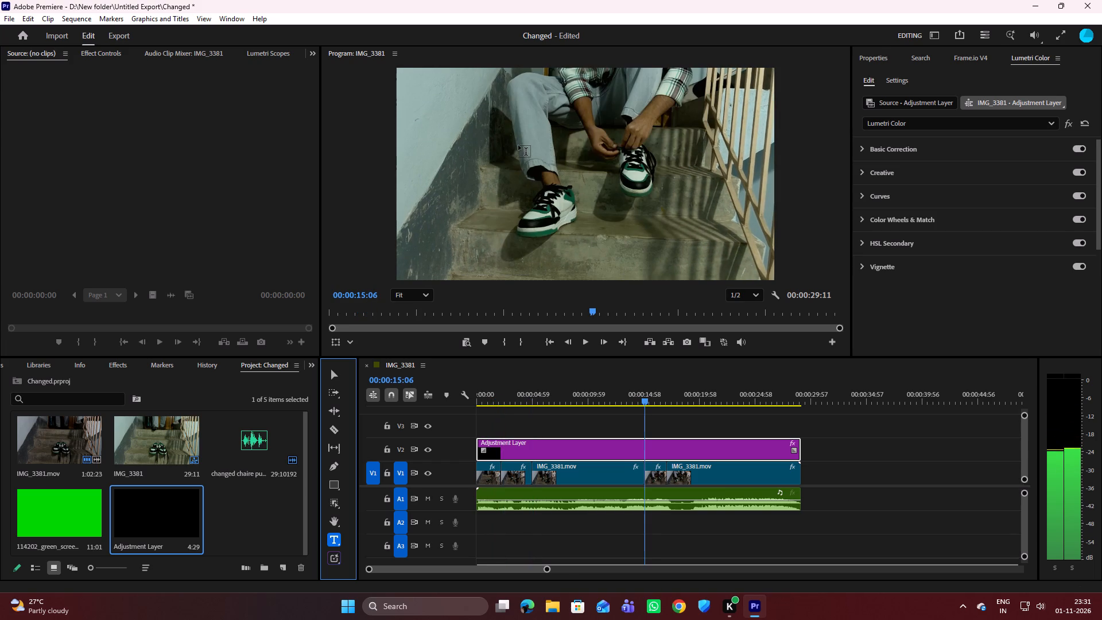
key(Up)
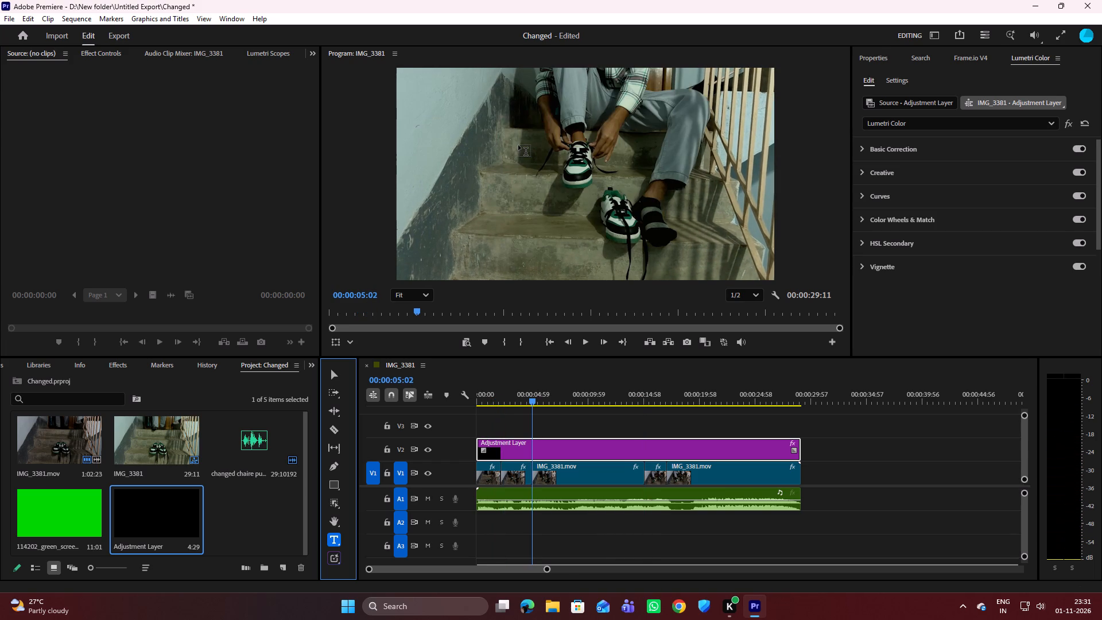
key(Left)
key(Left)
key(Left)
key(Left)
key(Left)
key(Left)
key(Left)
key(Left)
key(Left)
key(Left)
key(Left)
key(Left)
key(Left)
key(Left)
key(Left)
key(Left)
key(Left)
key(Left)
key(Left)
key(Left)
key(Left)
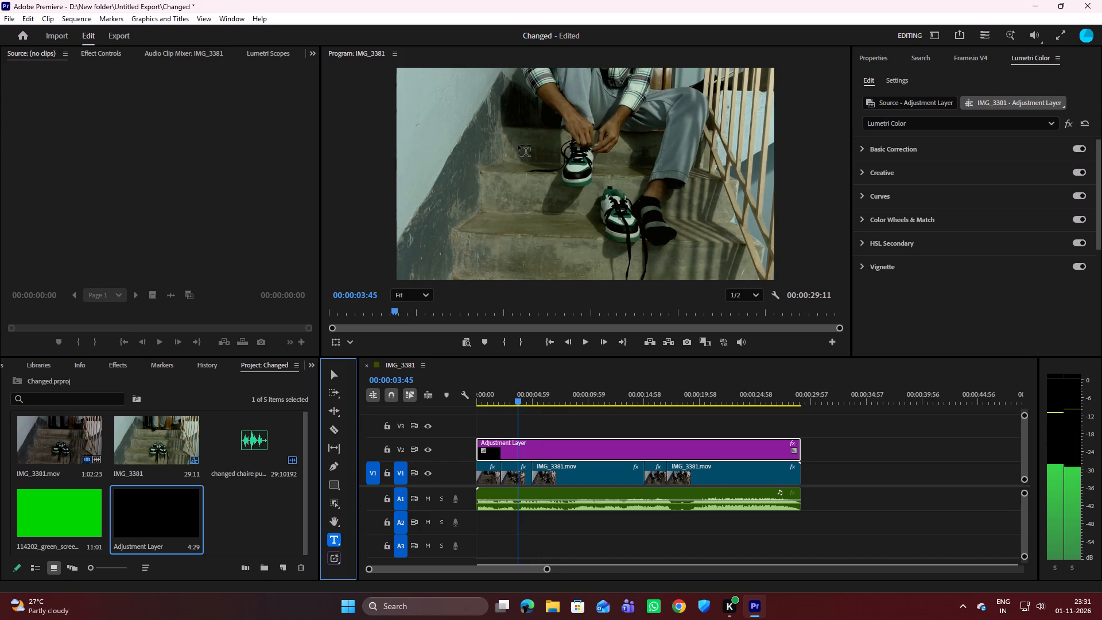
key(Right)
key(Right)
key(Right)
key(Right)
key(Right)
key(Right)
key(Right)
key(Right)
key(Right)
key(Right)
key(Right)
key(Right)
key(Right)
key(Right)
key(Right)
key(Right)
key(Right)
key(Right)
key(Right)
key(Right)
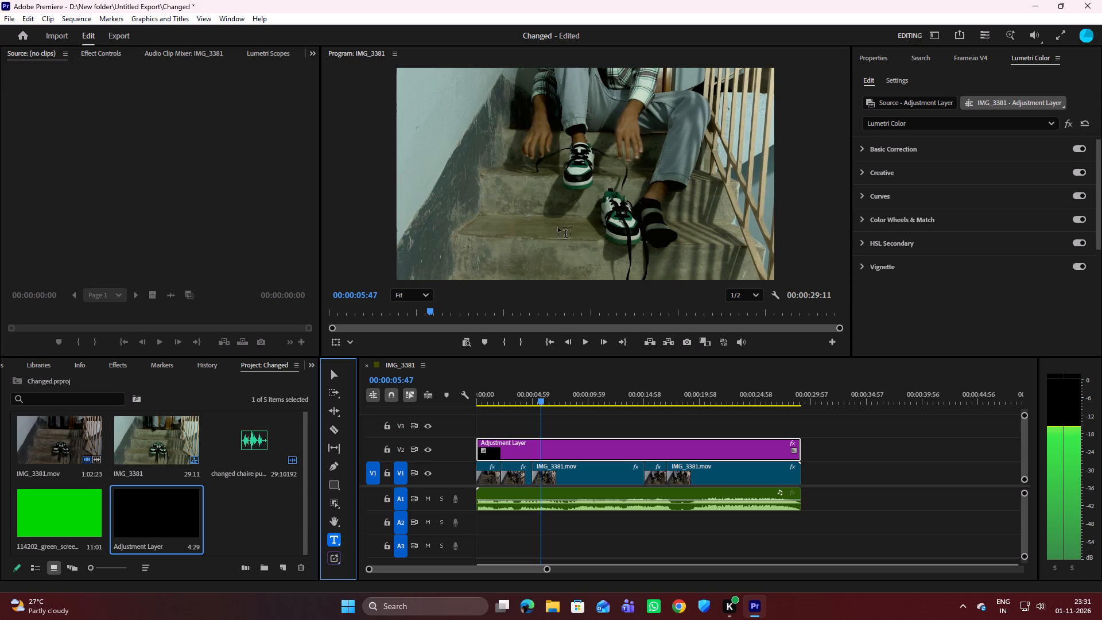
Add the text "Changed" over the stairs at 00:00:03:15.
drag(540, 400, 522, 400)
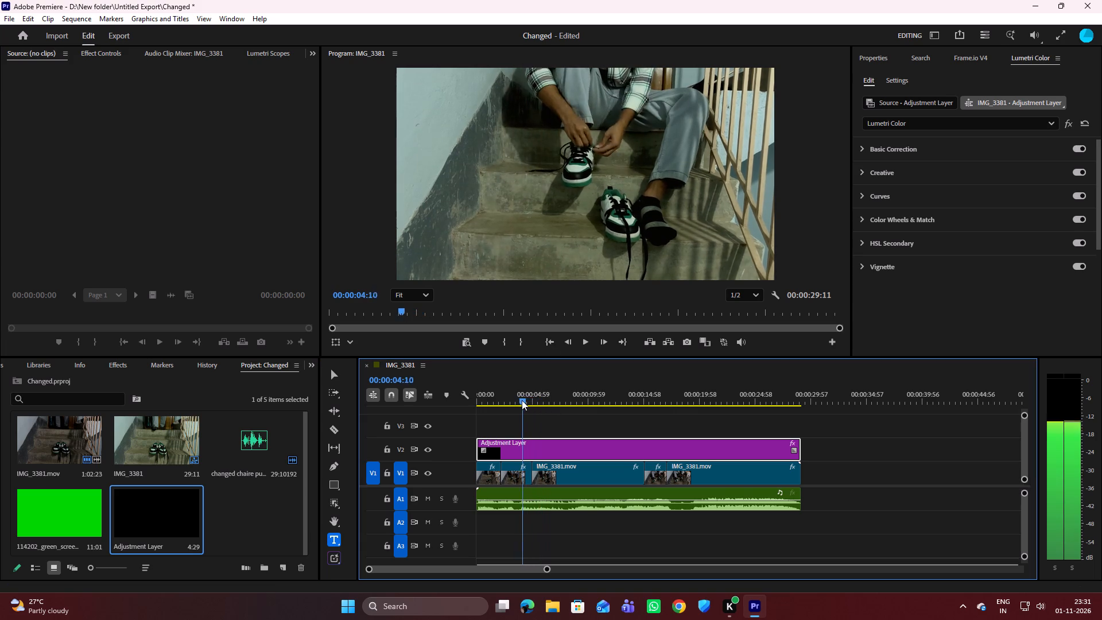
drag(522, 400, 506, 392)
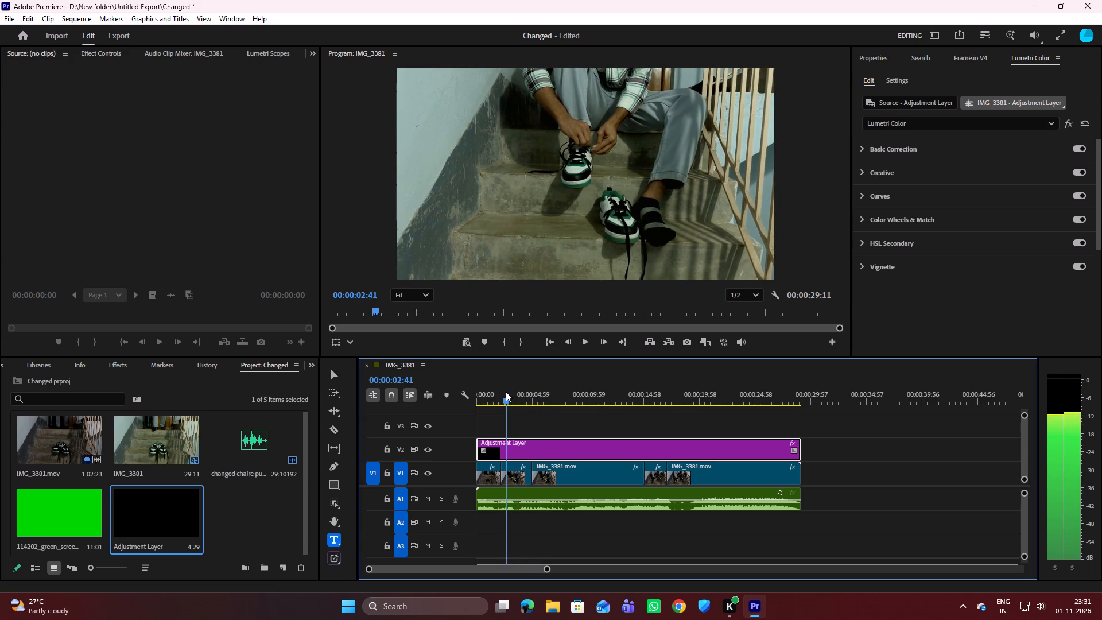
drag(506, 392, 512, 390)
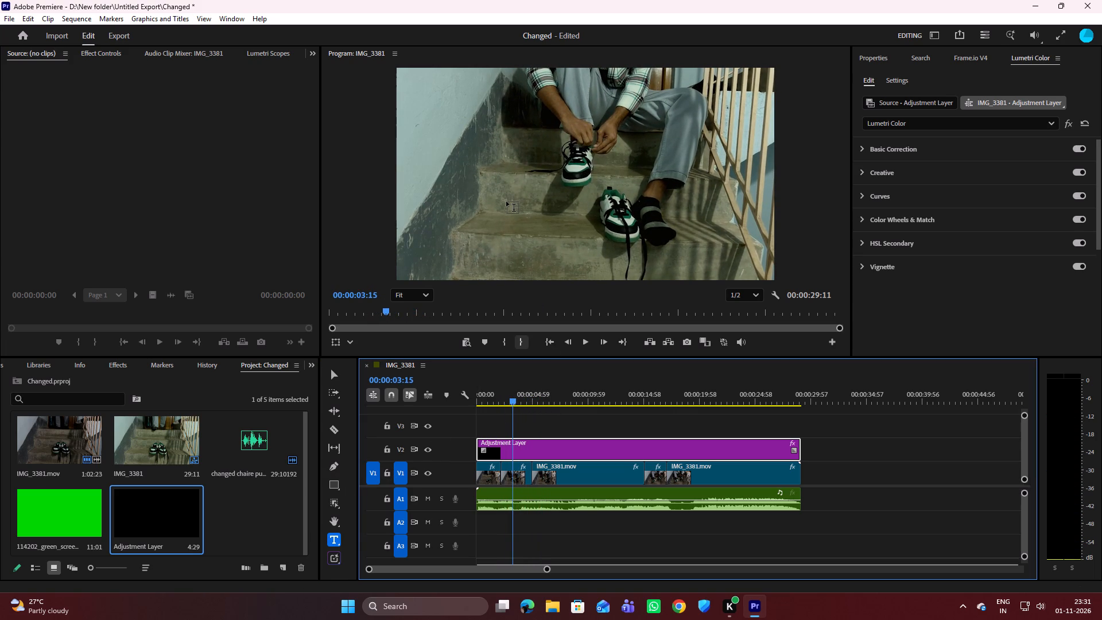
click(486, 193)
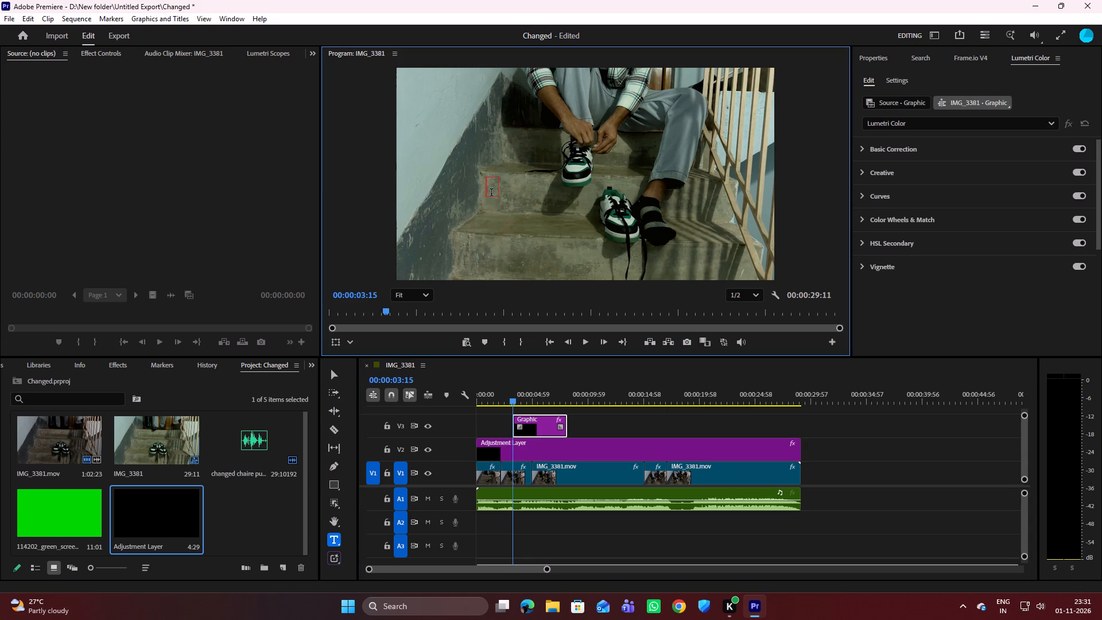
key(k)
key(BackSpace)
key(shift+c)
text(han)
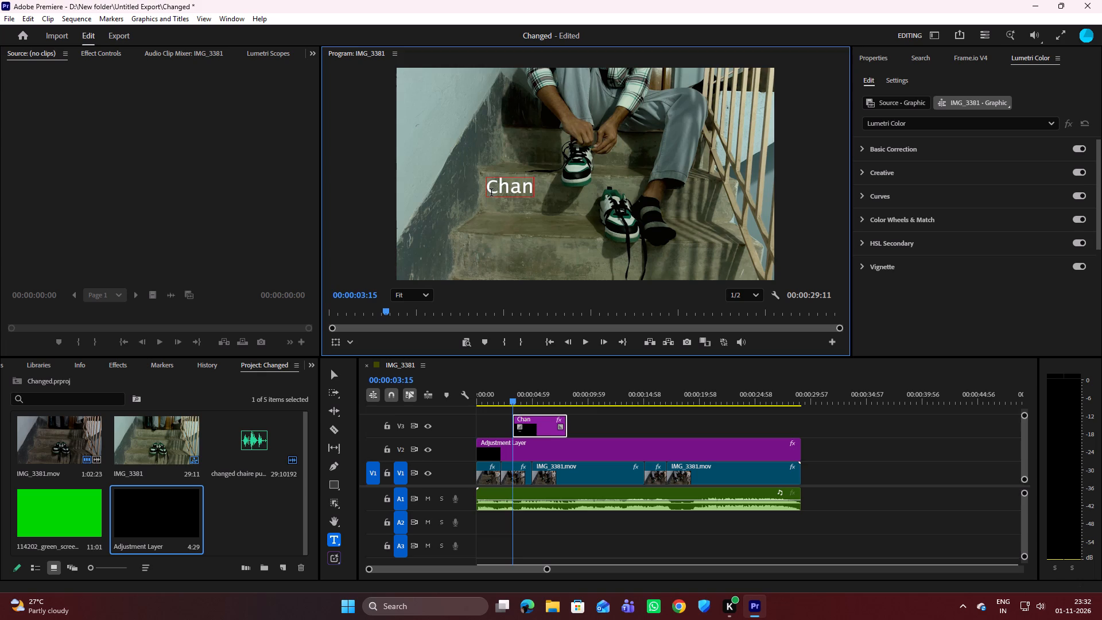
text(ged)
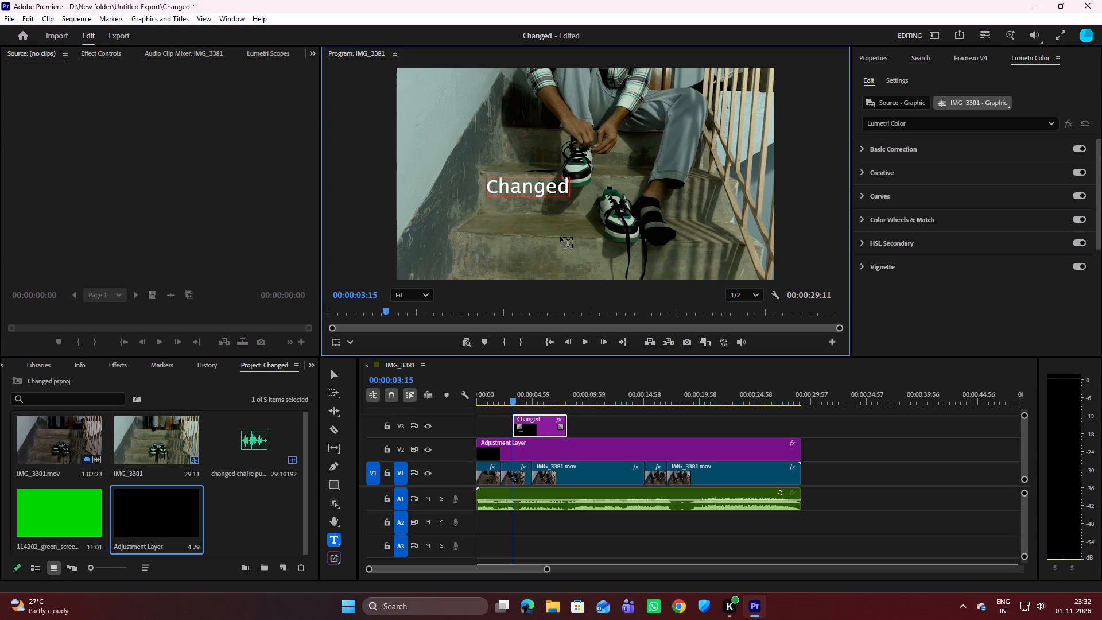
key(Return)
key(BackSpace)
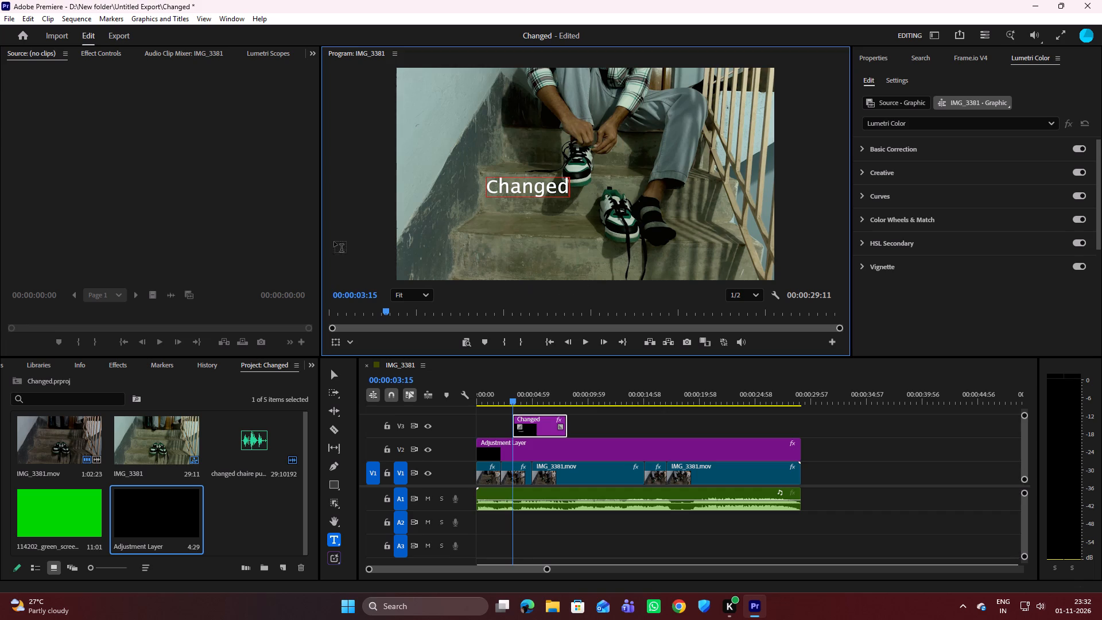
Move the "Changed" title beside the shoes, across the edge where the wall meets the stairs.
click(337, 376)
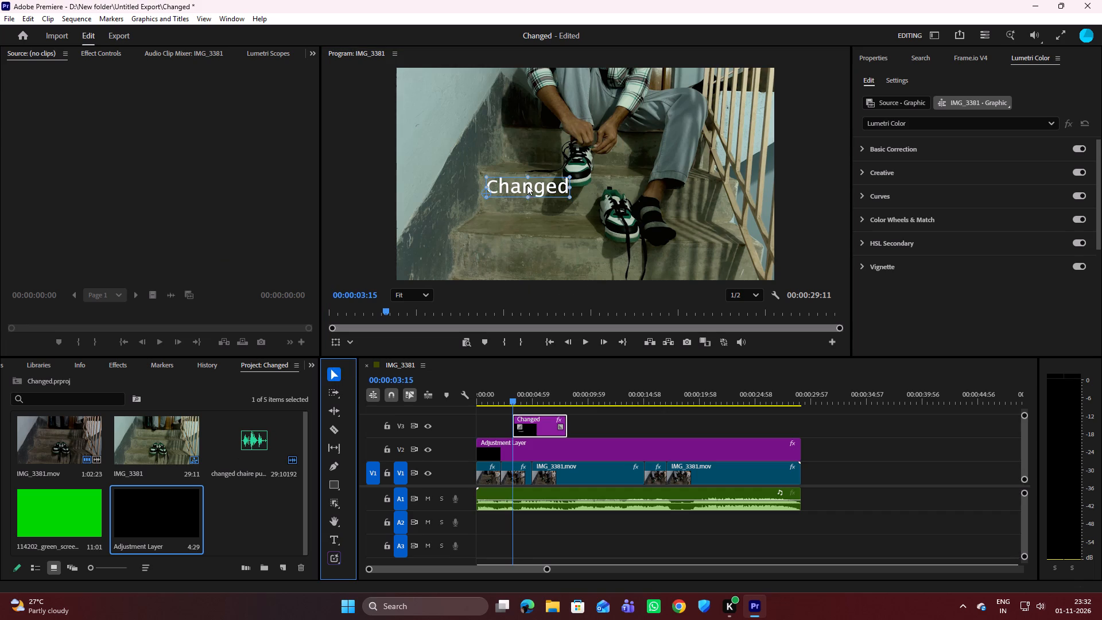
click(526, 187)
drag(525, 191, 520, 204)
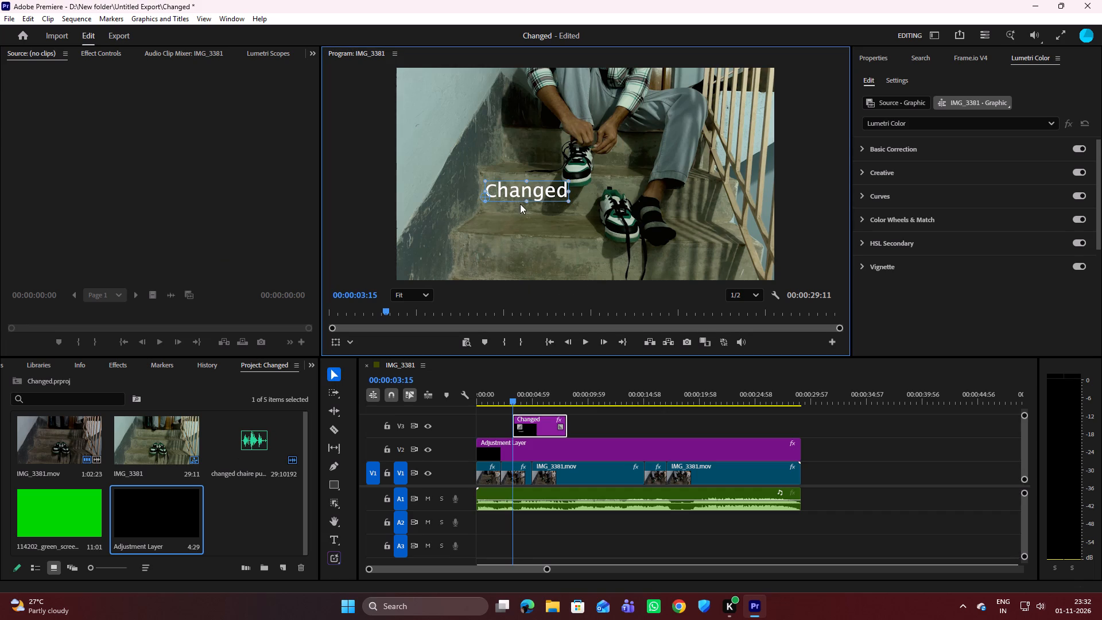
drag(520, 204, 522, 198)
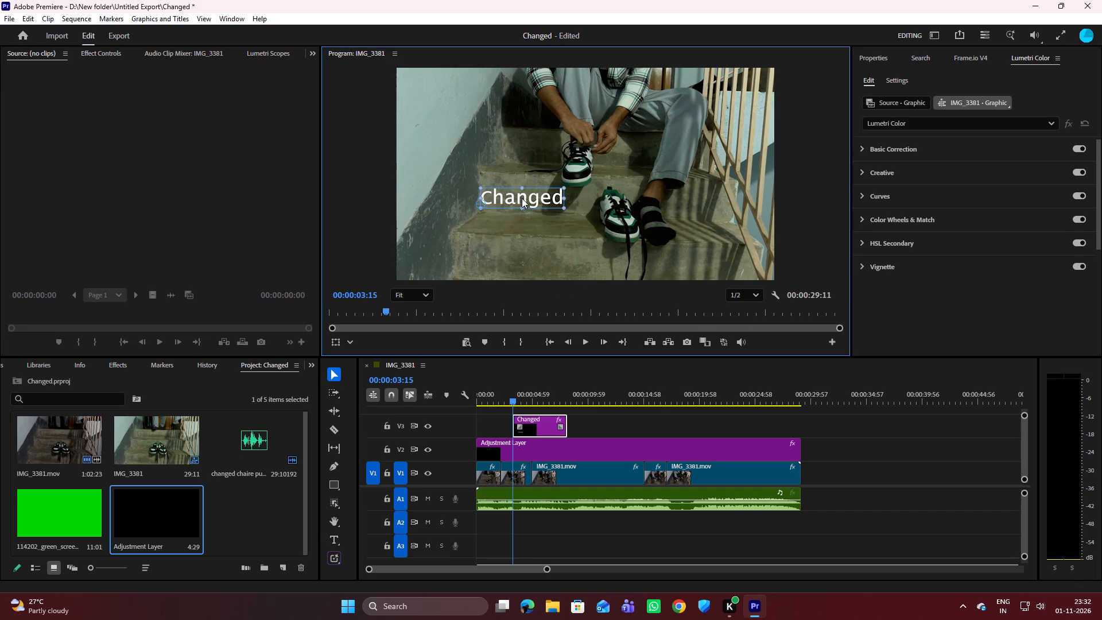
drag(522, 198, 450, 187)
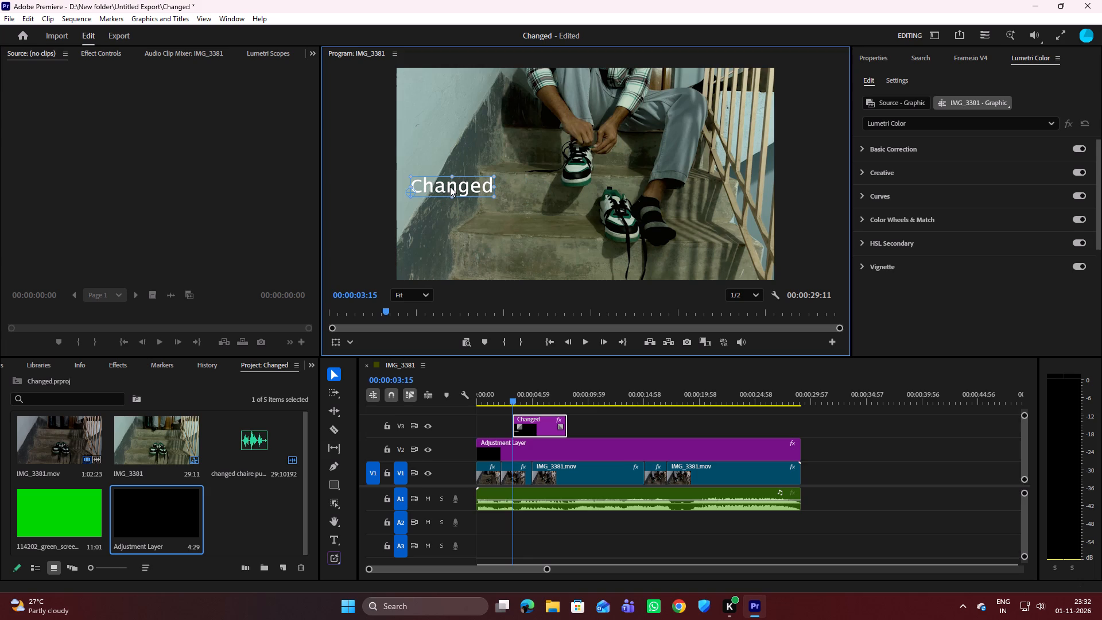
Set the tracking of the "Changed" text layer to -1.
click(867, 59)
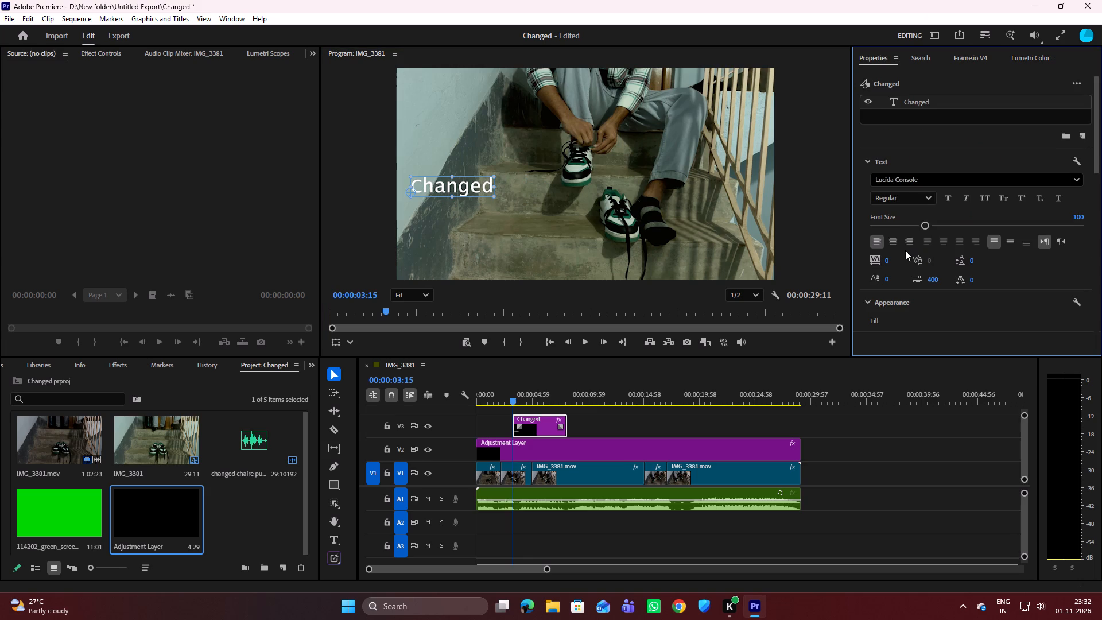
drag(873, 262, 912, 261)
drag(912, 261, 891, 263)
drag(883, 262, 888, 262)
drag(875, 258, 883, 257)
click(885, 260)
click(897, 255)
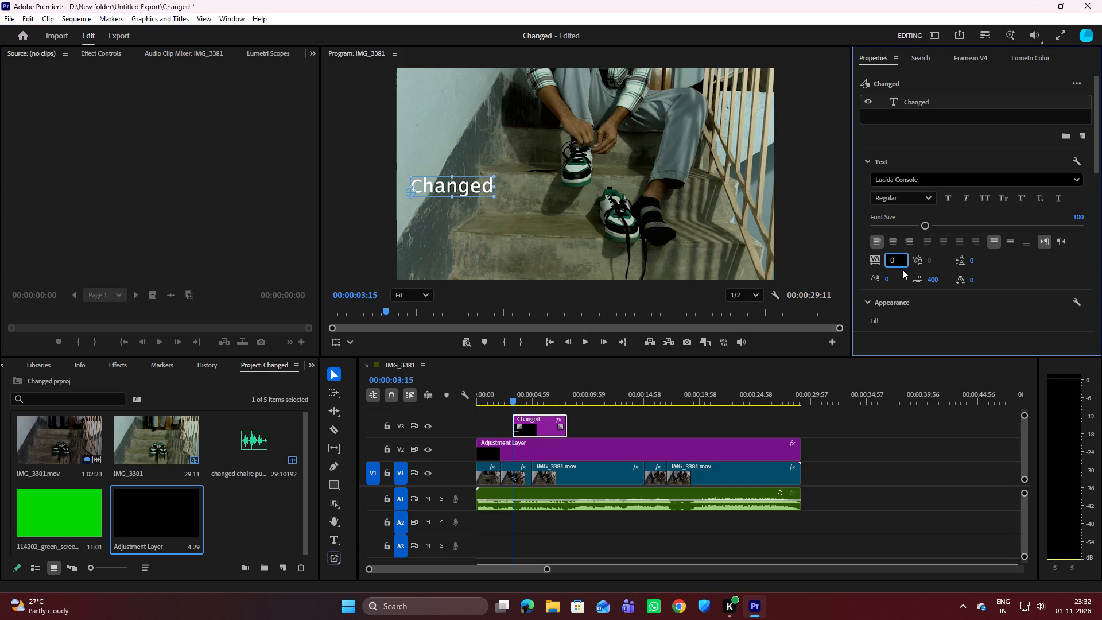
click(840, 249)
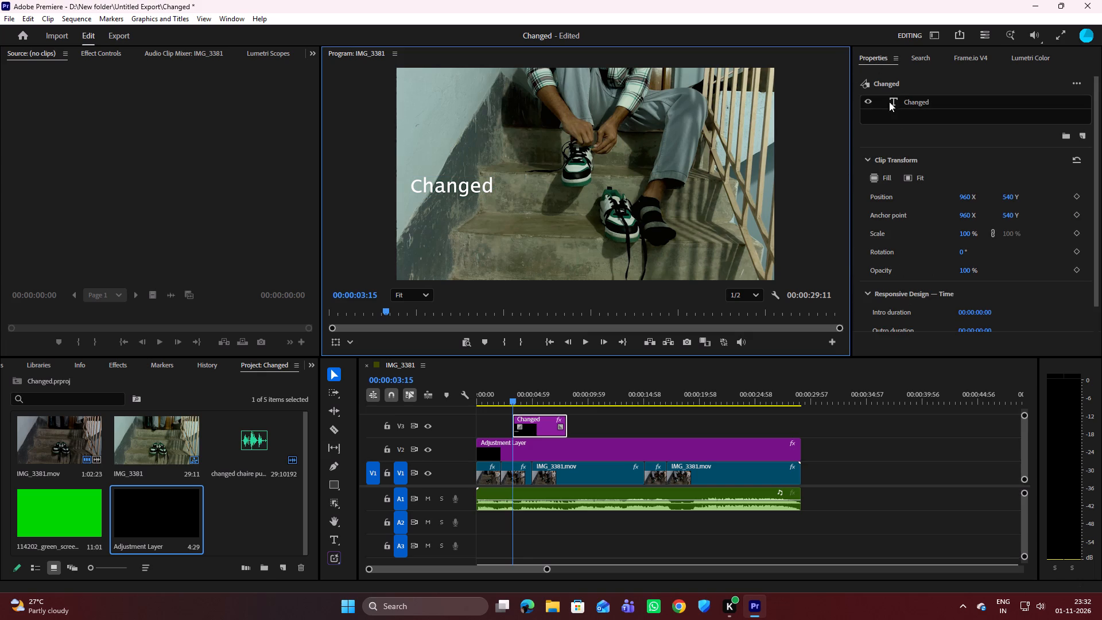
scroll(894, 187, up, 4)
scroll(894, 187, down, 9)
scroll(894, 192, up, 9)
click(878, 98)
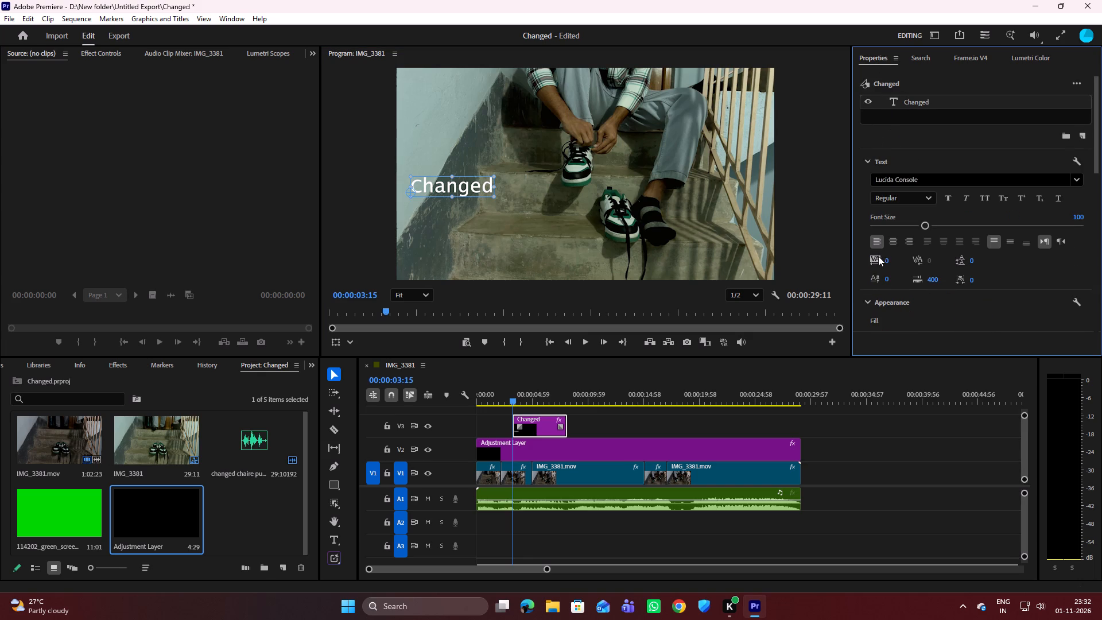
click(886, 260)
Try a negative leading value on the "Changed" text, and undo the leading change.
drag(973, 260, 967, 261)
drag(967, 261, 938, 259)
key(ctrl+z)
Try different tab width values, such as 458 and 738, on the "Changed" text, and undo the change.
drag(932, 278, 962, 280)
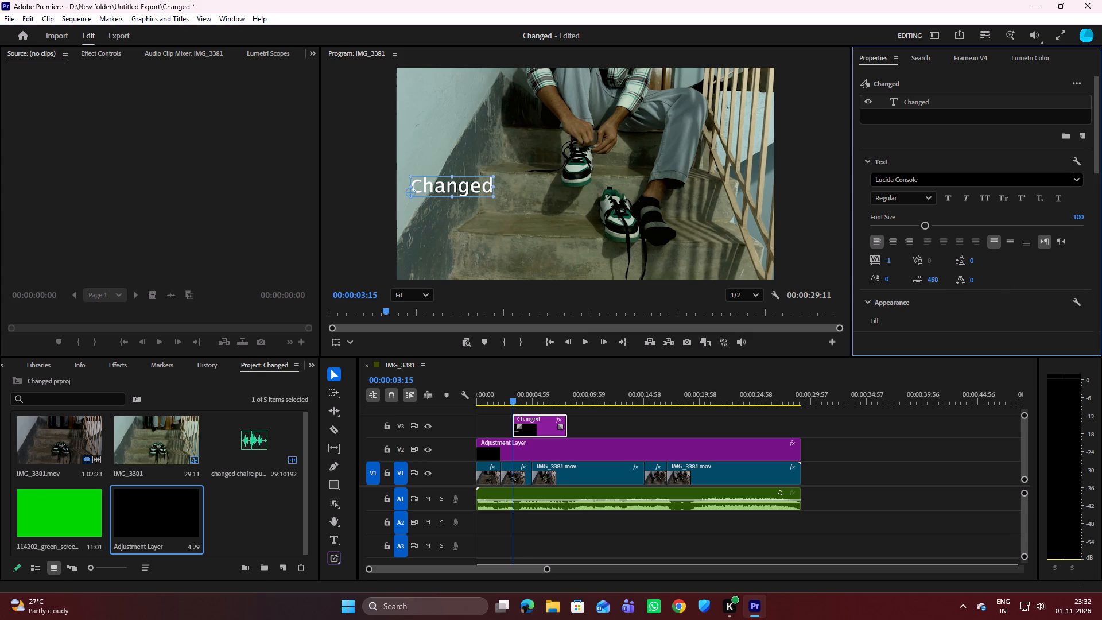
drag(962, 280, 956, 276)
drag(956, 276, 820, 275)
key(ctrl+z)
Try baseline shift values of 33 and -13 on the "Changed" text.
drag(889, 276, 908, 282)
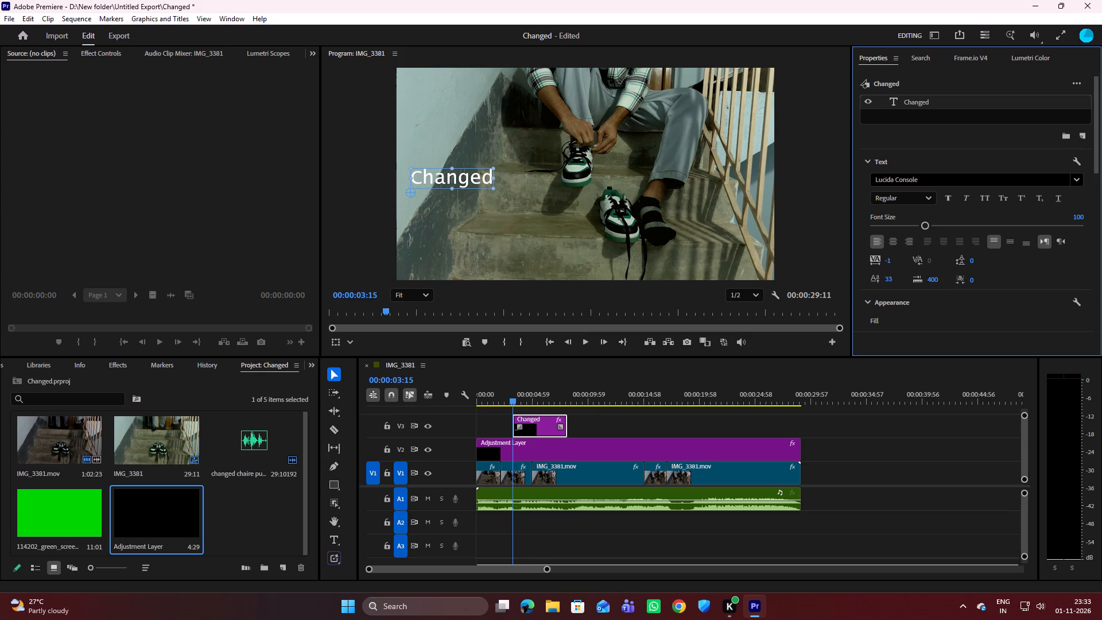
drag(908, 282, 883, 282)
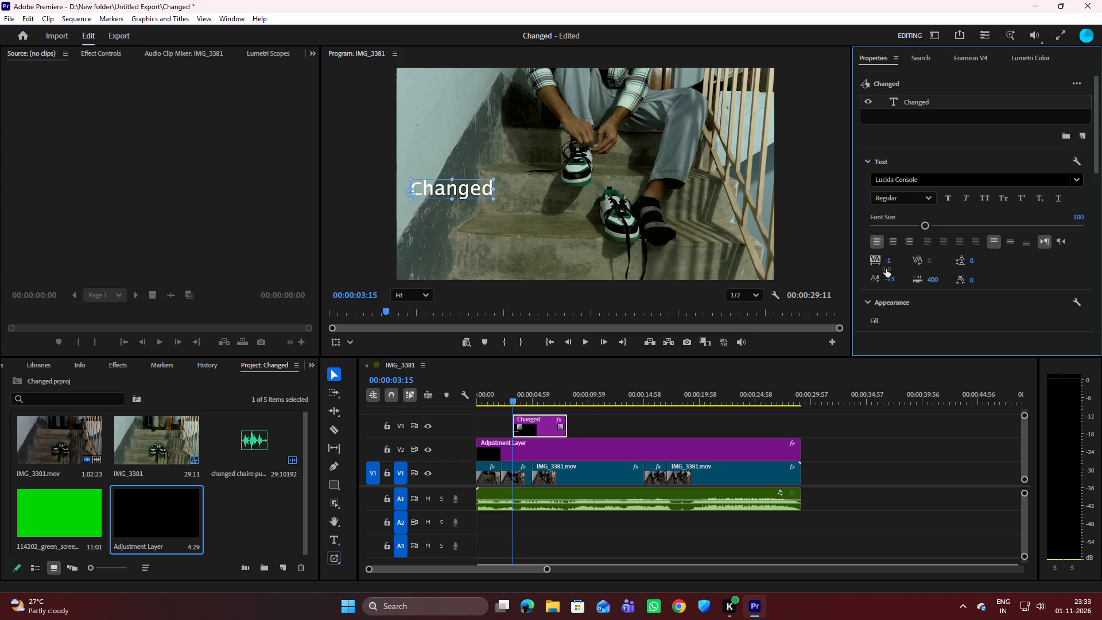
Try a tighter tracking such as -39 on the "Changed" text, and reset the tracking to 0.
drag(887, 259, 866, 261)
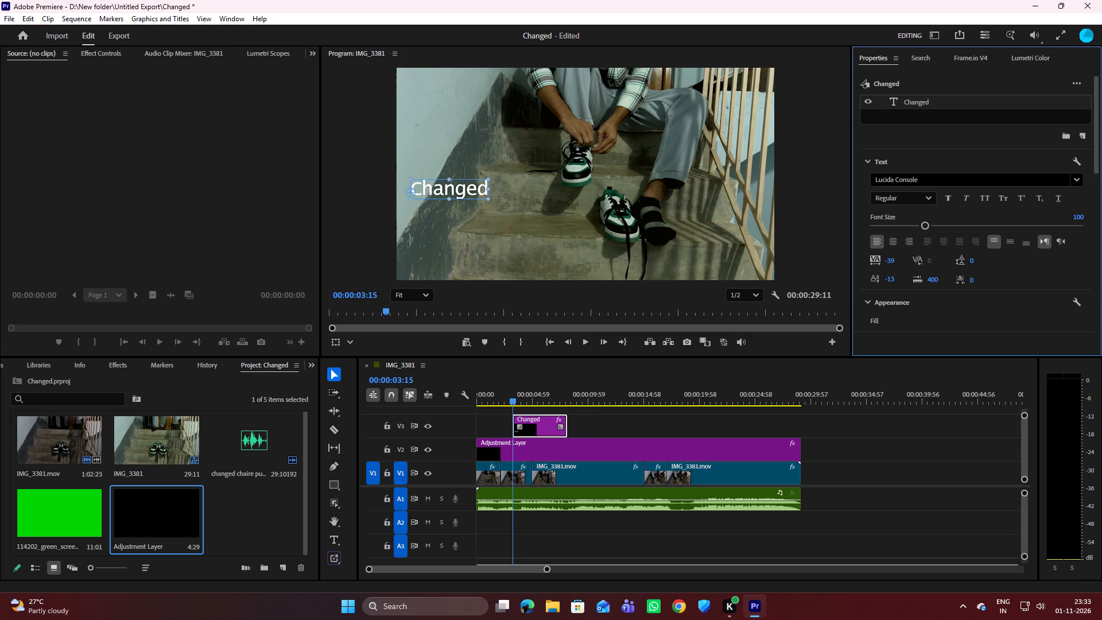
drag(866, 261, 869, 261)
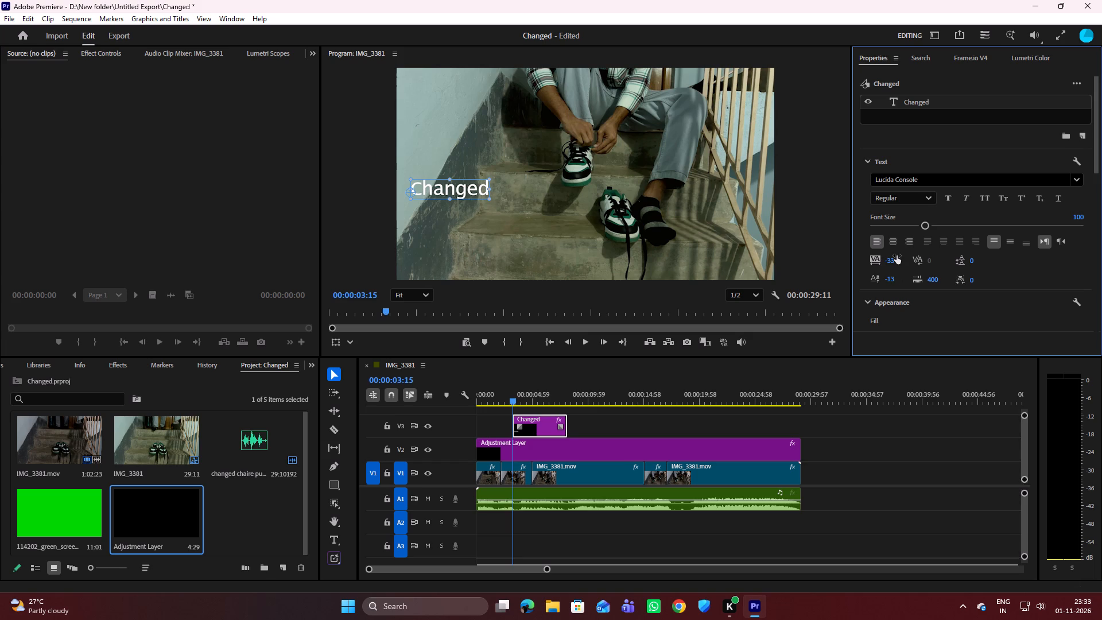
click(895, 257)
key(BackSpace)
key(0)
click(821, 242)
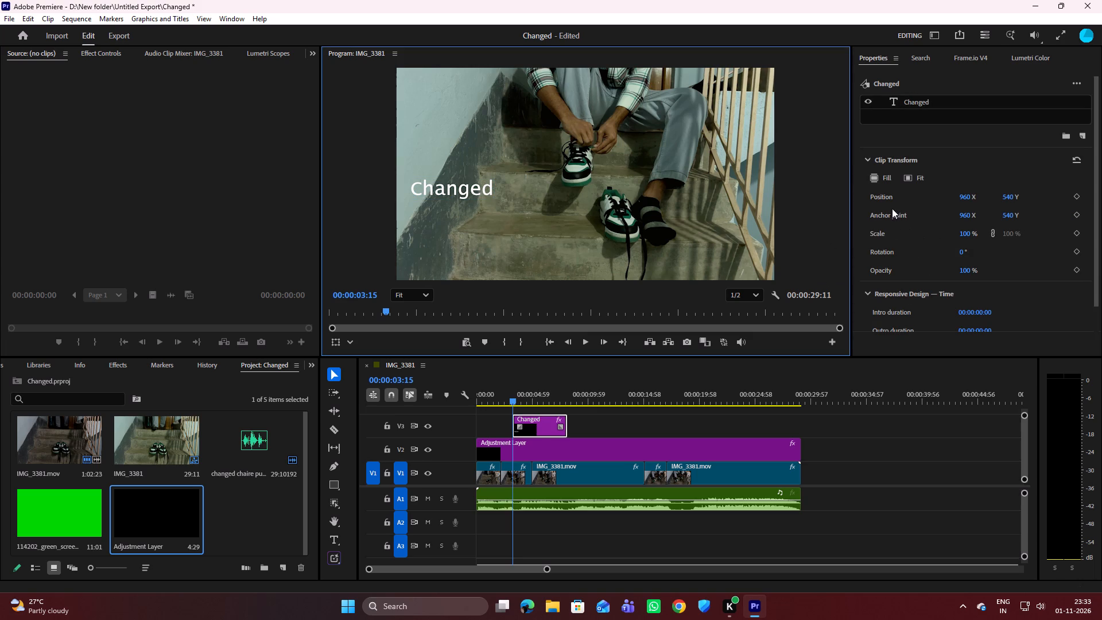
Set the tracking of the "Changed" text layer to -6.
click(897, 102)
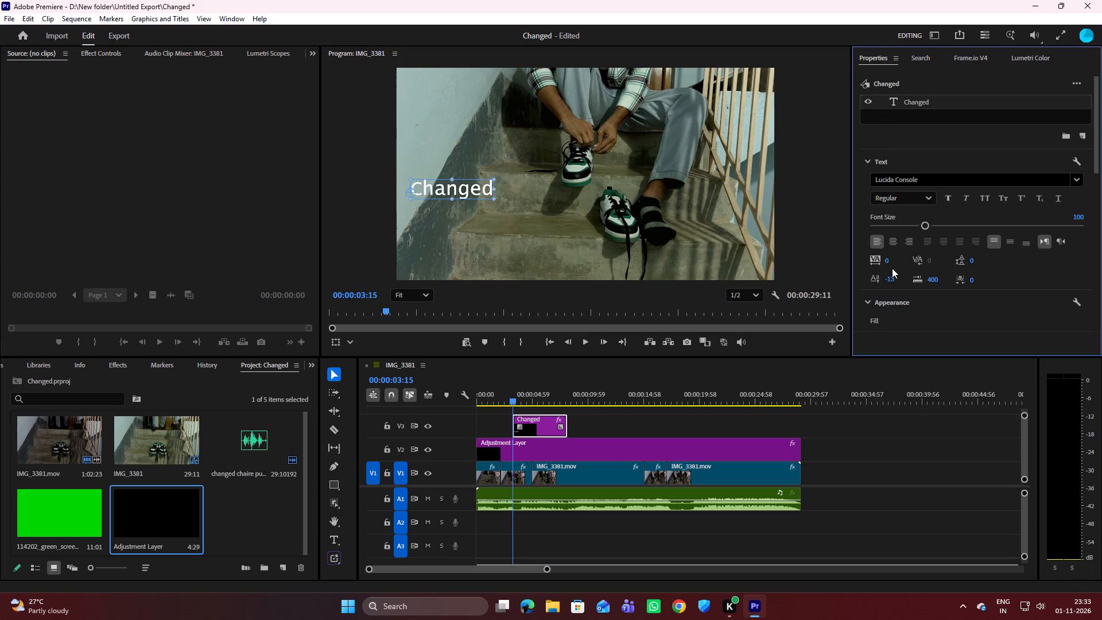
drag(888, 264, 888, 264)
drag(888, 264, 884, 263)
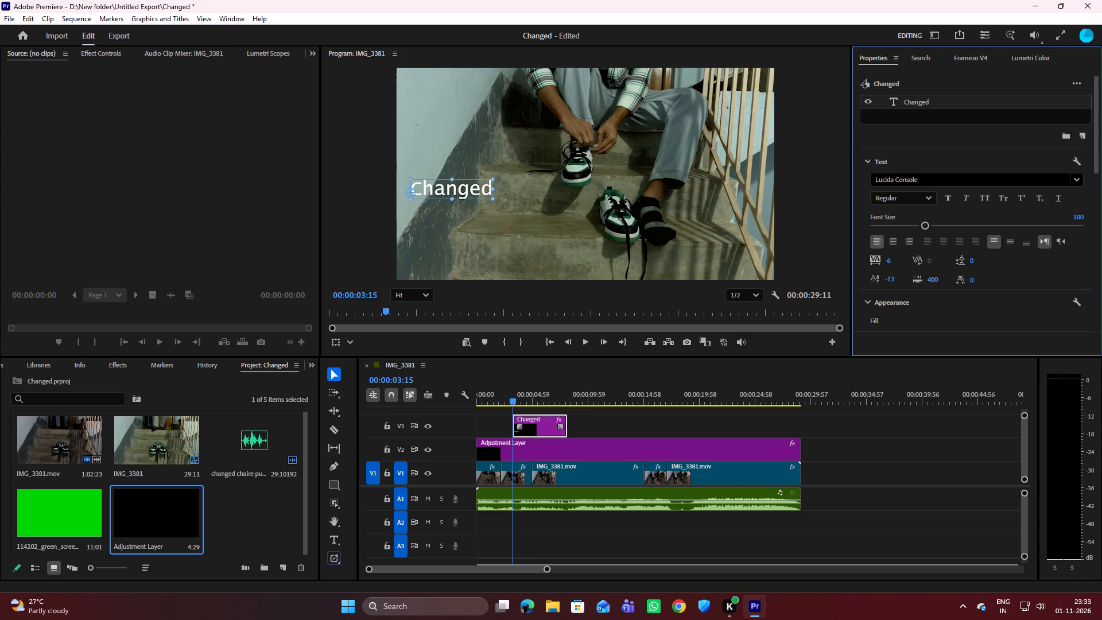
drag(884, 263, 883, 262)
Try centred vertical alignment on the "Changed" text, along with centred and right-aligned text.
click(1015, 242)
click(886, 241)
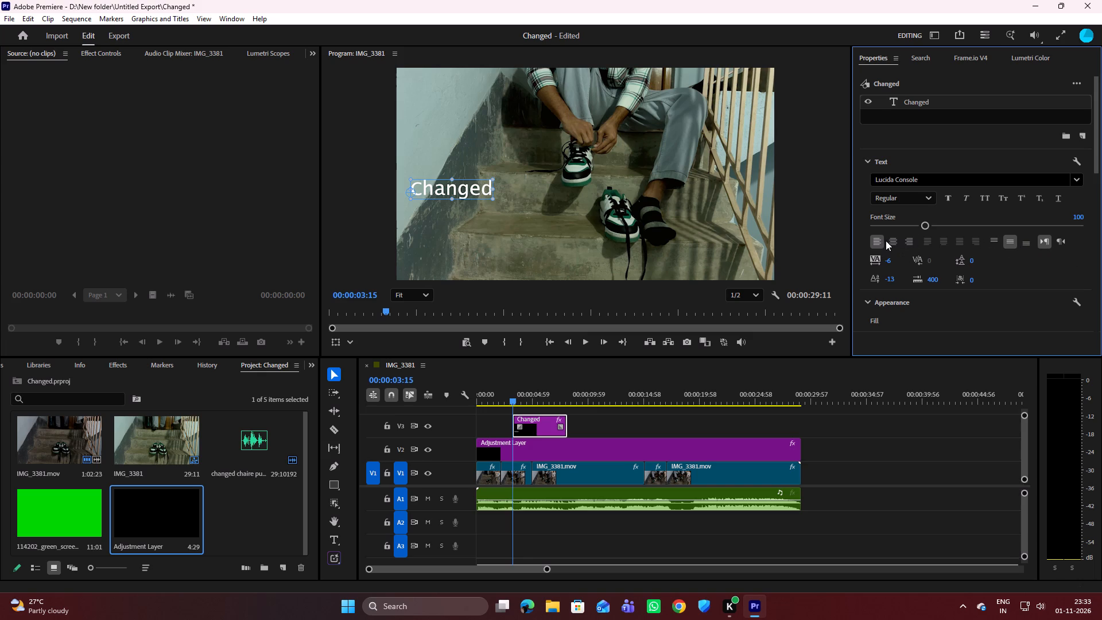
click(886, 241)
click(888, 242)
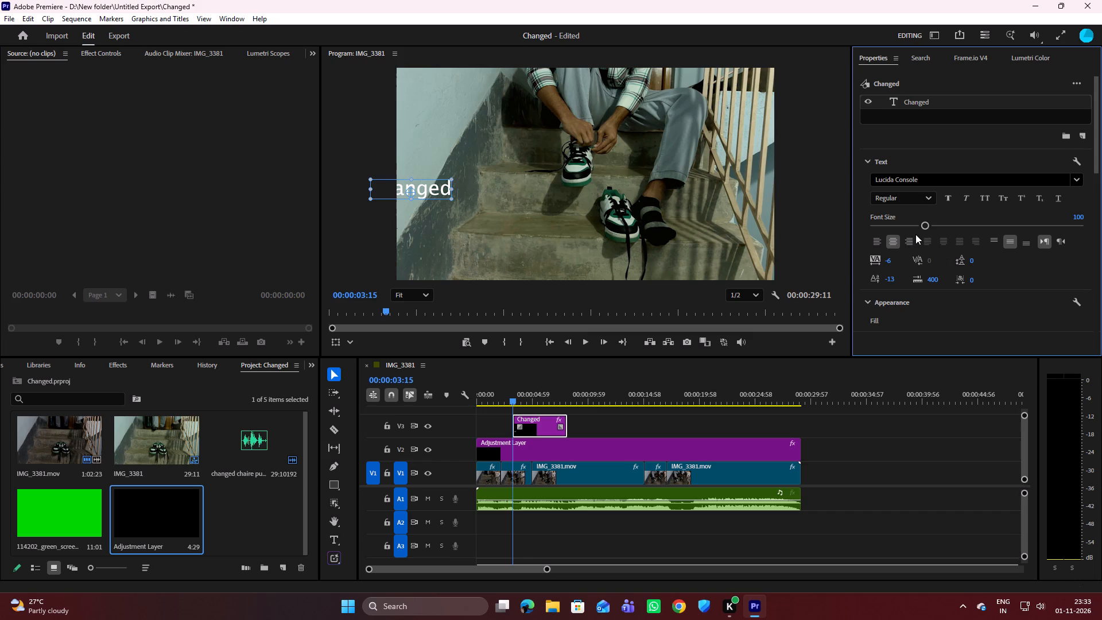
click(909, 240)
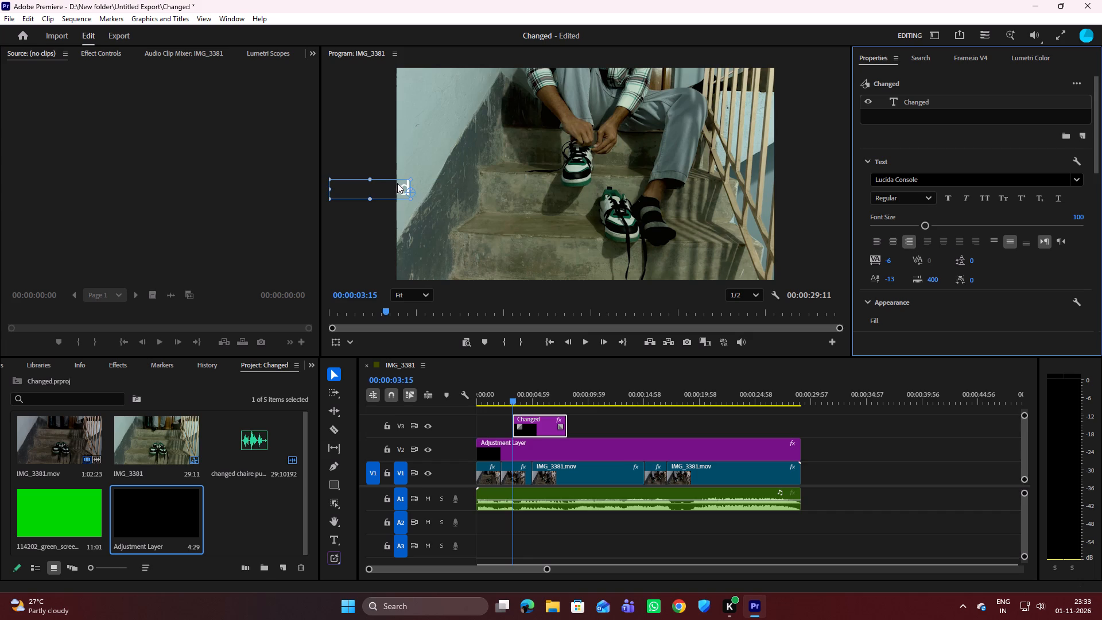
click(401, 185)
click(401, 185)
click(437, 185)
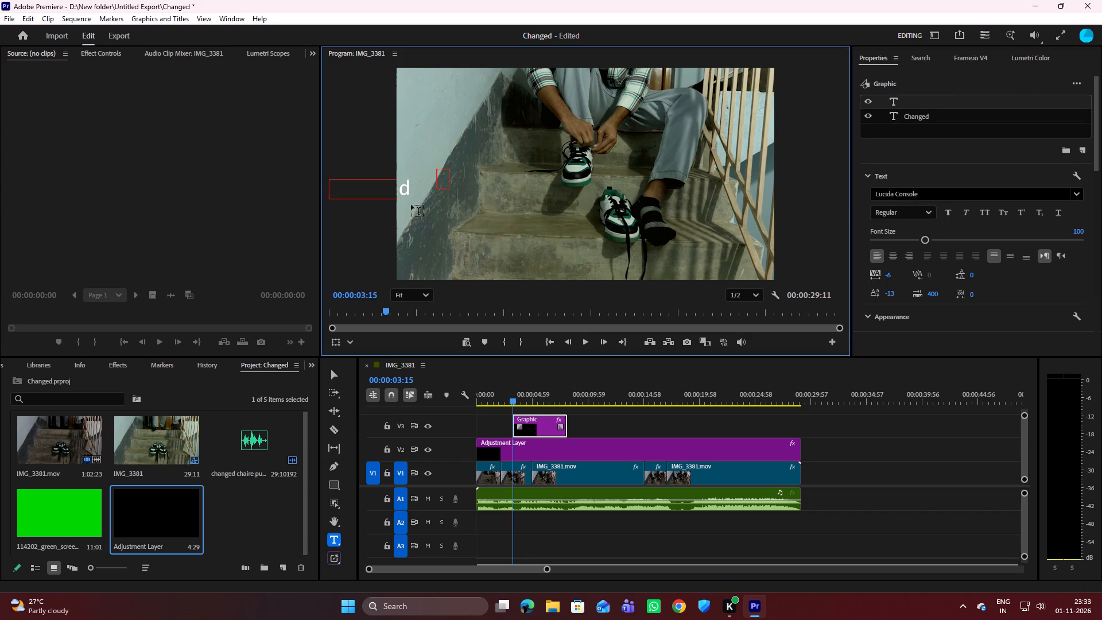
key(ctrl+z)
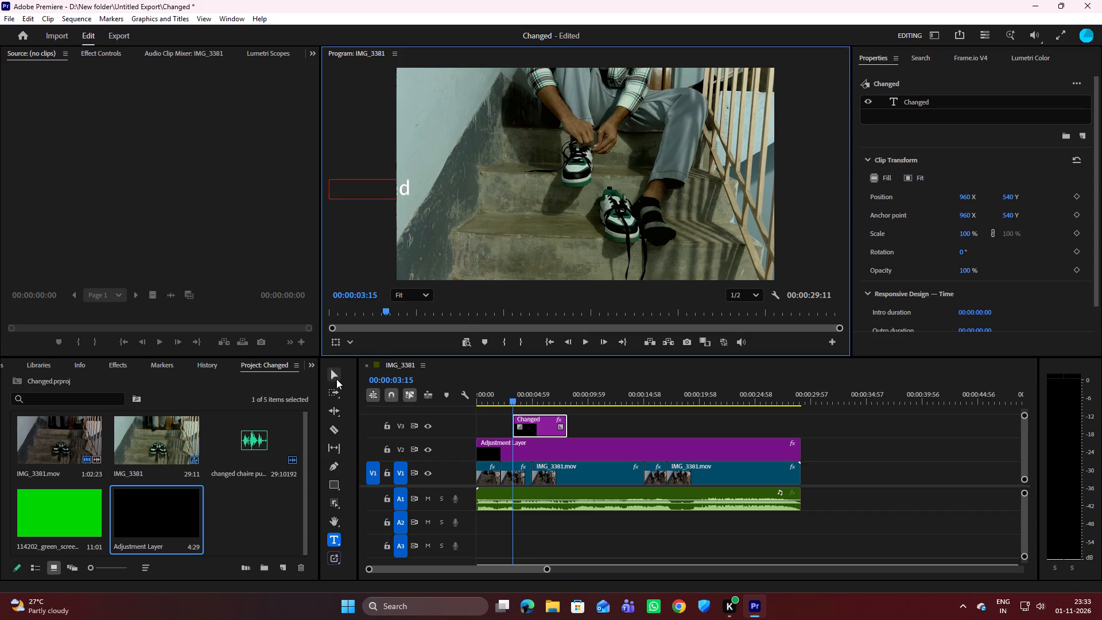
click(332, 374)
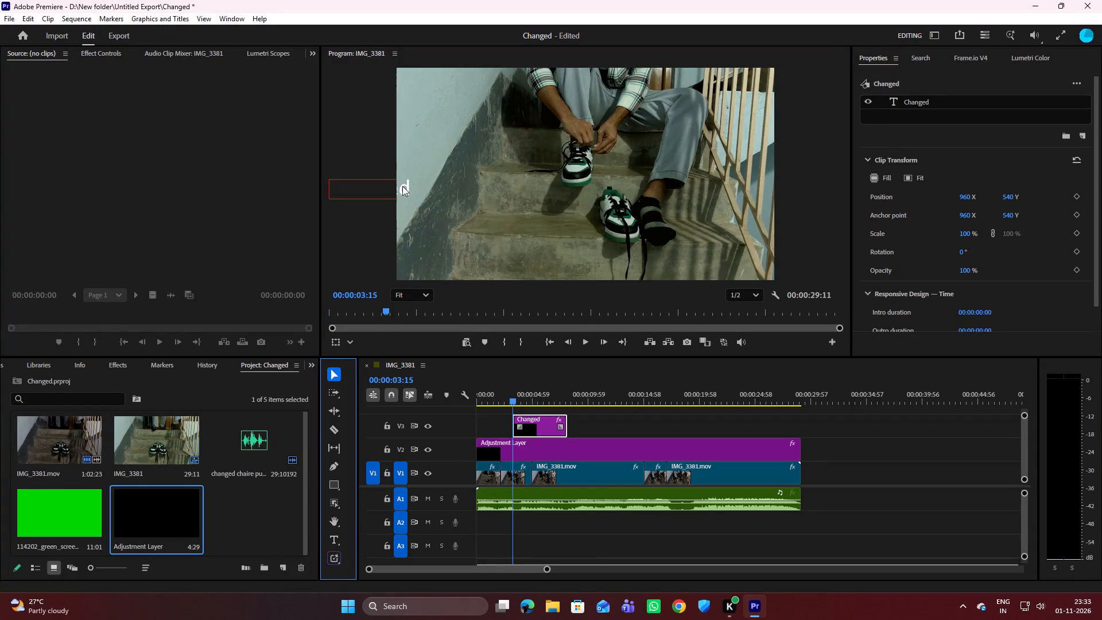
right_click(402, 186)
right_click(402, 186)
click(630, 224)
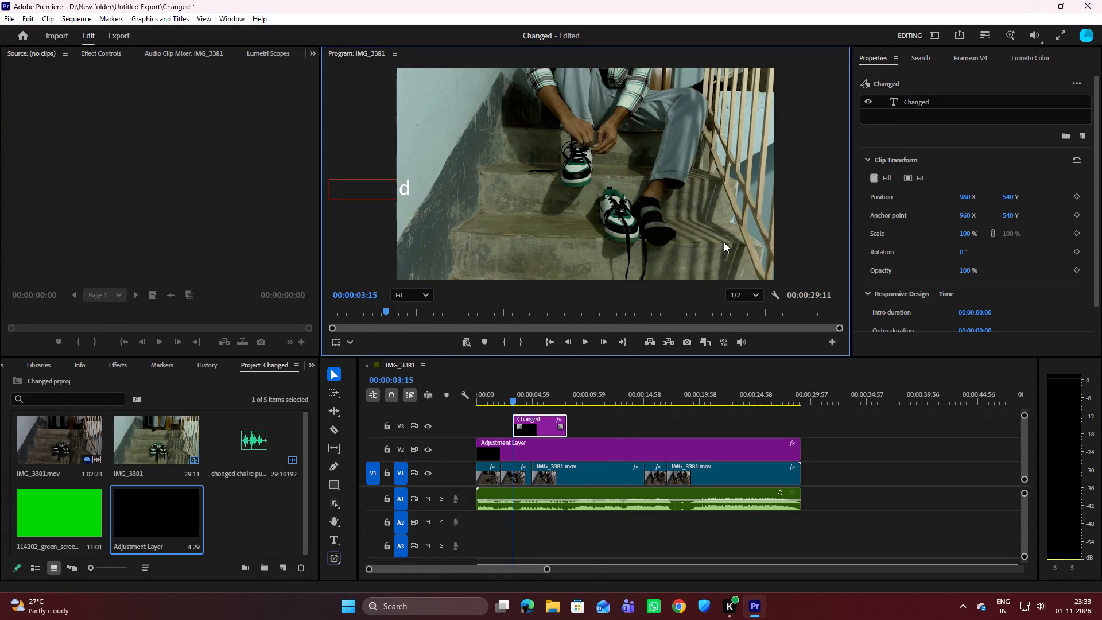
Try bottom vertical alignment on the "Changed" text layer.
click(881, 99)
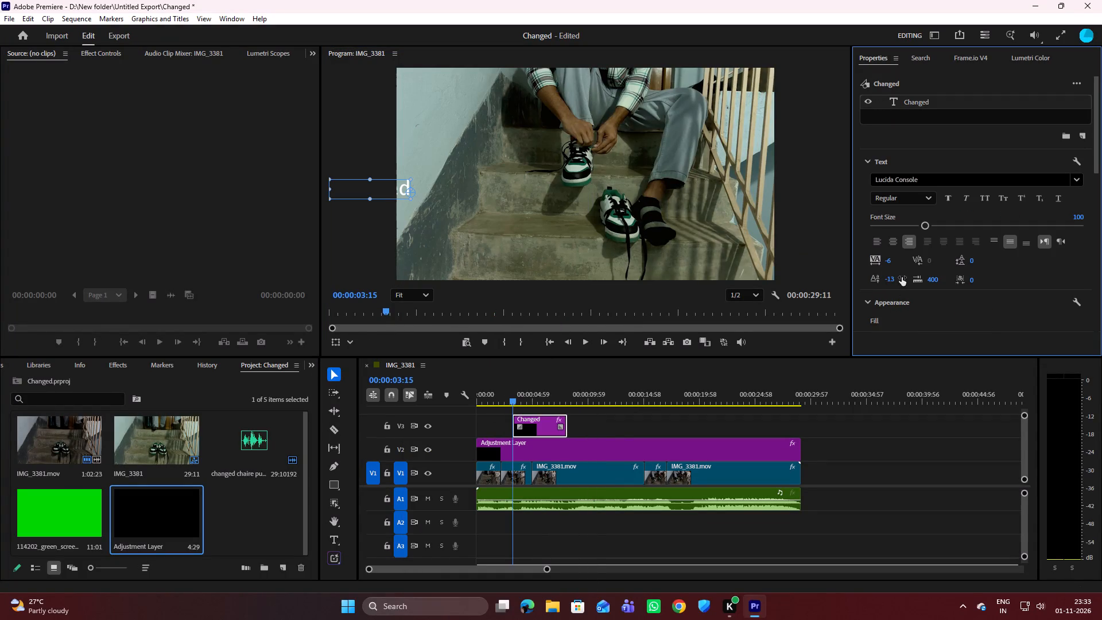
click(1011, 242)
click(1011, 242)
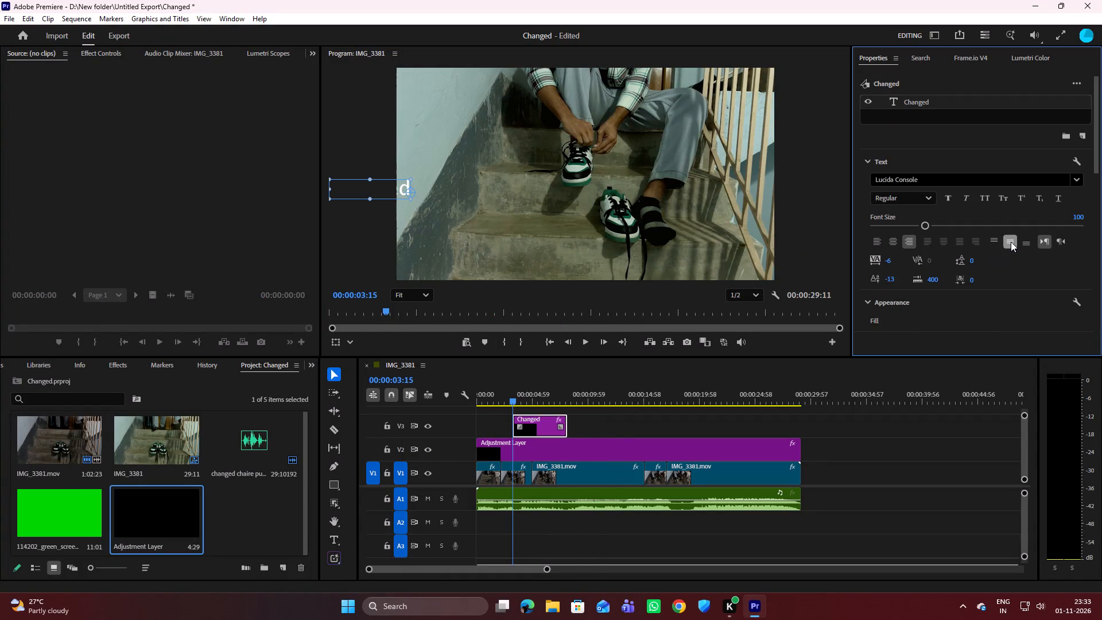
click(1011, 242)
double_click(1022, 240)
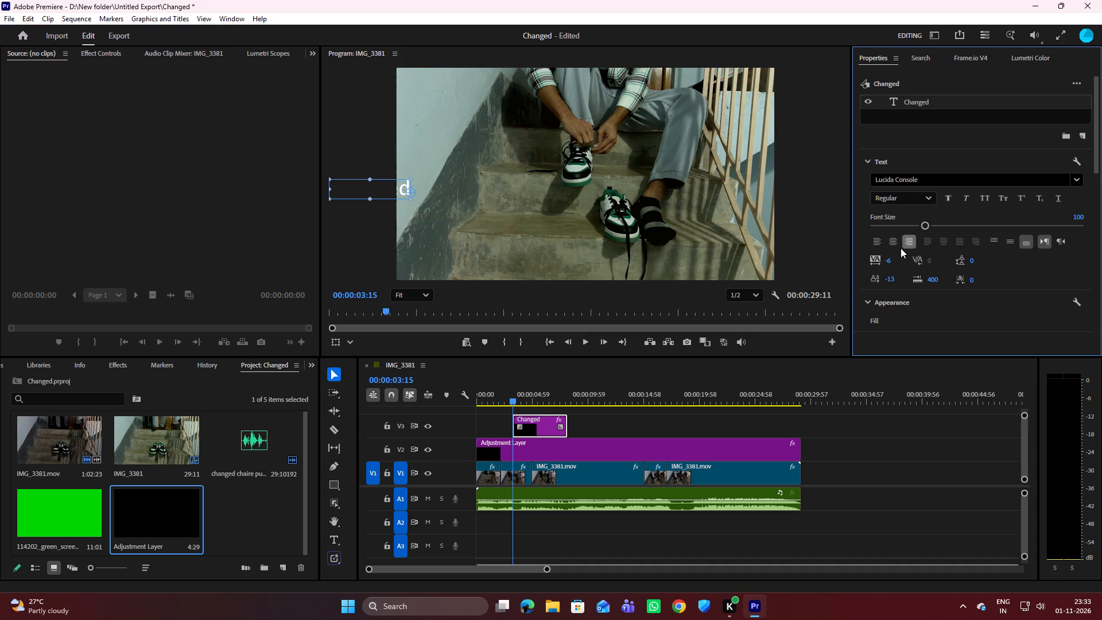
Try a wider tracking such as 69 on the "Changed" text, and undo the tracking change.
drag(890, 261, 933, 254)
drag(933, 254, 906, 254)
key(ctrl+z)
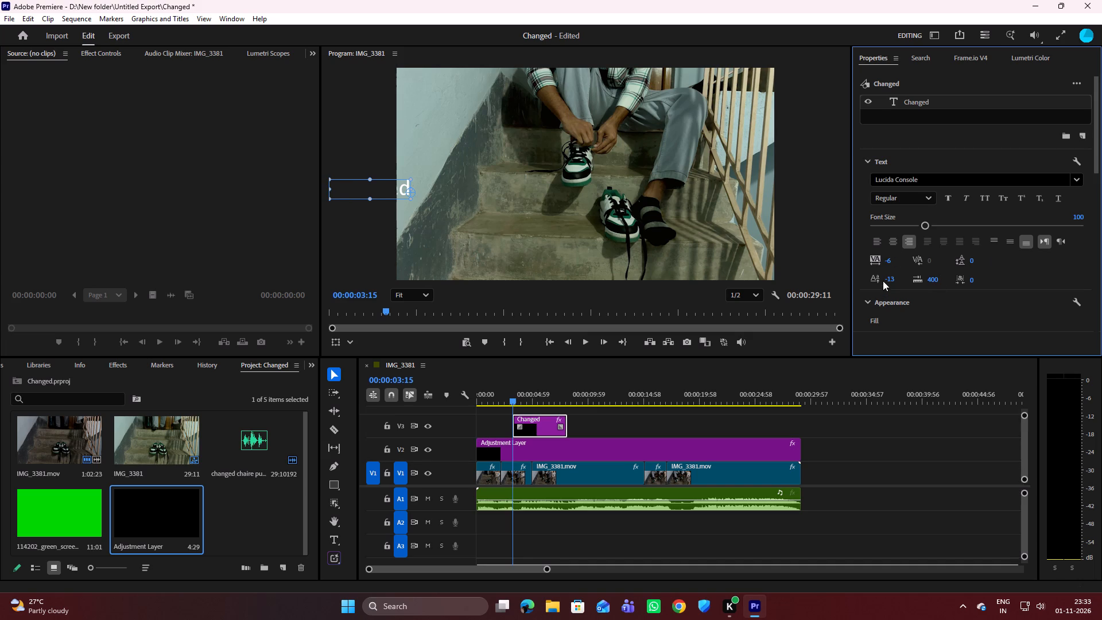
Set the baseline shift of the "Changed" text to -11.
click(890, 278)
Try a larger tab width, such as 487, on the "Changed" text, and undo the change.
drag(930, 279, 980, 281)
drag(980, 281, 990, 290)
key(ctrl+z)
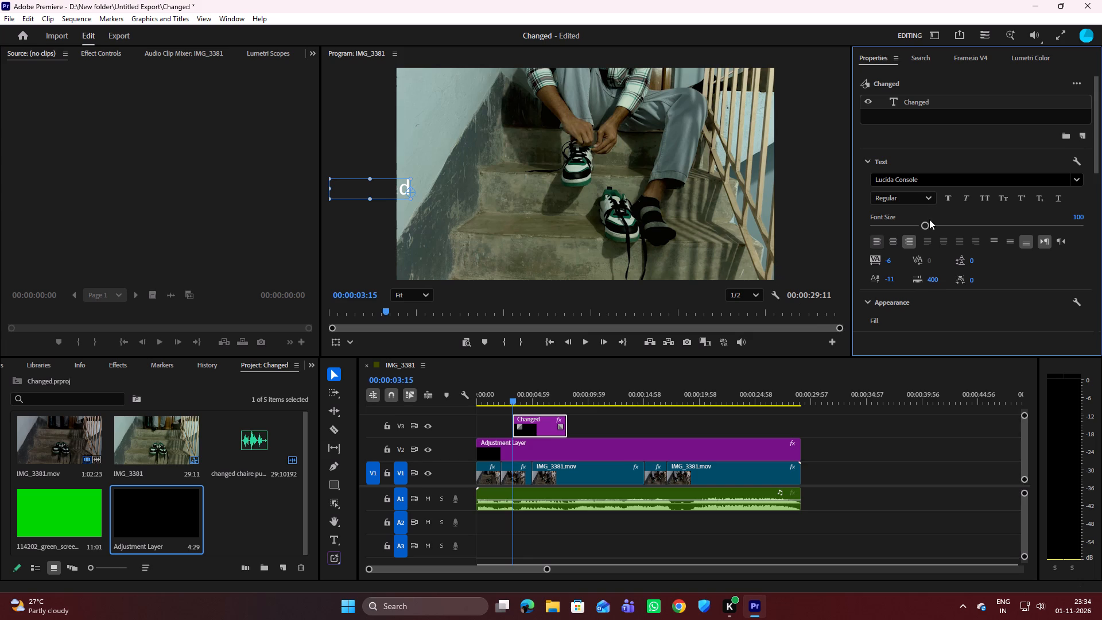
Set the vertical alignment of the "Changed" text back to top.
double_click(998, 239)
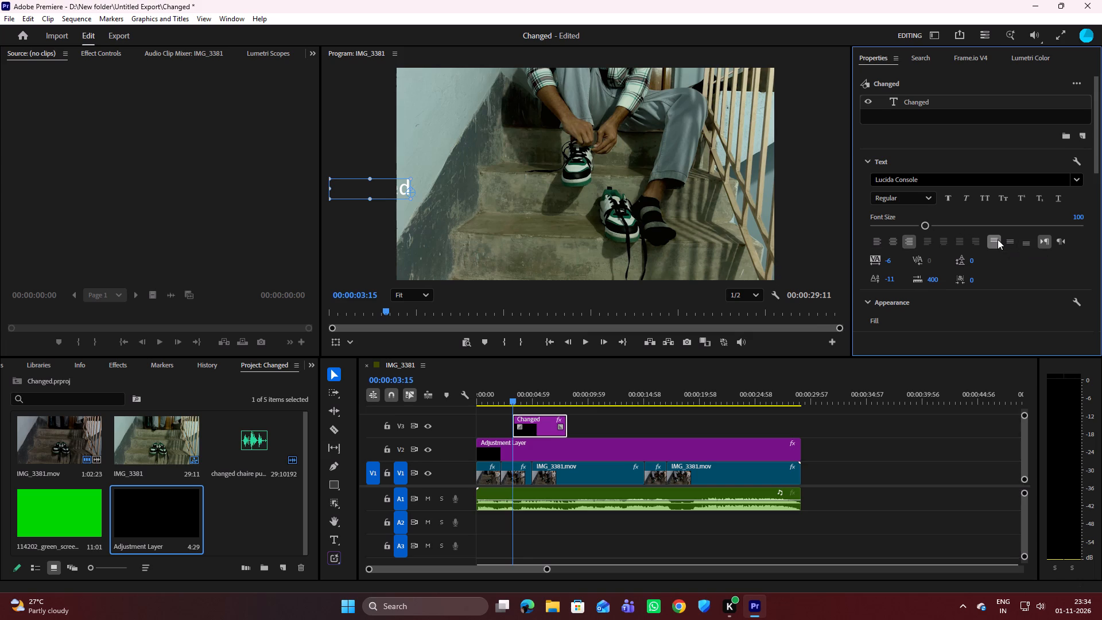
triple_click(998, 239)
right_click(998, 239)
right_click(998, 239)
triple_click(995, 239)
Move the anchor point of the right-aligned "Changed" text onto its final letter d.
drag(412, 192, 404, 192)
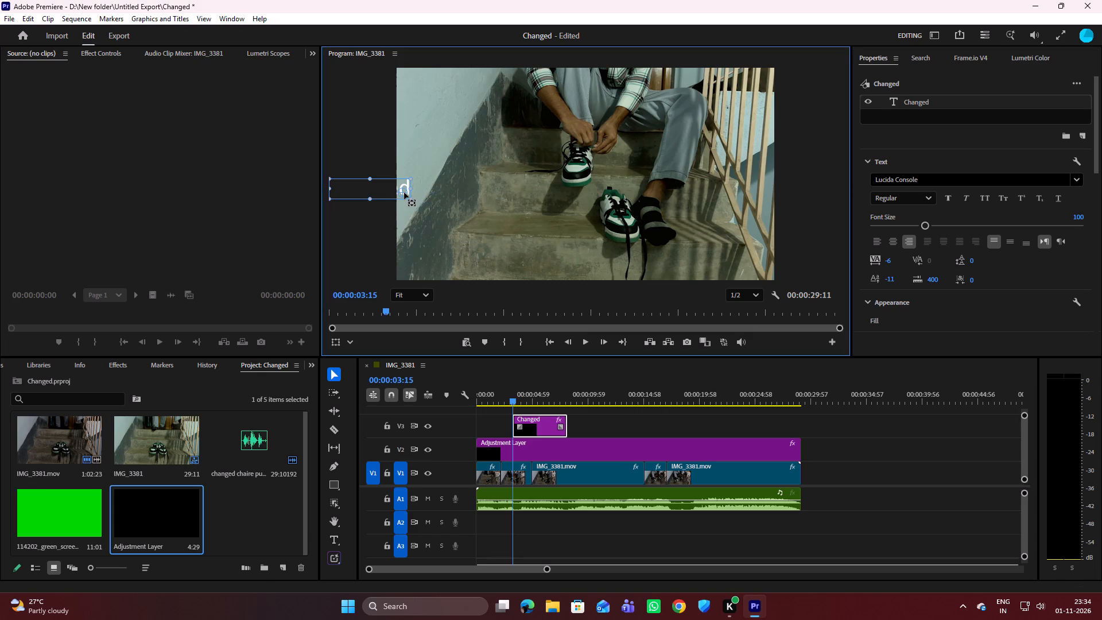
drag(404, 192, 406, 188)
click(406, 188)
Try the right-to-left paragraph direction on the "Changed" text, and set it back to left-to-right with left alignment.
click(1043, 239)
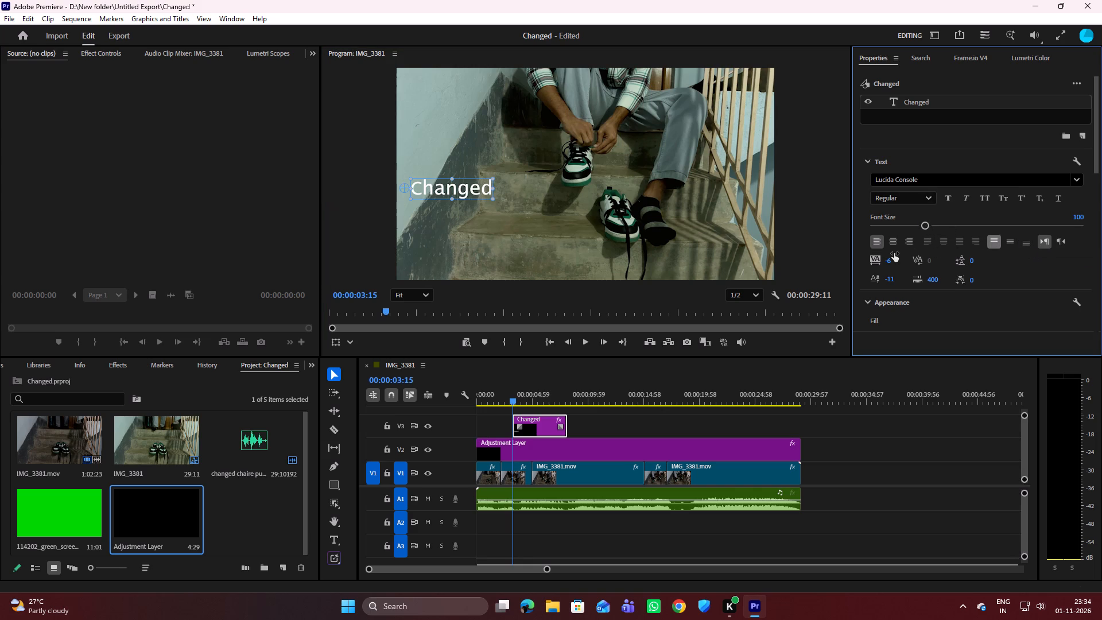
click(1058, 241)
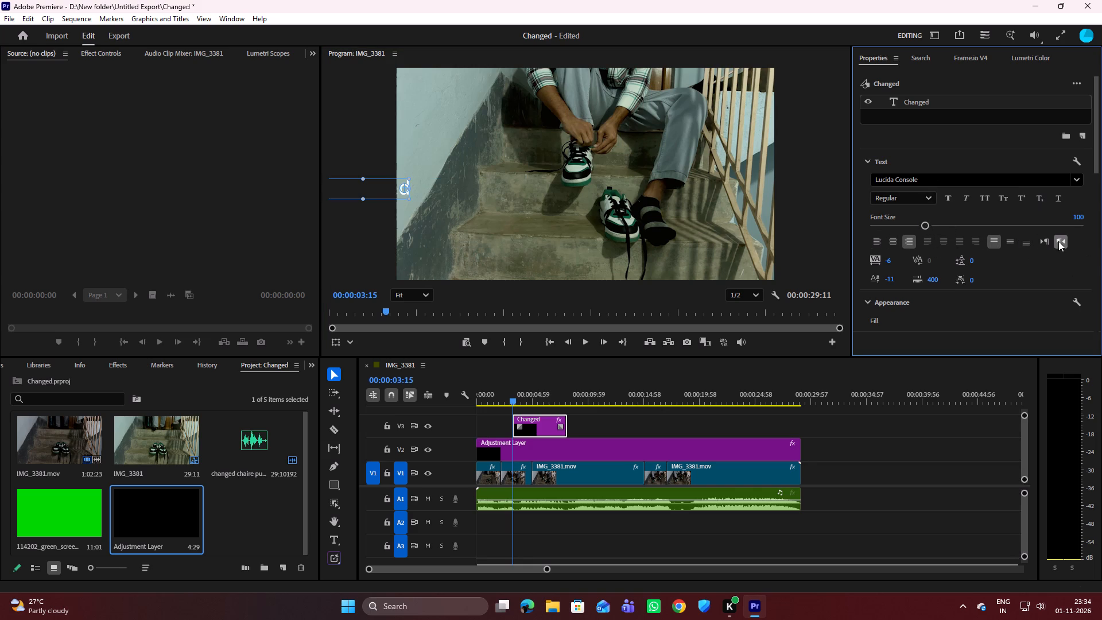
click(1046, 245)
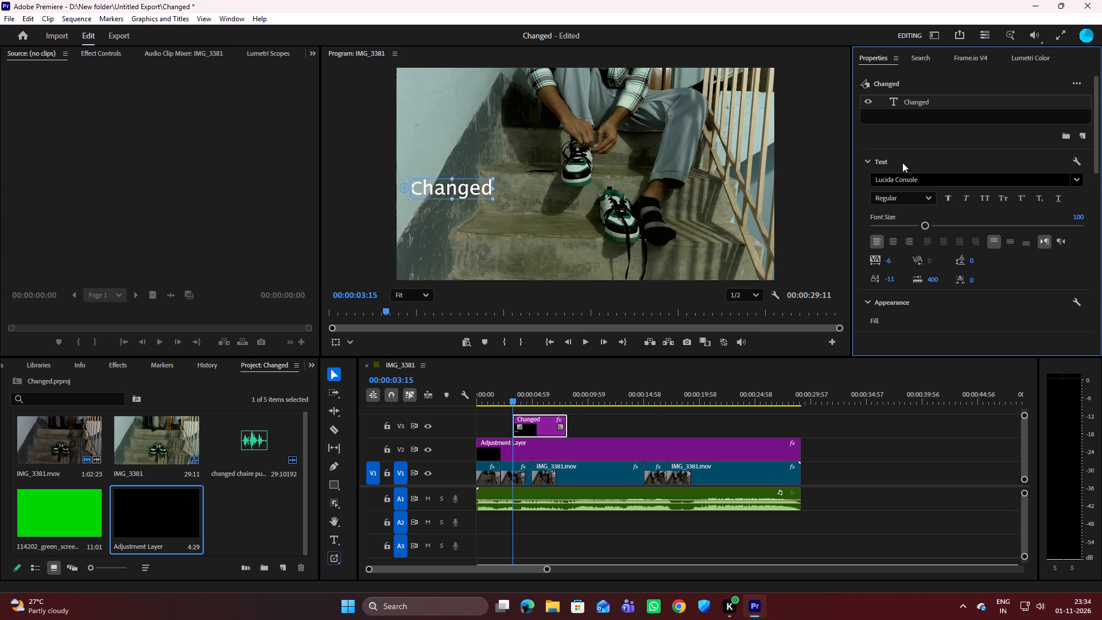
Move the anchor point of the "Changed" text from its starting edge to the middle of the word.
drag(402, 188, 434, 185)
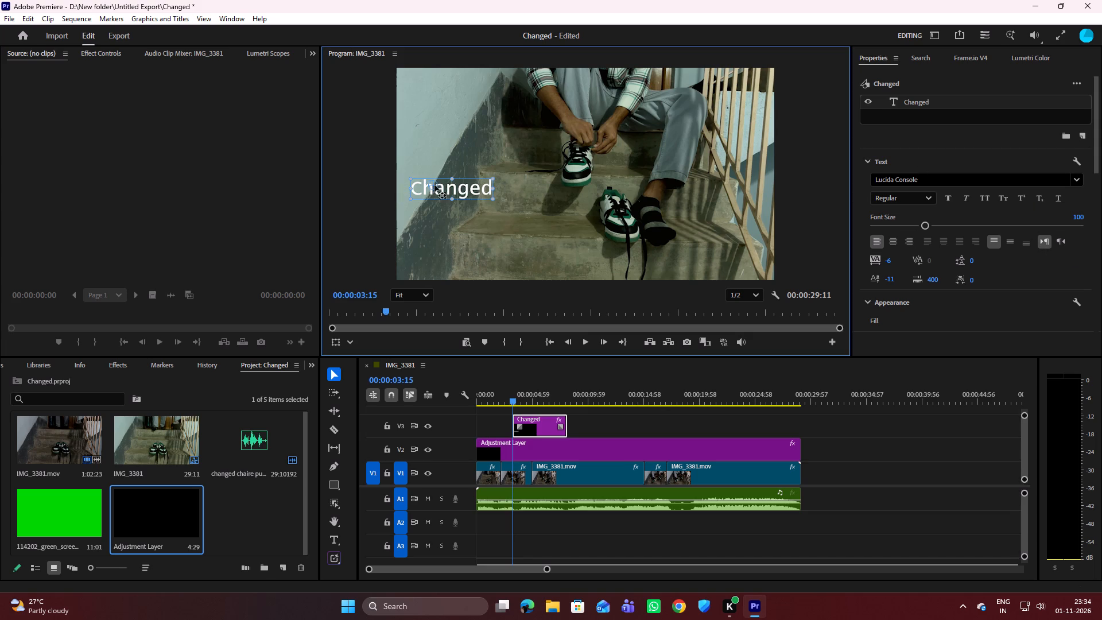
drag(434, 185, 448, 188)
click(445, 211)
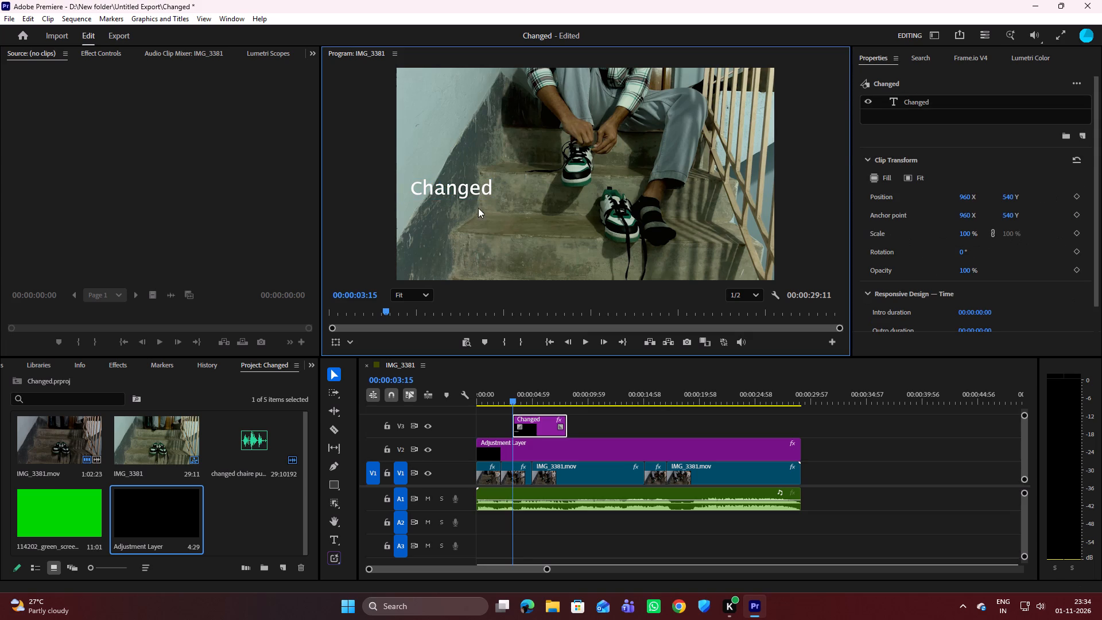
Set the font size of the "Changed" text to 132.
click(490, 189)
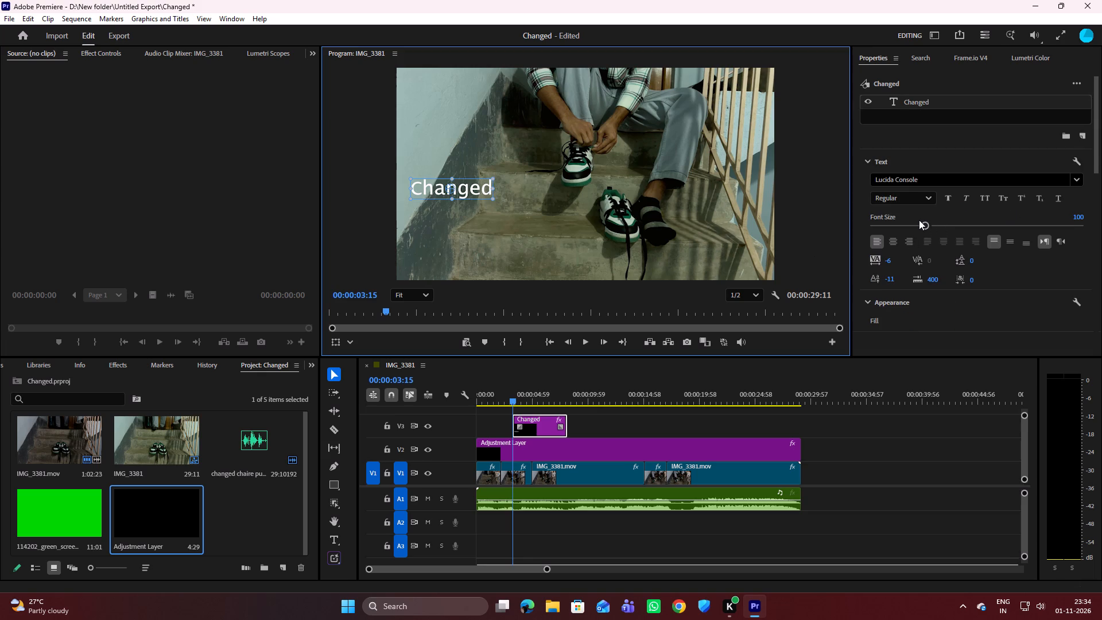
scroll(918, 222, up, 4)
scroll(918, 222, down, 8)
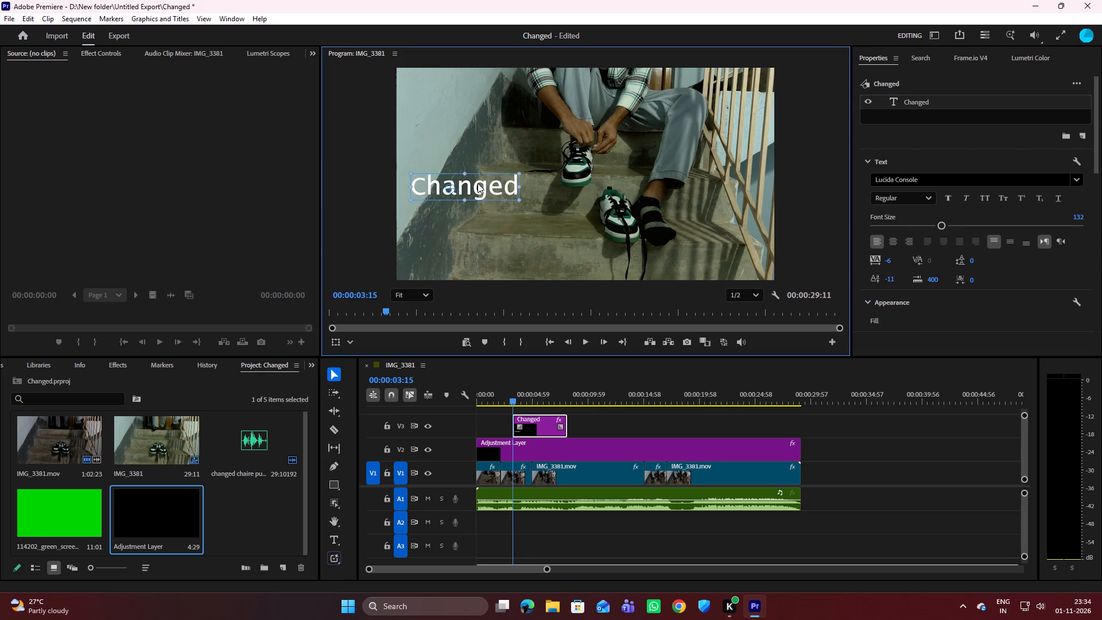
Move the anchor point to the middle of the enlarged "Changed" text.
drag(451, 188, 463, 185)
drag(463, 185, 464, 186)
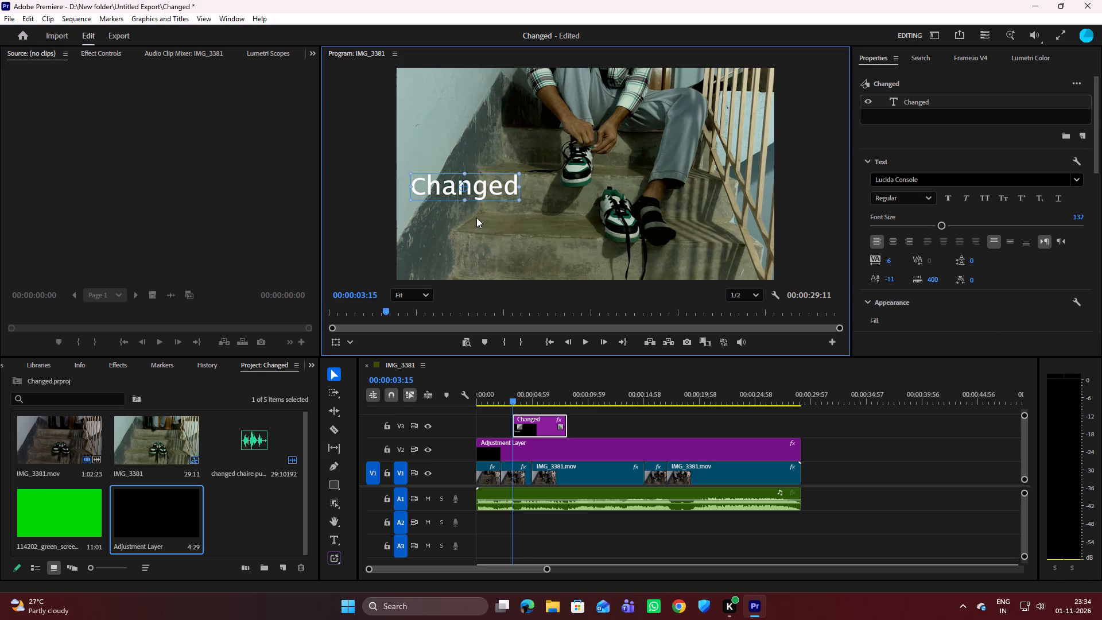
click(476, 218)
Move the "Changed" text onto the stair beside the shoes, at about position 700, 671.
click(484, 185)
drag(484, 185, 541, 196)
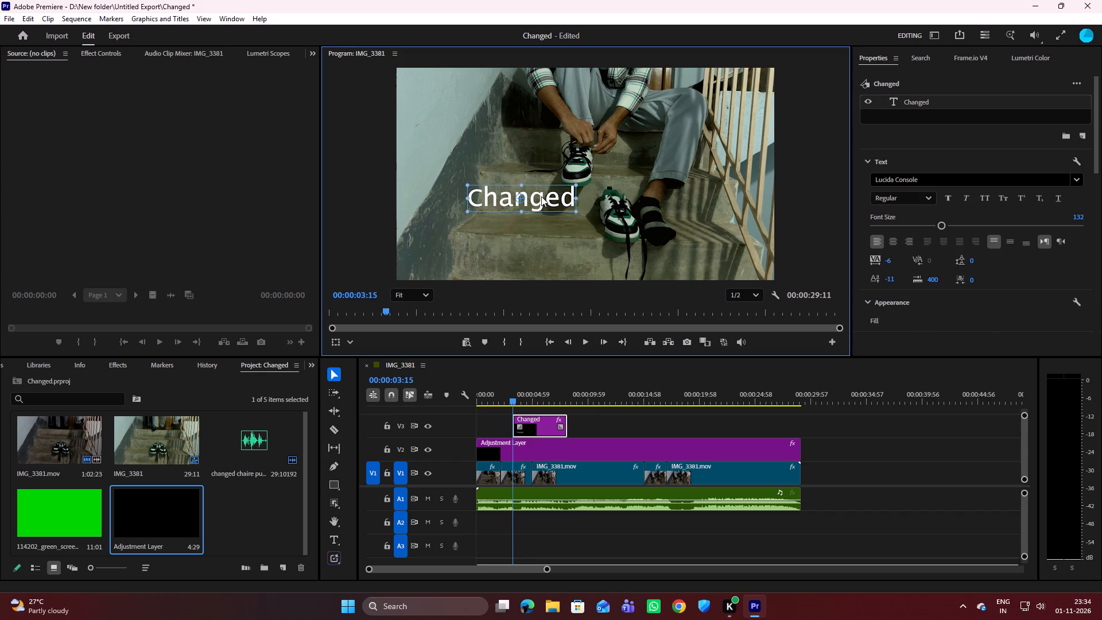
drag(541, 196, 548, 196)
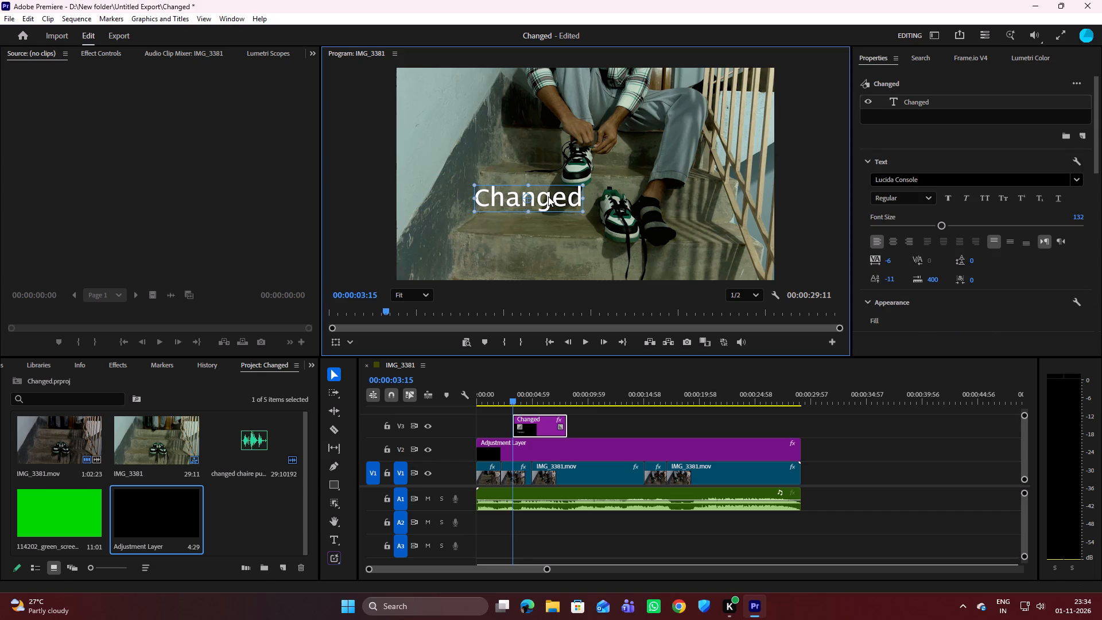
drag(548, 196, 557, 197)
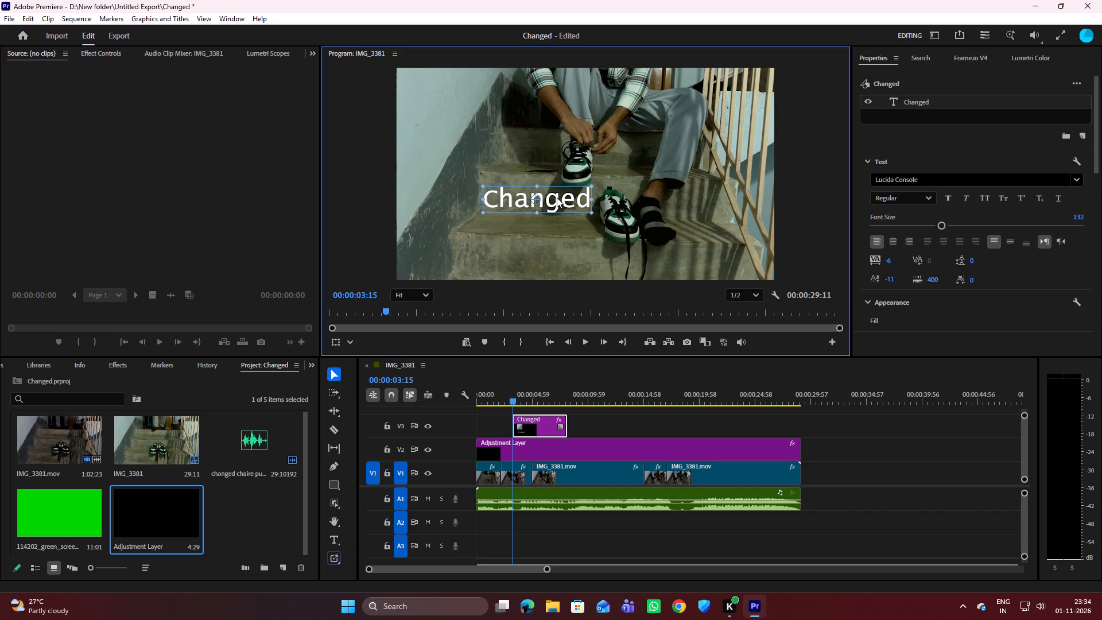
drag(557, 197, 556, 198)
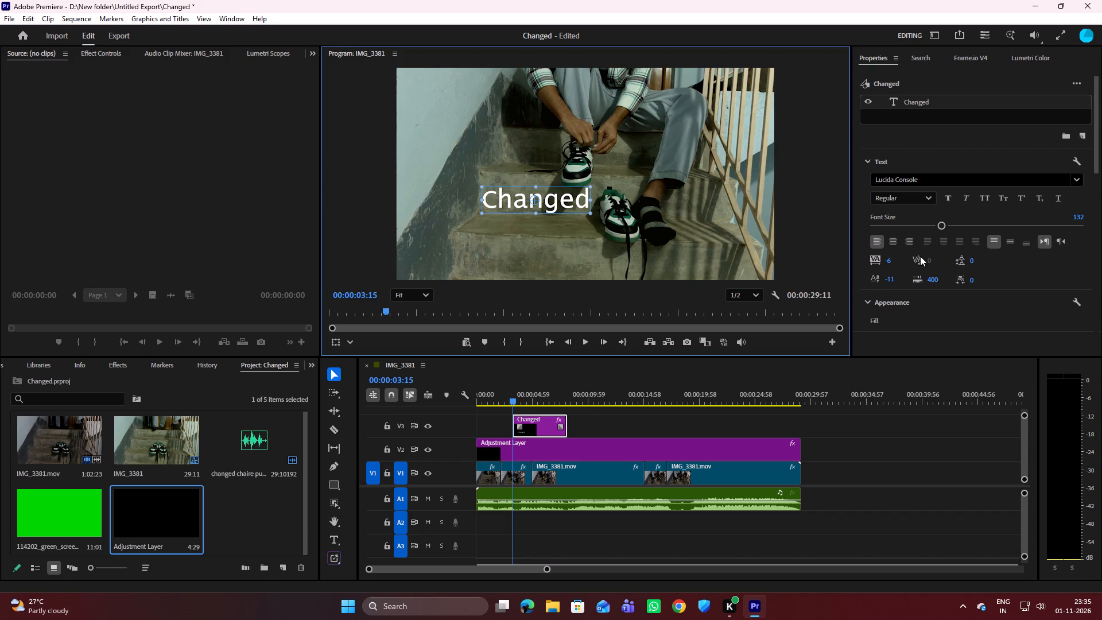
Rotate the "Changed" text slightly clockwise to follow the slope of the stair.
scroll(918, 269, down, 13)
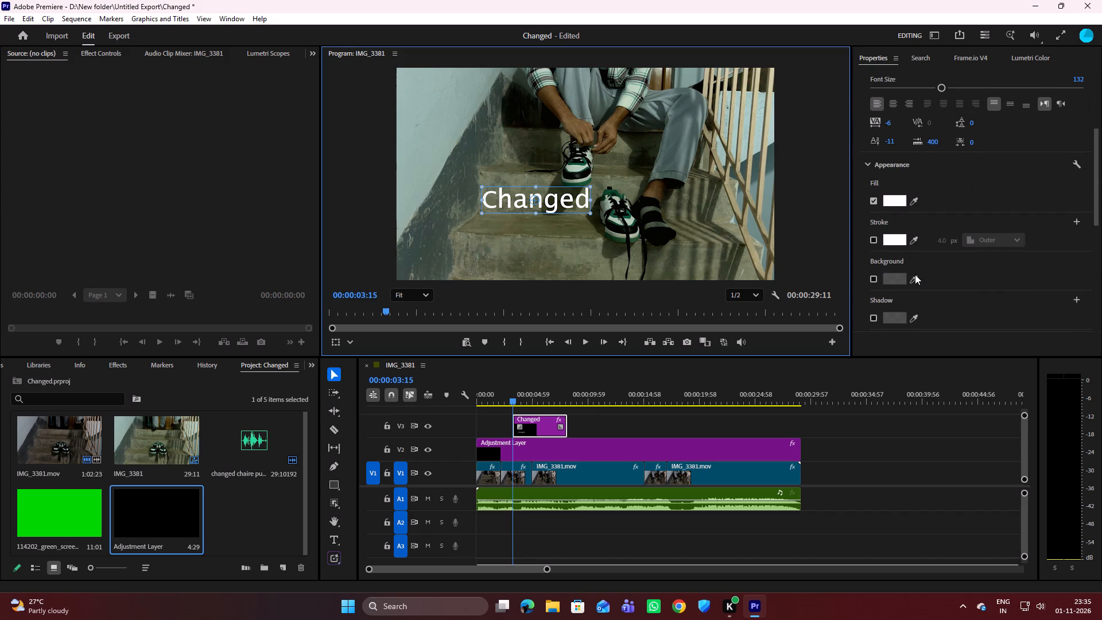
scroll(915, 274, down, 15)
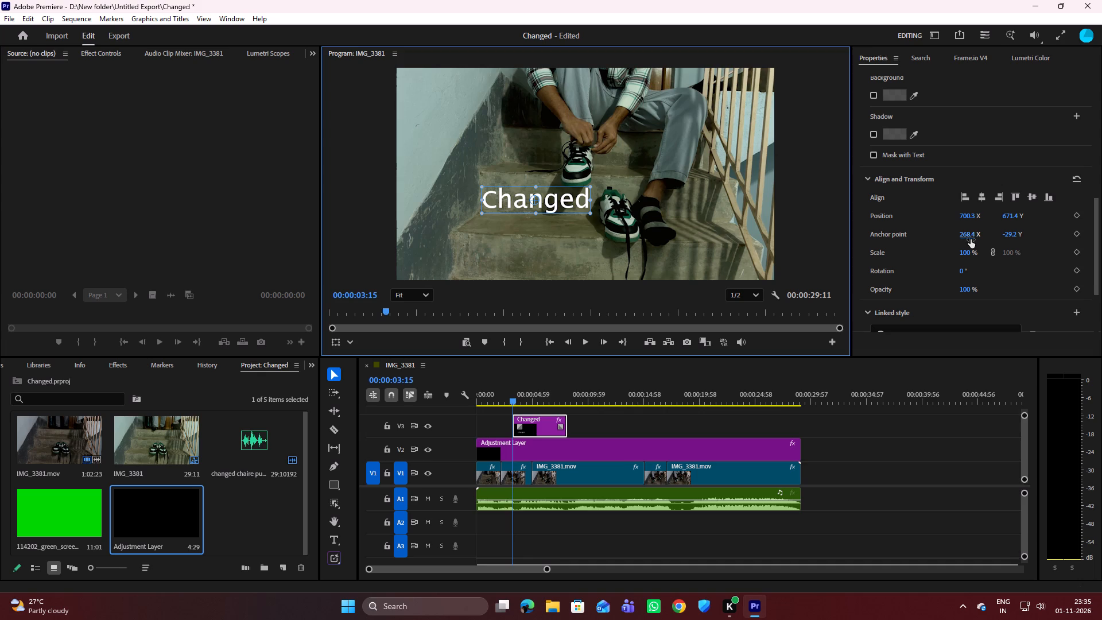
click(964, 273)
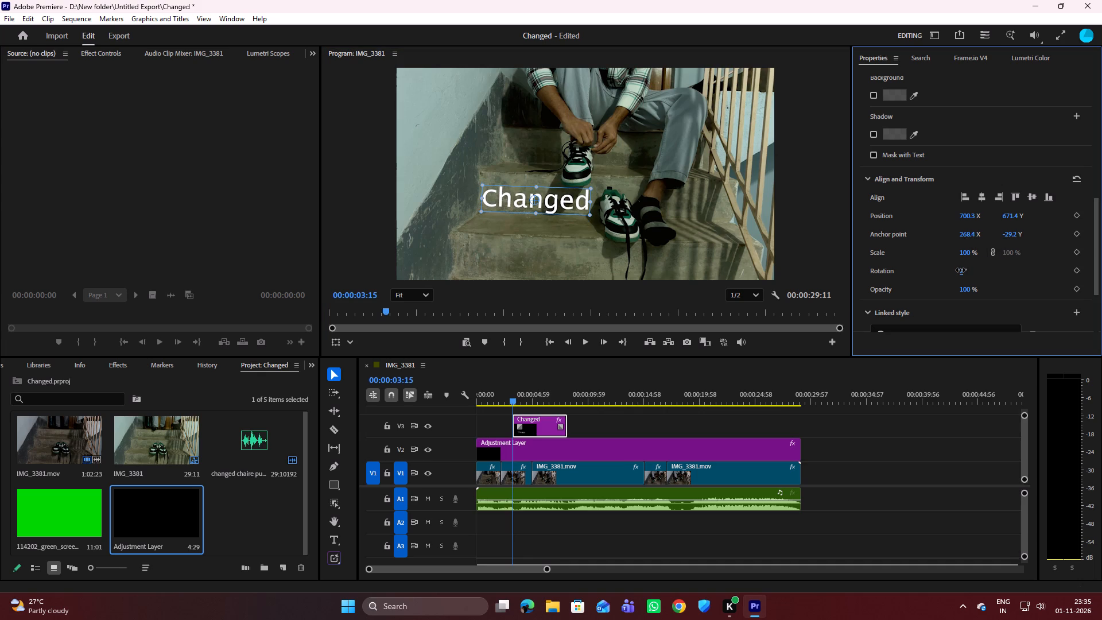
click(595, 255)
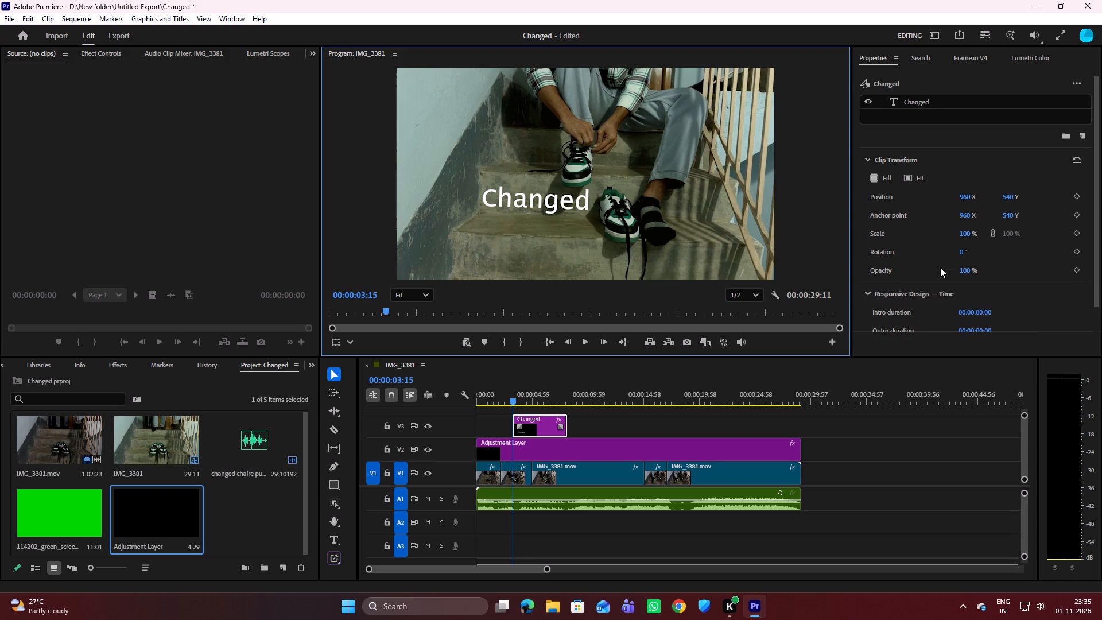
Apply faux bold to the "Changed" text layer.
scroll(940, 268, down, 8)
scroll(908, 254, up, 9)
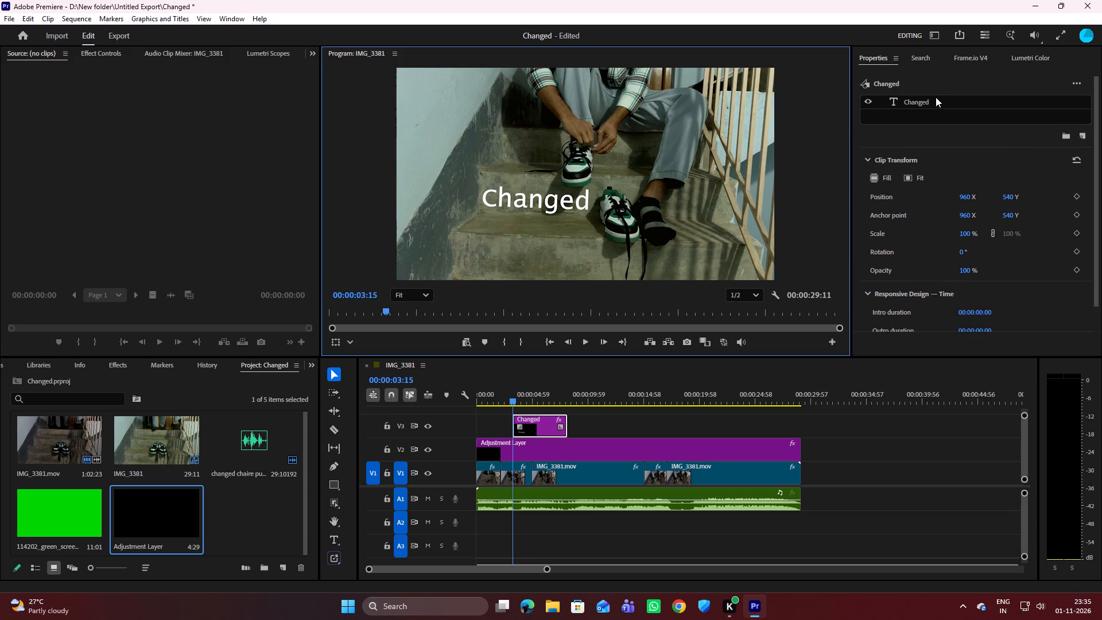
click(936, 98)
scroll(918, 248, down, 3)
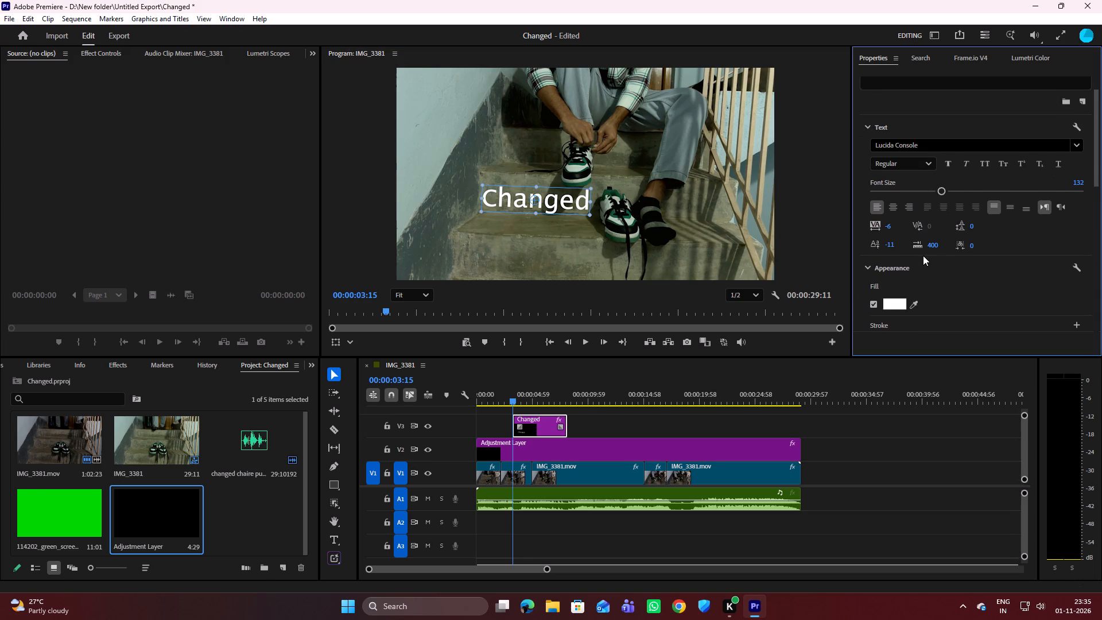
click(950, 163)
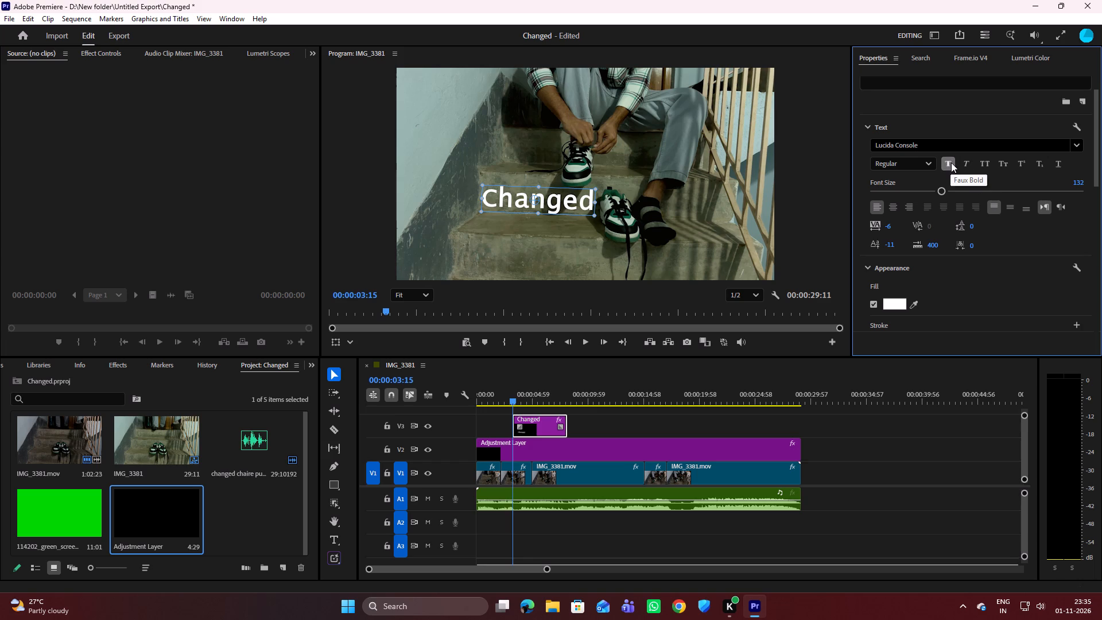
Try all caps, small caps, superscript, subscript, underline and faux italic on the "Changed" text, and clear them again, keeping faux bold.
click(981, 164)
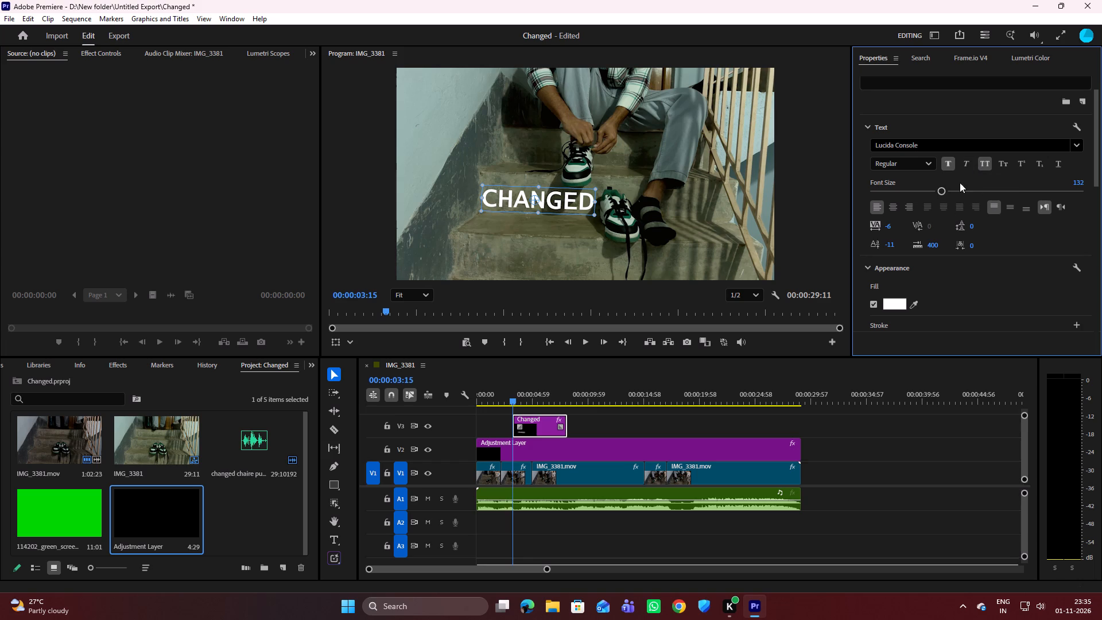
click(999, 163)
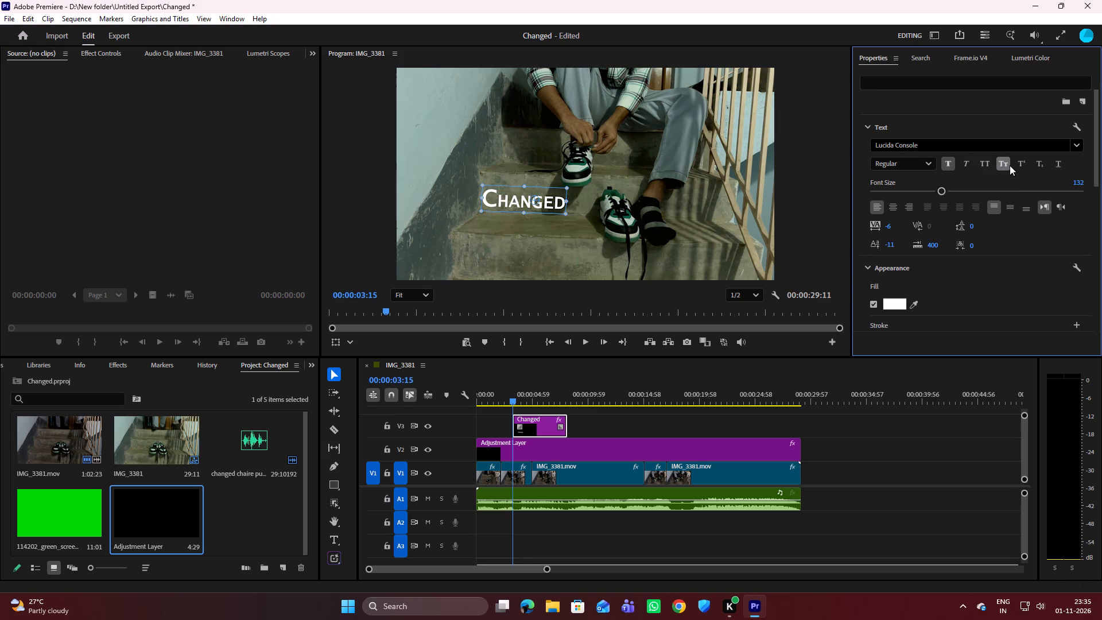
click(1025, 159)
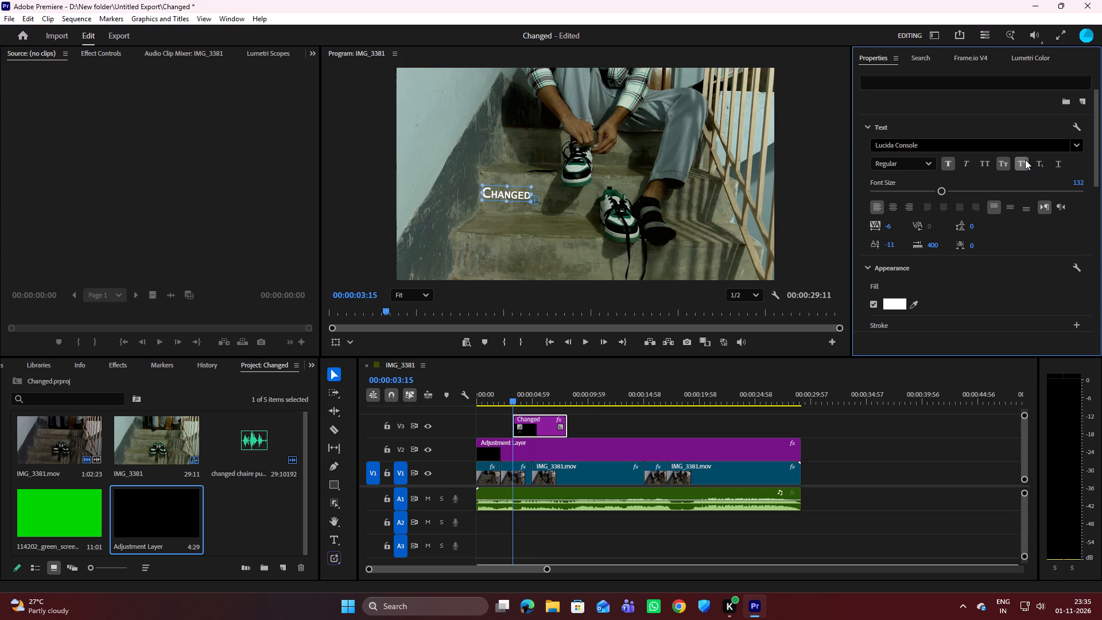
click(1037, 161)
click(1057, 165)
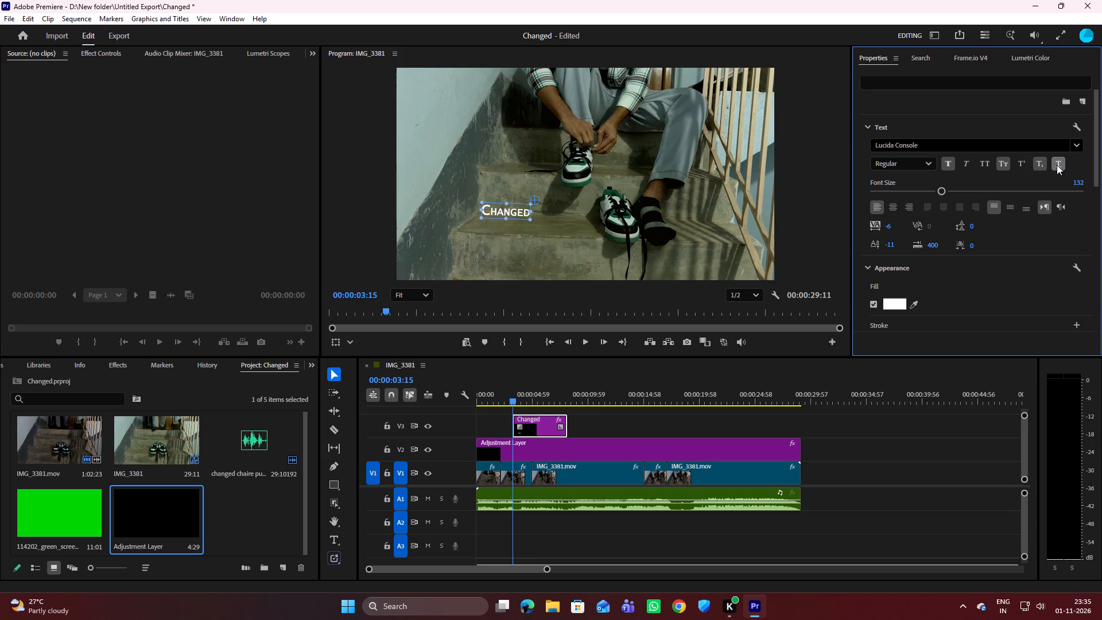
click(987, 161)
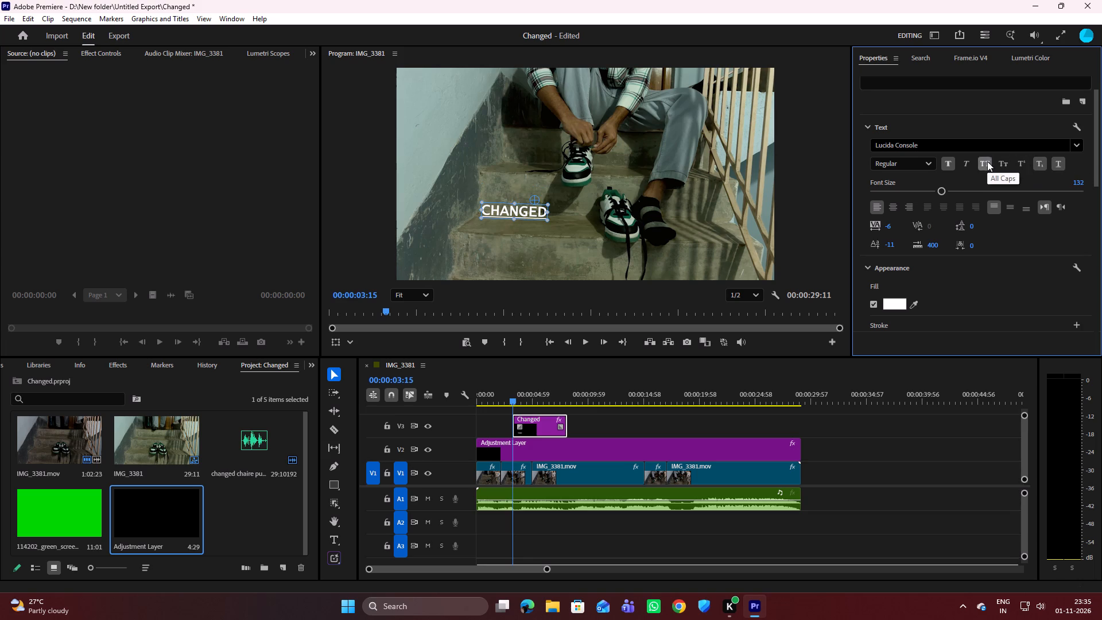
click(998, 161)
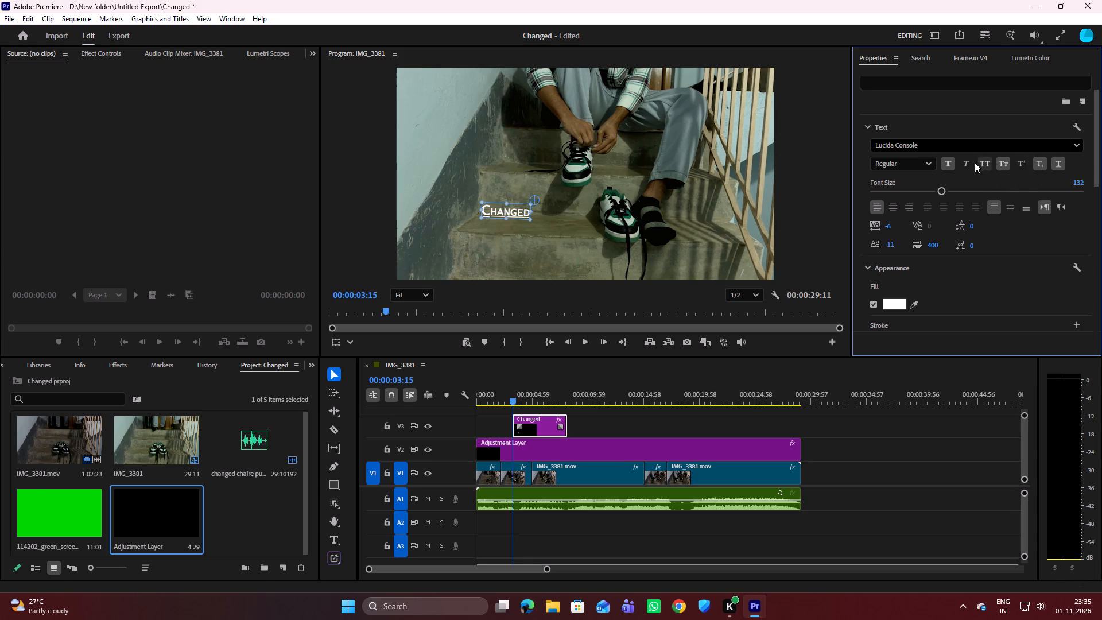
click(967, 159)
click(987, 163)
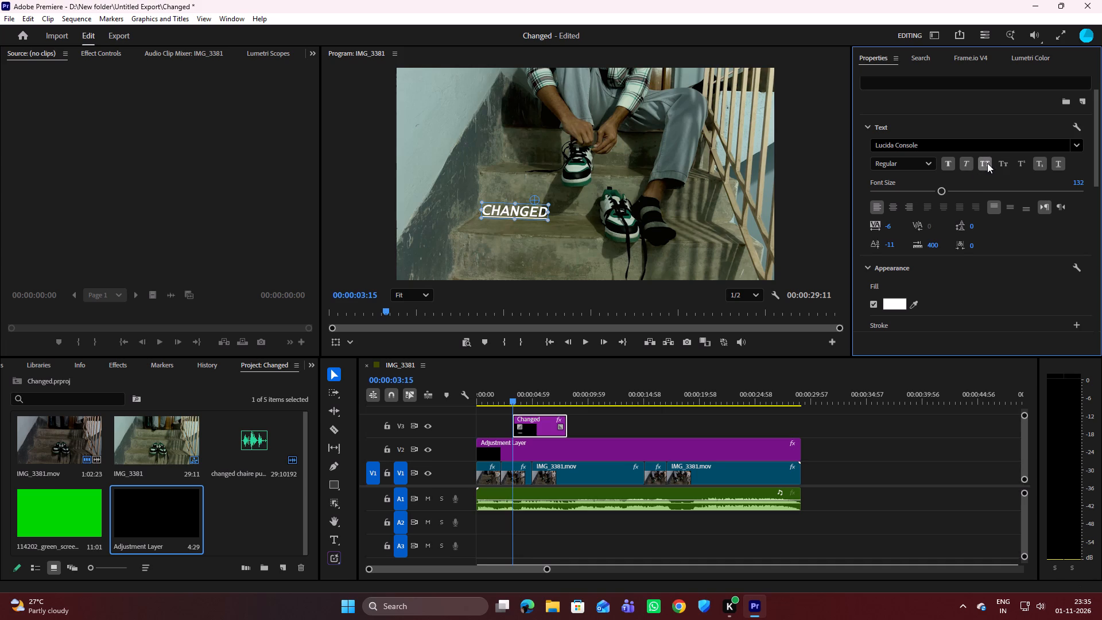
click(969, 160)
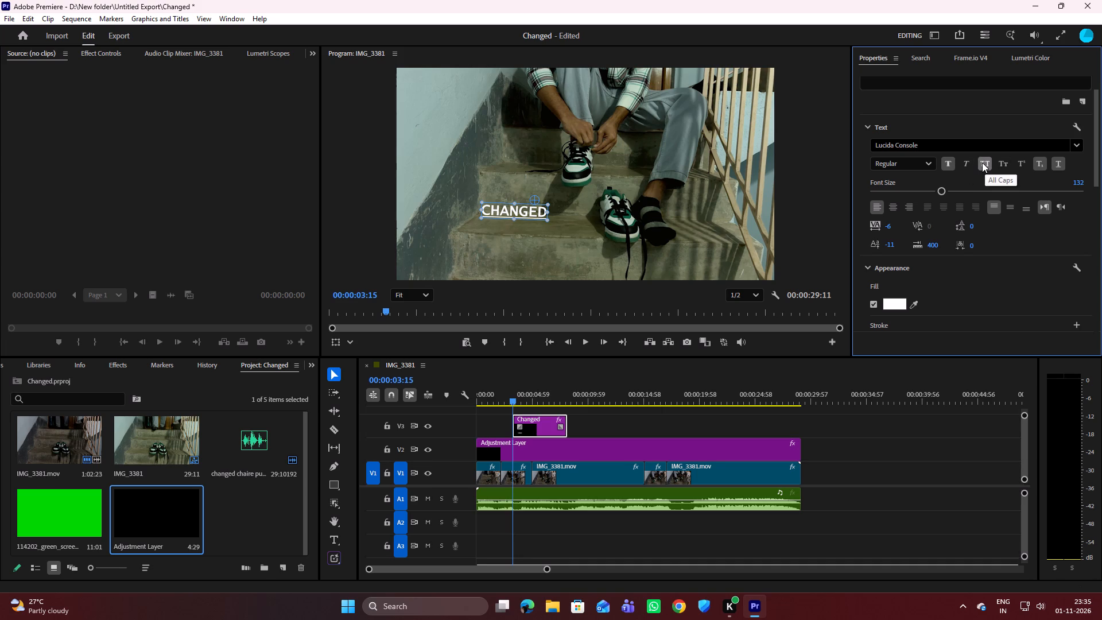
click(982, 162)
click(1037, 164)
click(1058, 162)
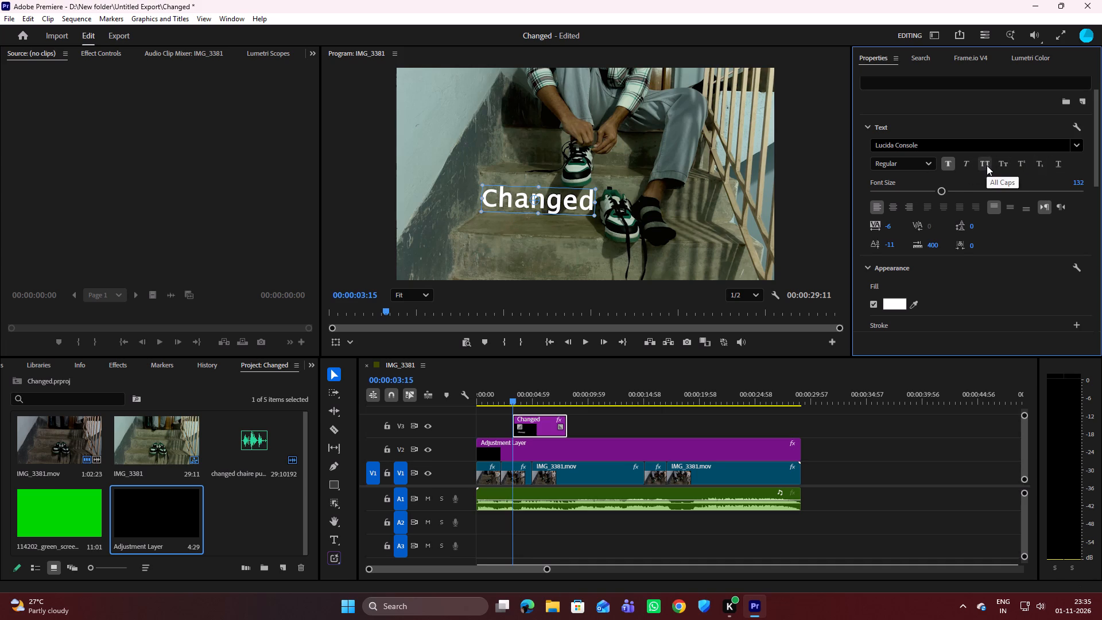
Try small caps on the "Changed" text, and set it to all caps instead.
click(1006, 162)
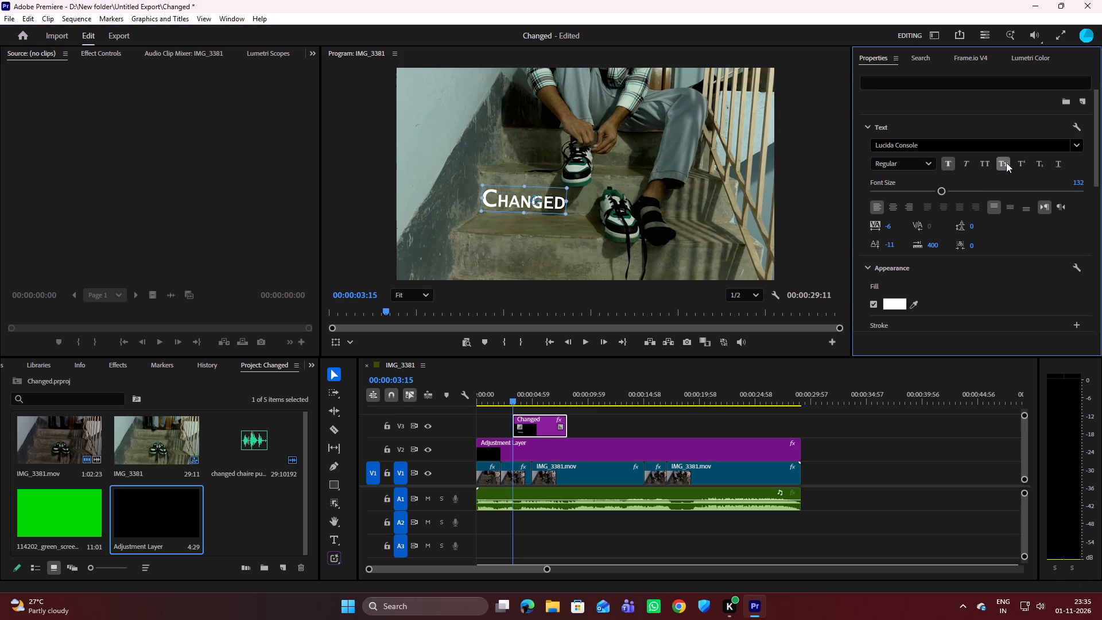
click(1006, 162)
click(981, 164)
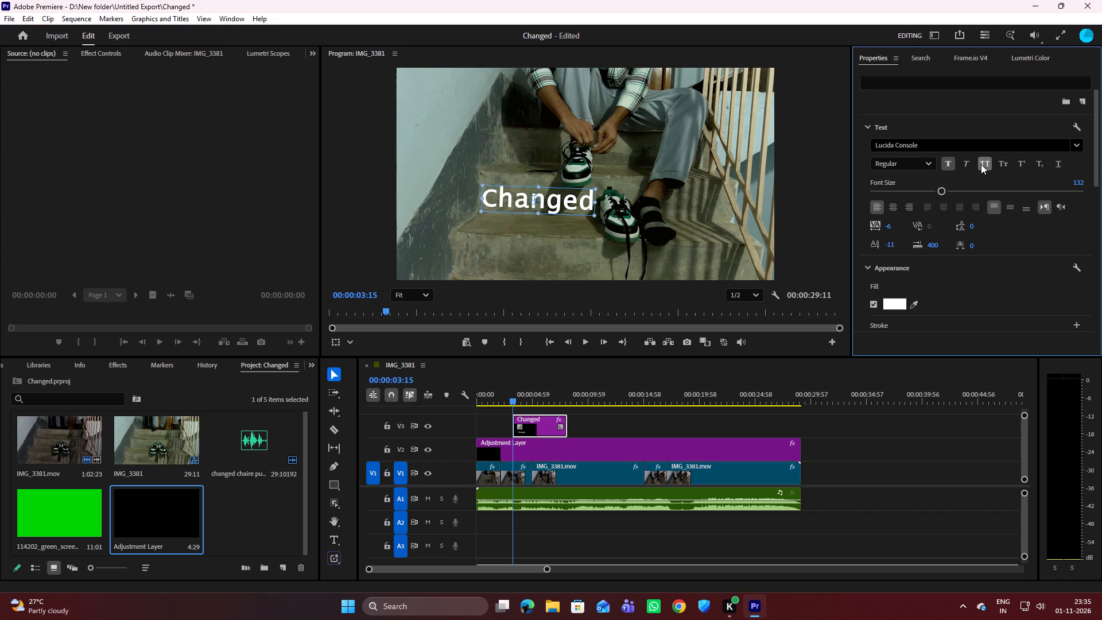
click(977, 176)
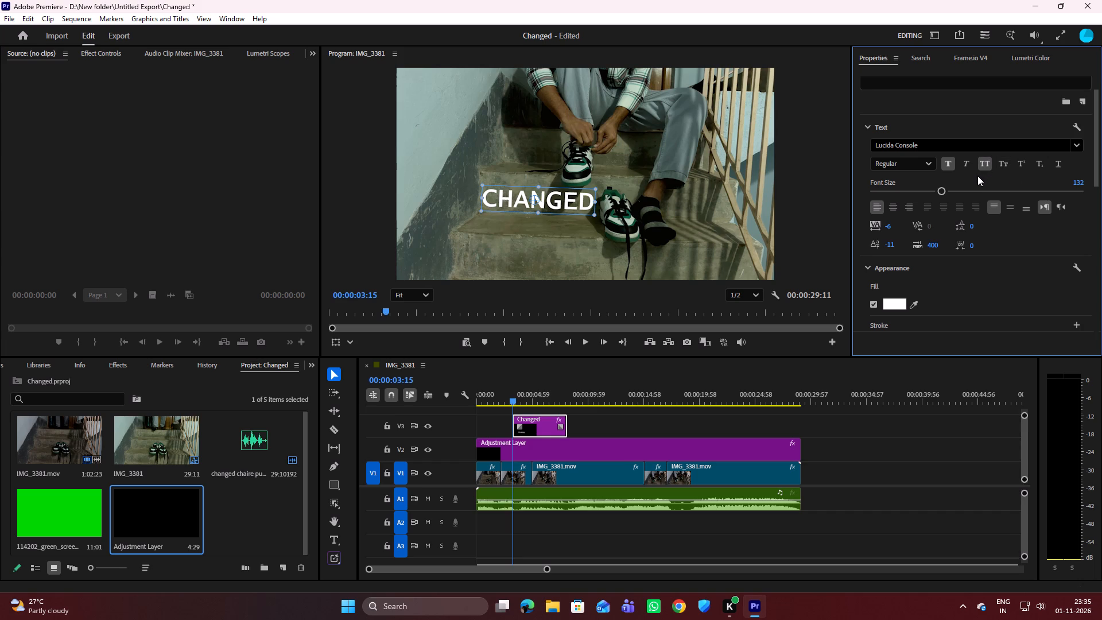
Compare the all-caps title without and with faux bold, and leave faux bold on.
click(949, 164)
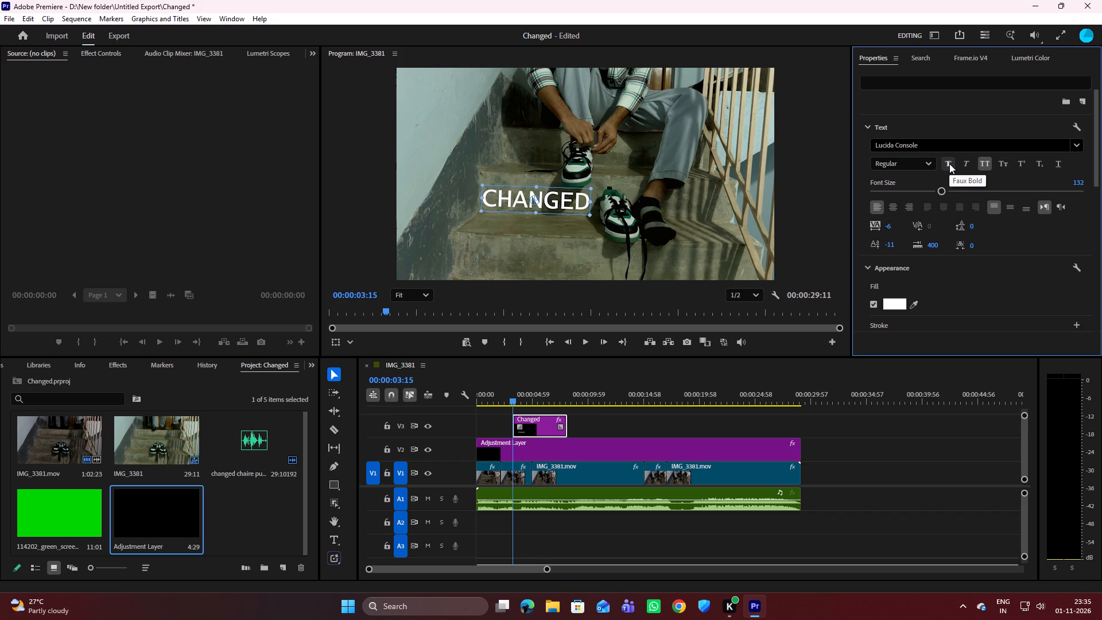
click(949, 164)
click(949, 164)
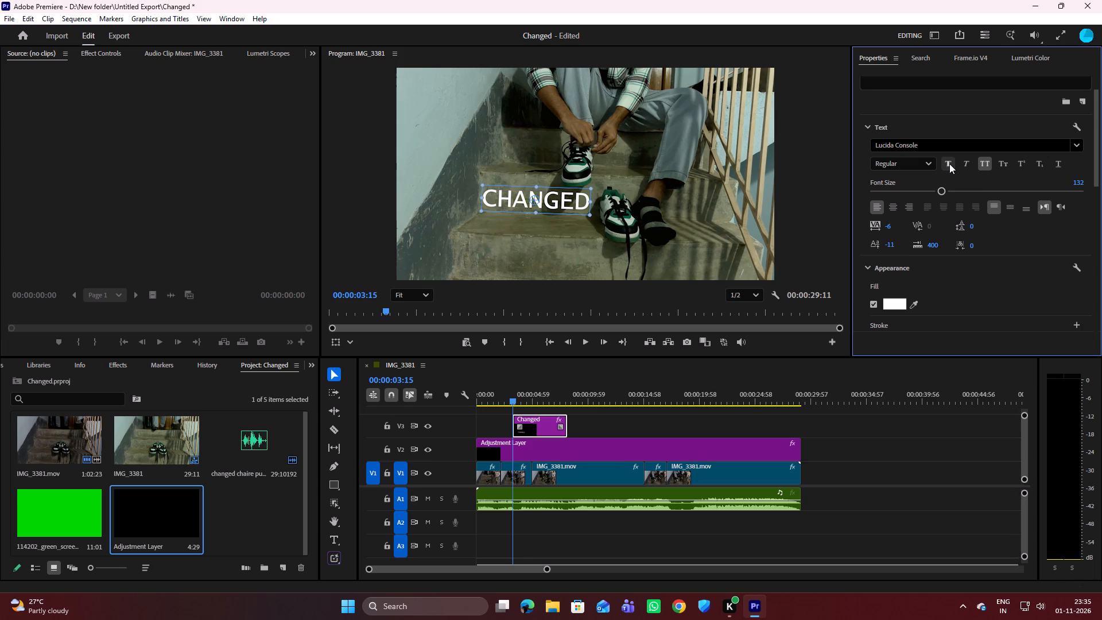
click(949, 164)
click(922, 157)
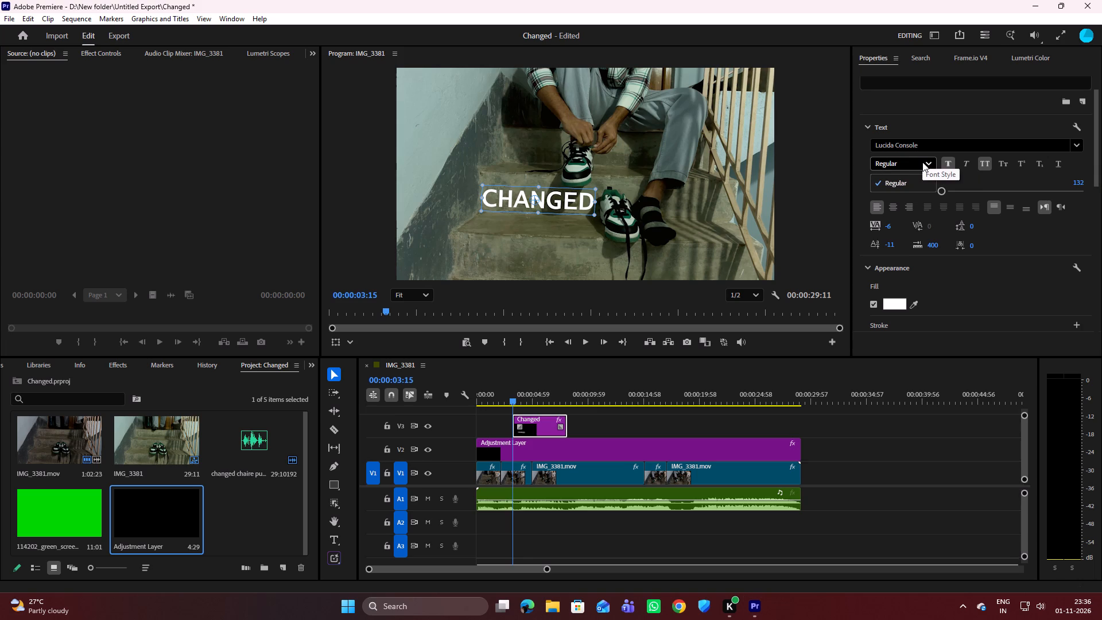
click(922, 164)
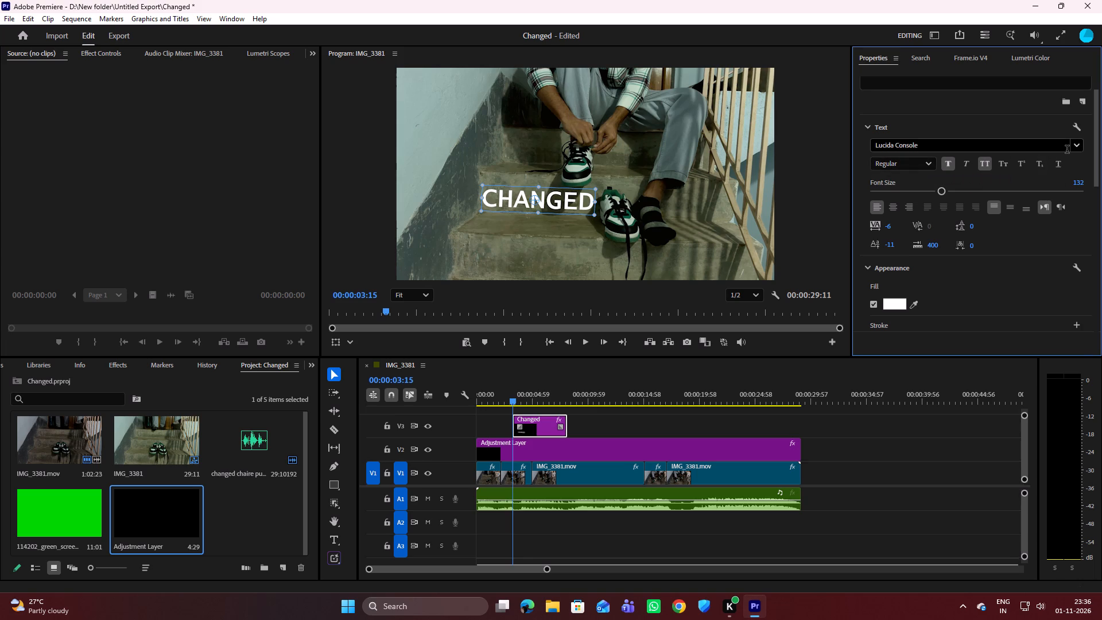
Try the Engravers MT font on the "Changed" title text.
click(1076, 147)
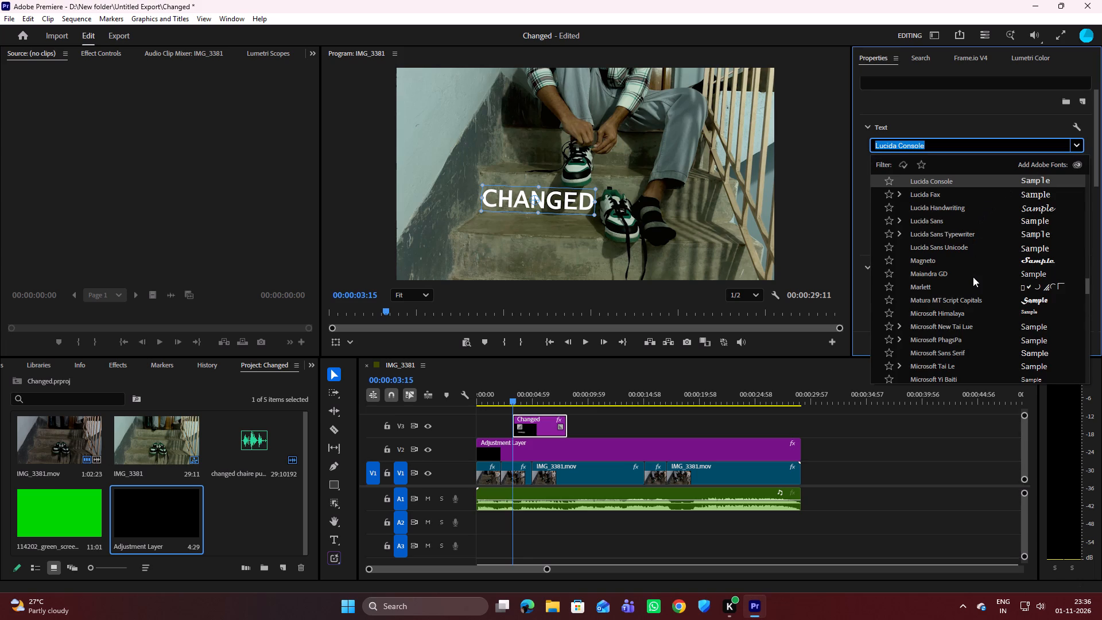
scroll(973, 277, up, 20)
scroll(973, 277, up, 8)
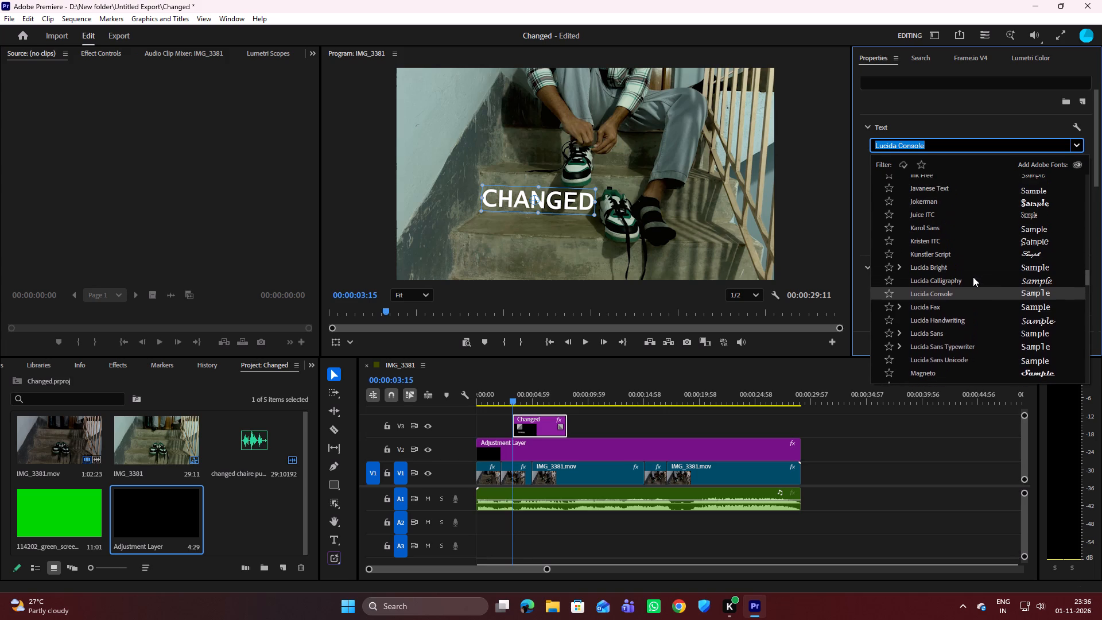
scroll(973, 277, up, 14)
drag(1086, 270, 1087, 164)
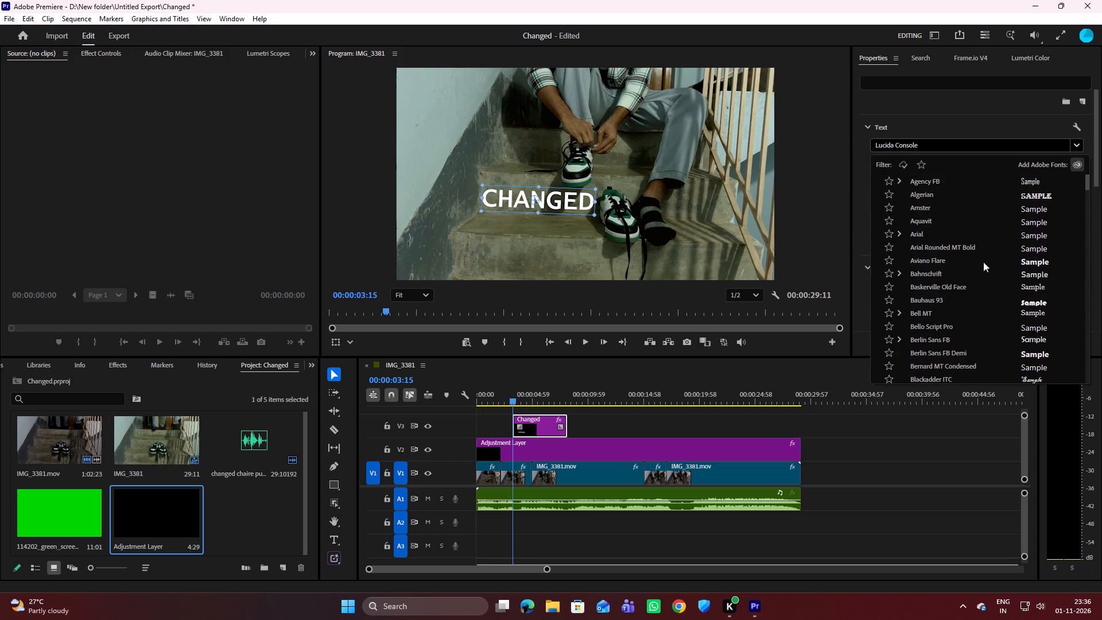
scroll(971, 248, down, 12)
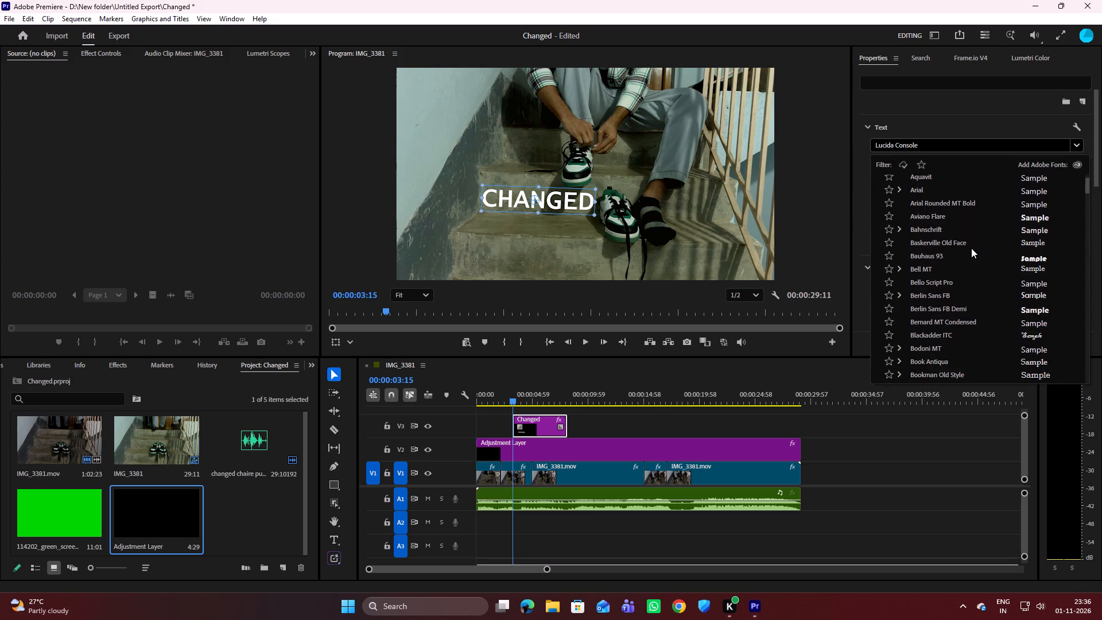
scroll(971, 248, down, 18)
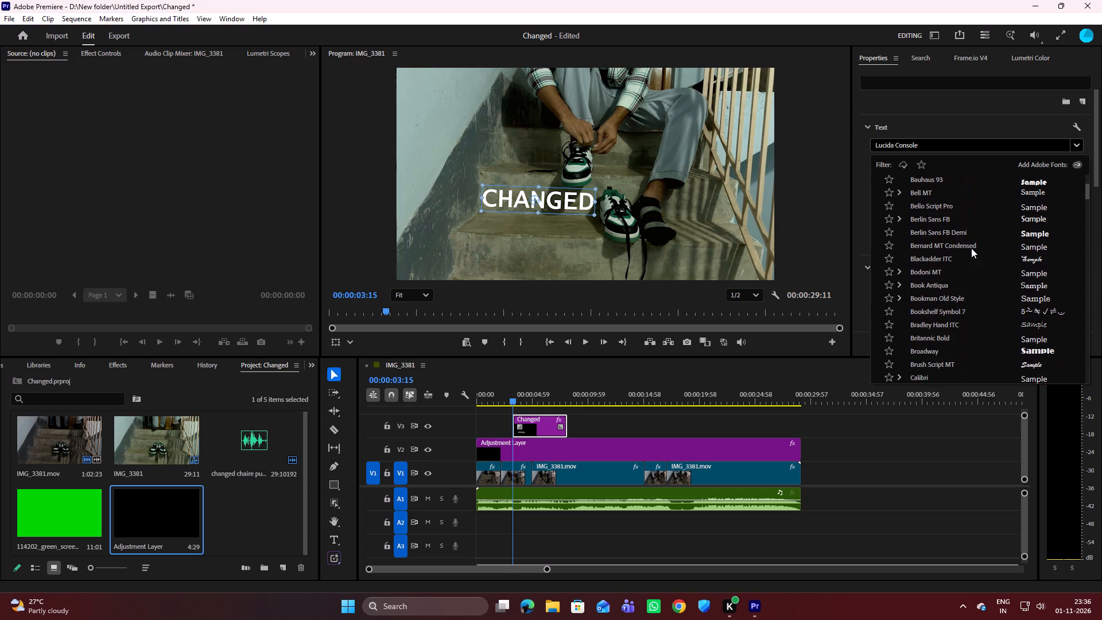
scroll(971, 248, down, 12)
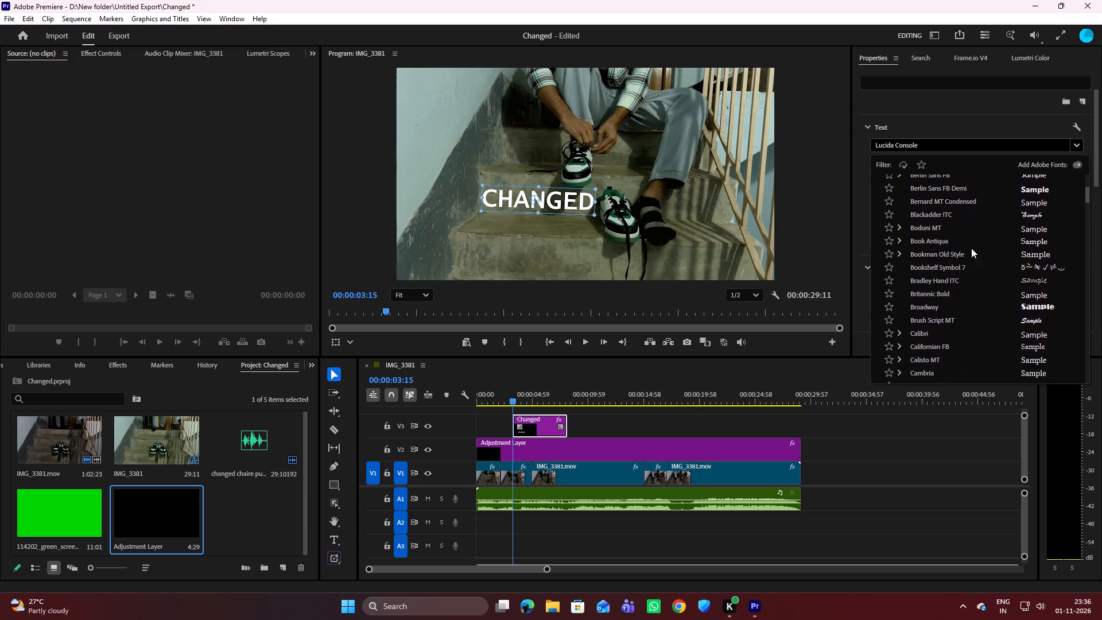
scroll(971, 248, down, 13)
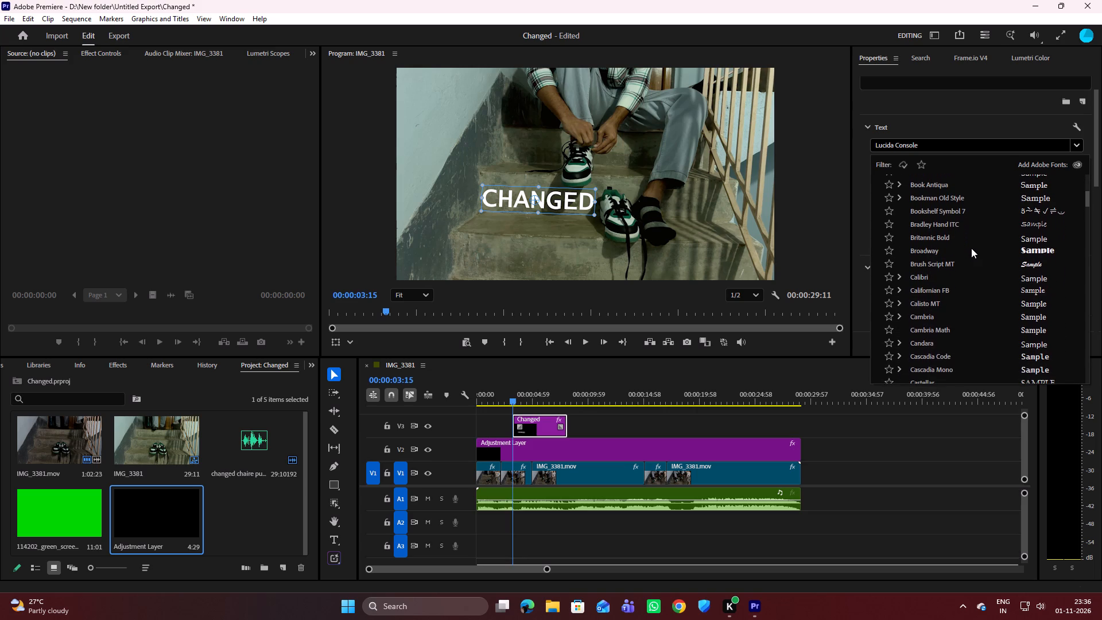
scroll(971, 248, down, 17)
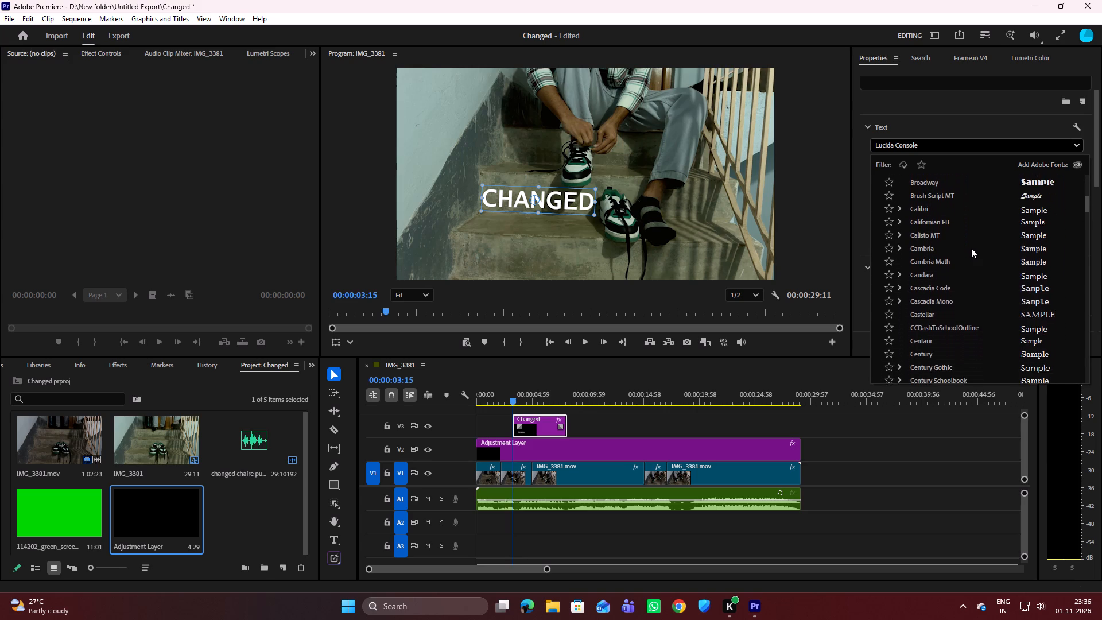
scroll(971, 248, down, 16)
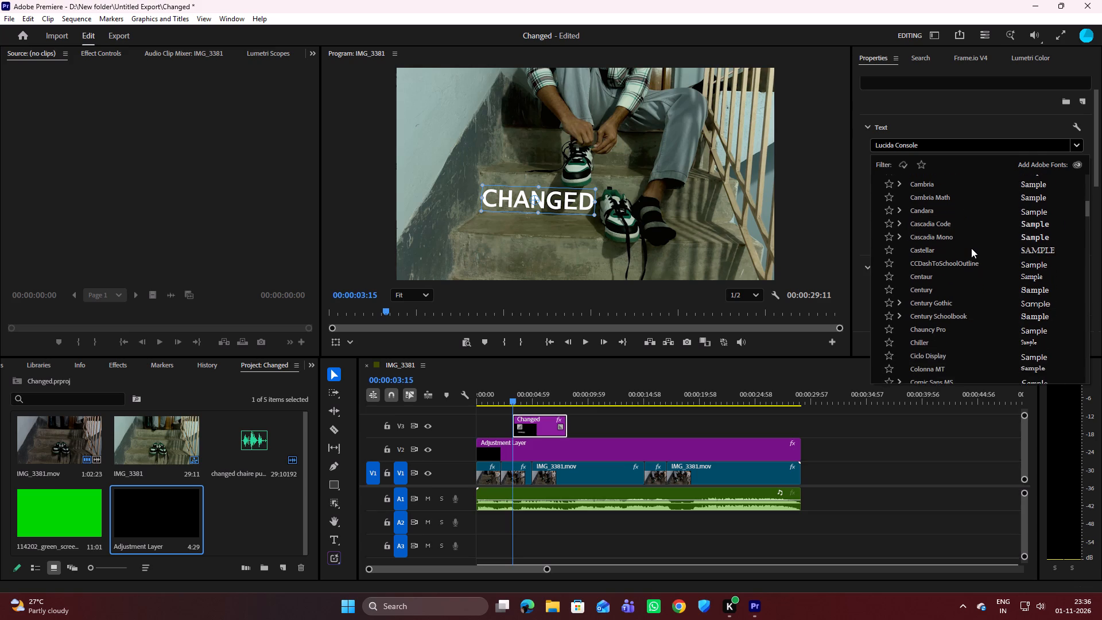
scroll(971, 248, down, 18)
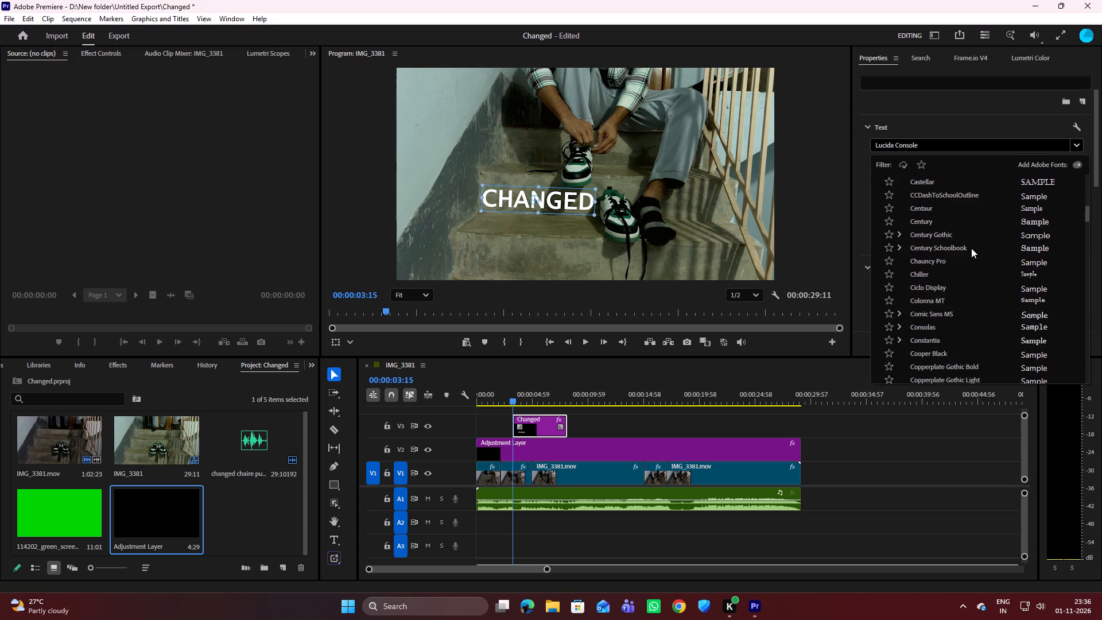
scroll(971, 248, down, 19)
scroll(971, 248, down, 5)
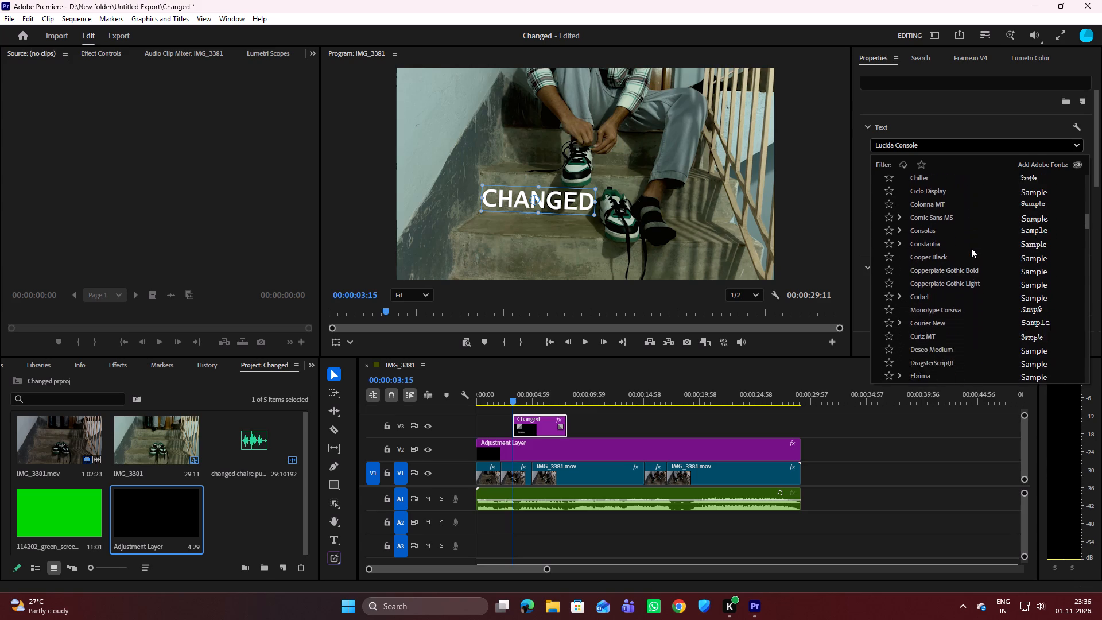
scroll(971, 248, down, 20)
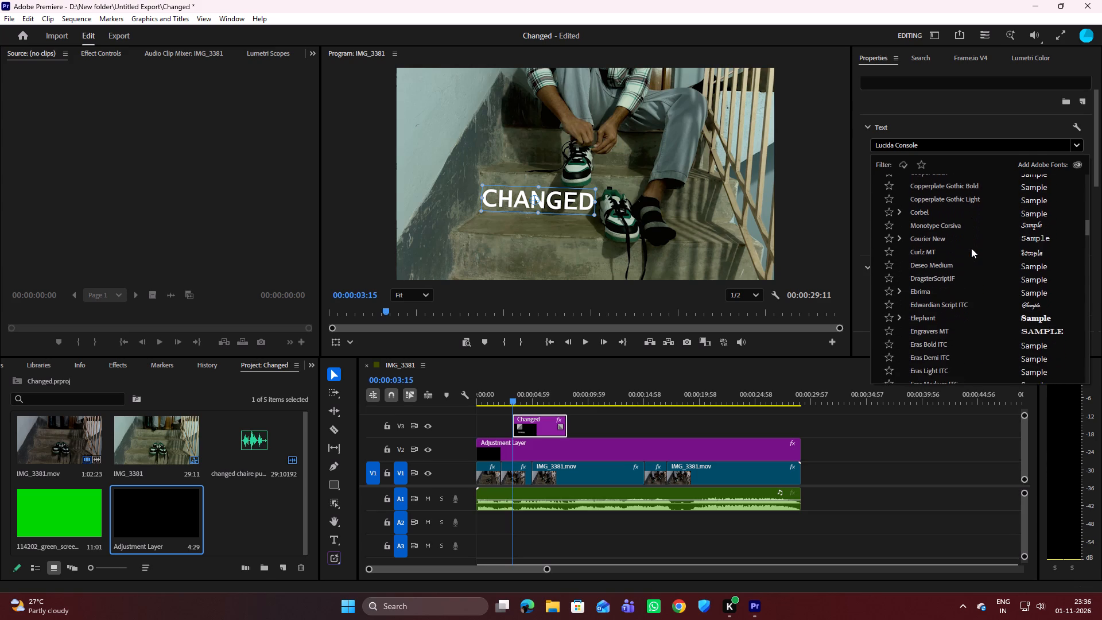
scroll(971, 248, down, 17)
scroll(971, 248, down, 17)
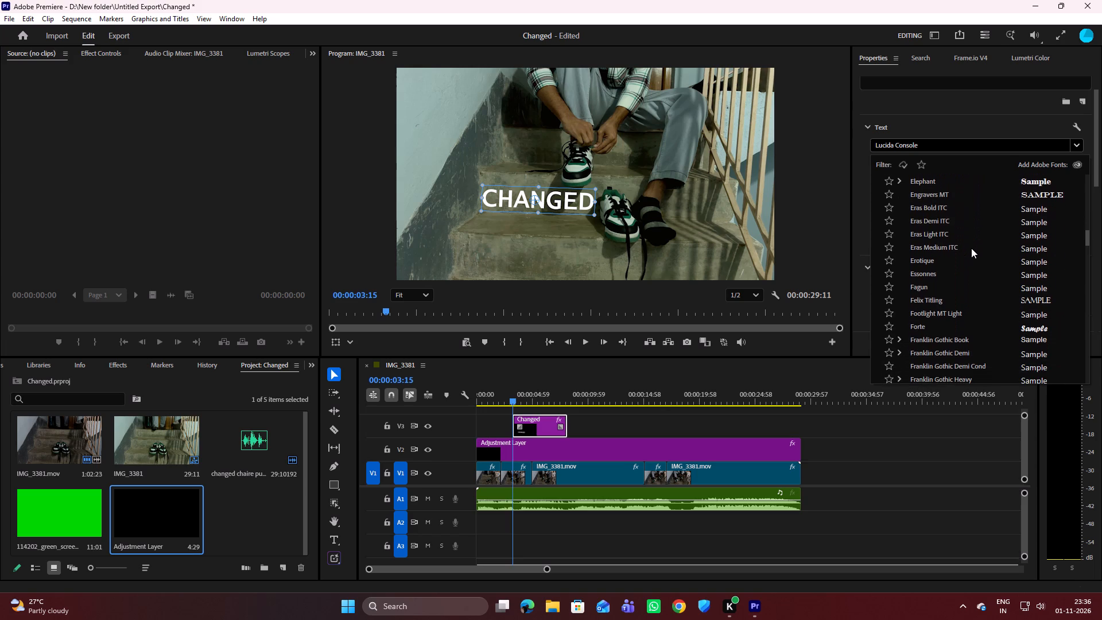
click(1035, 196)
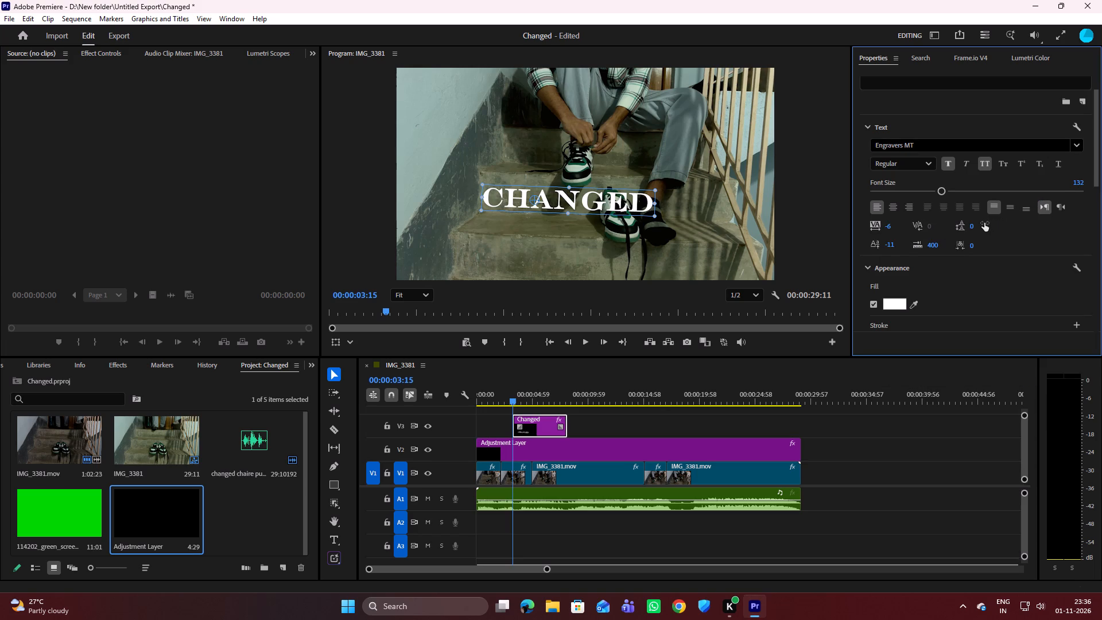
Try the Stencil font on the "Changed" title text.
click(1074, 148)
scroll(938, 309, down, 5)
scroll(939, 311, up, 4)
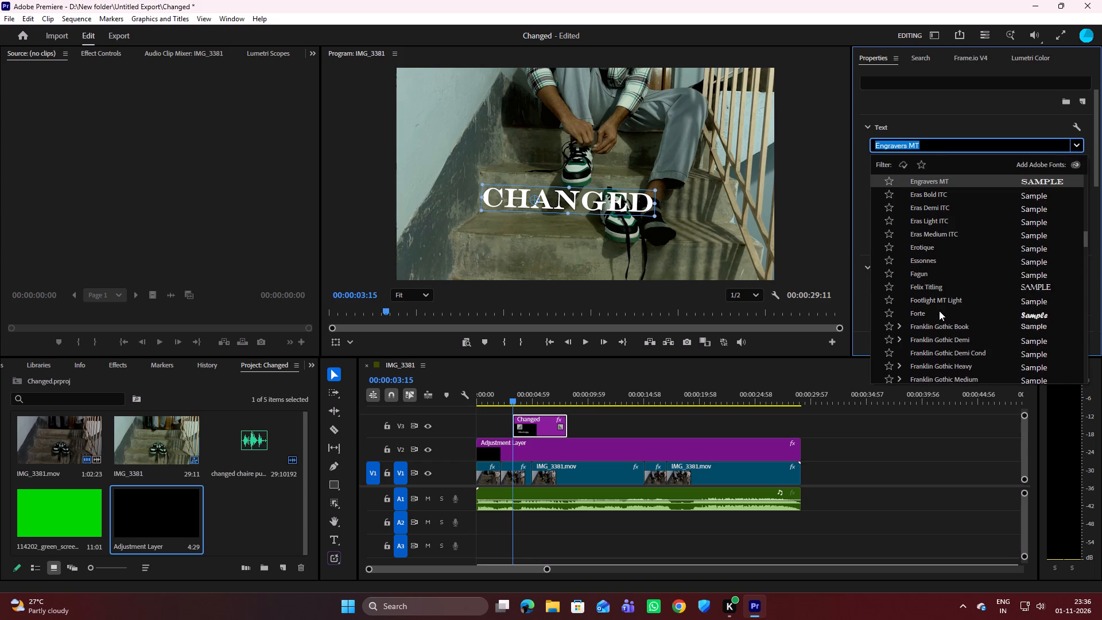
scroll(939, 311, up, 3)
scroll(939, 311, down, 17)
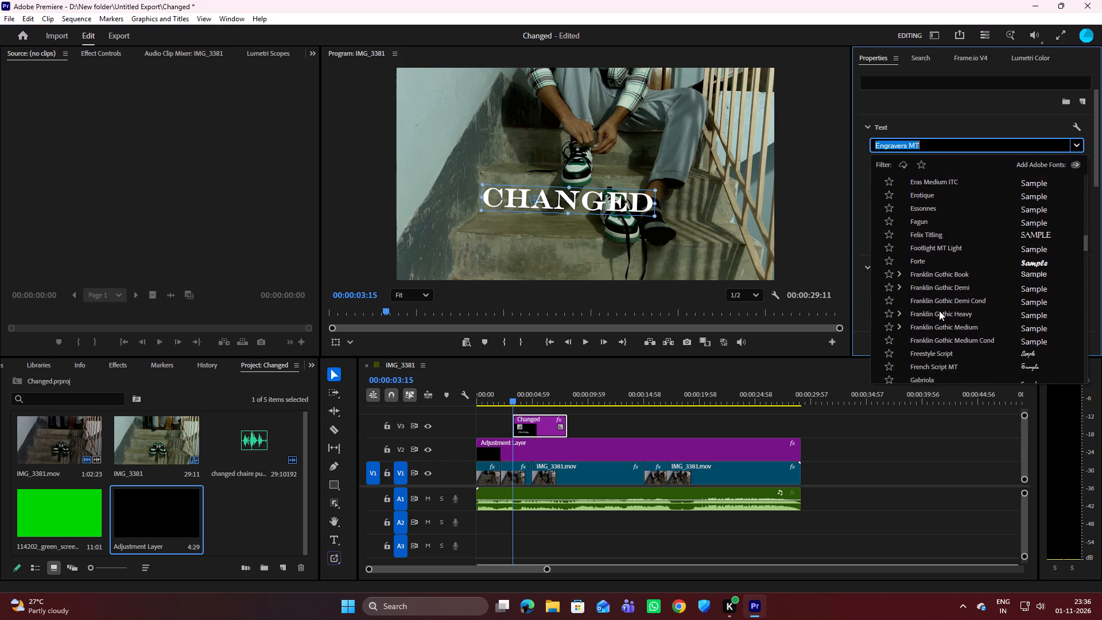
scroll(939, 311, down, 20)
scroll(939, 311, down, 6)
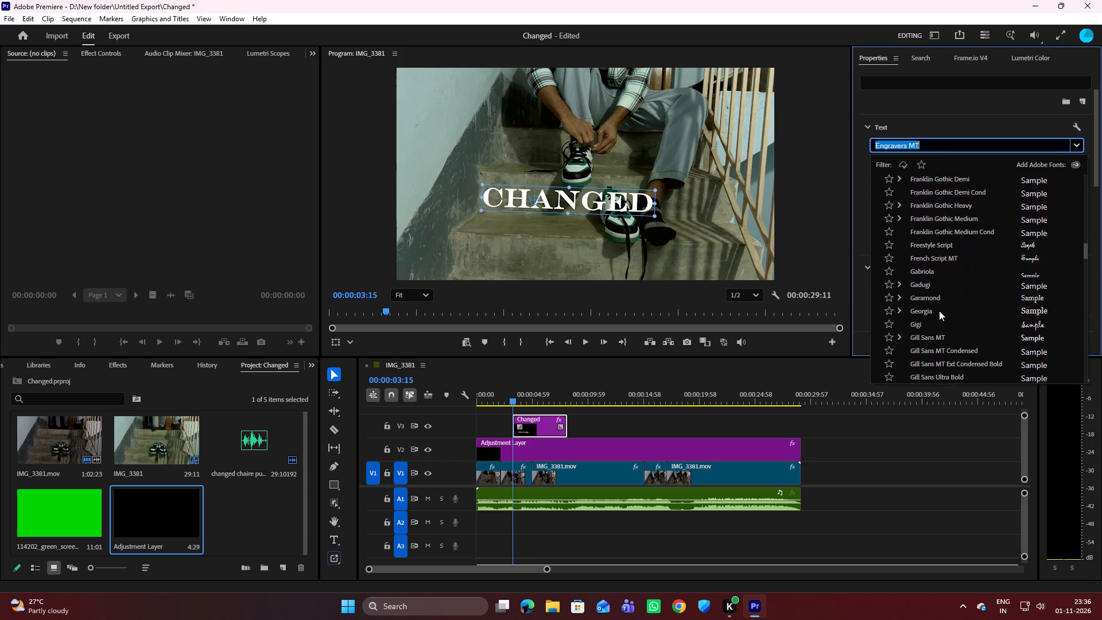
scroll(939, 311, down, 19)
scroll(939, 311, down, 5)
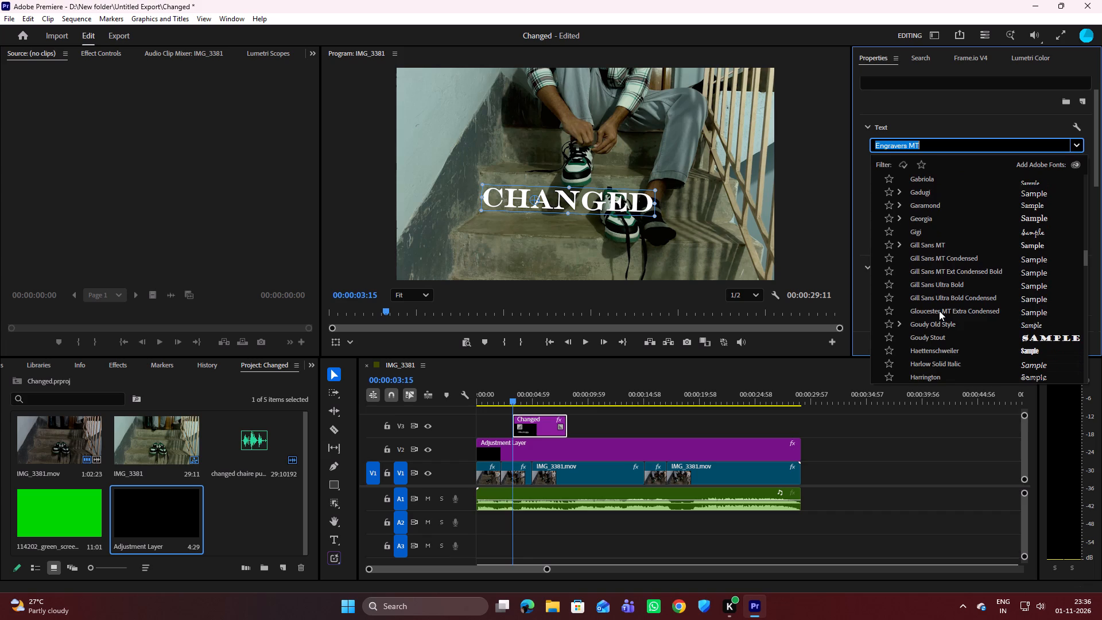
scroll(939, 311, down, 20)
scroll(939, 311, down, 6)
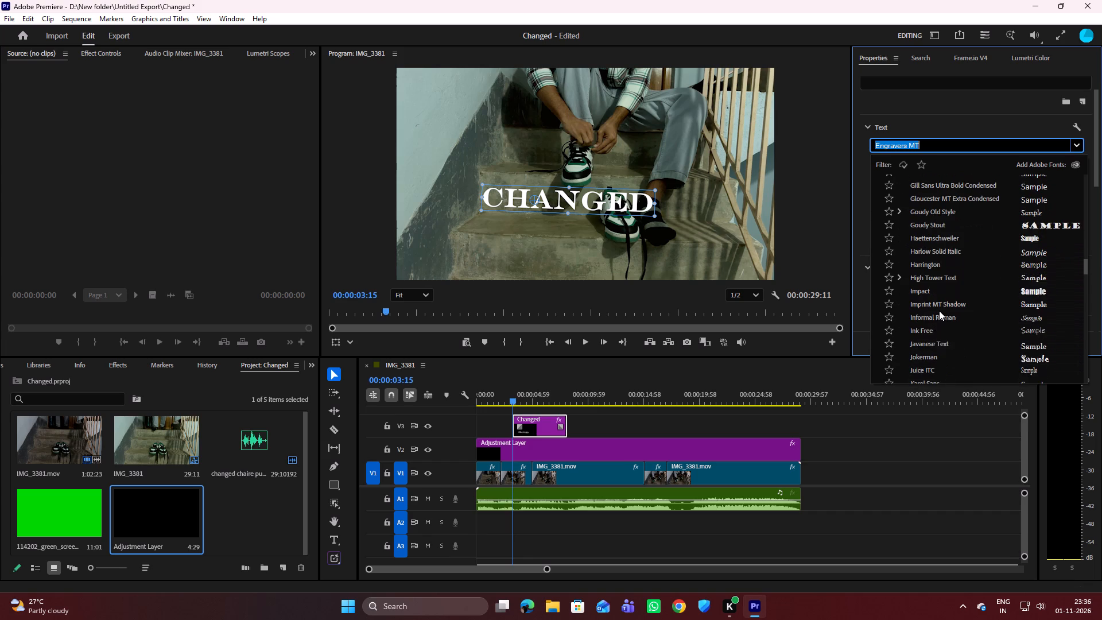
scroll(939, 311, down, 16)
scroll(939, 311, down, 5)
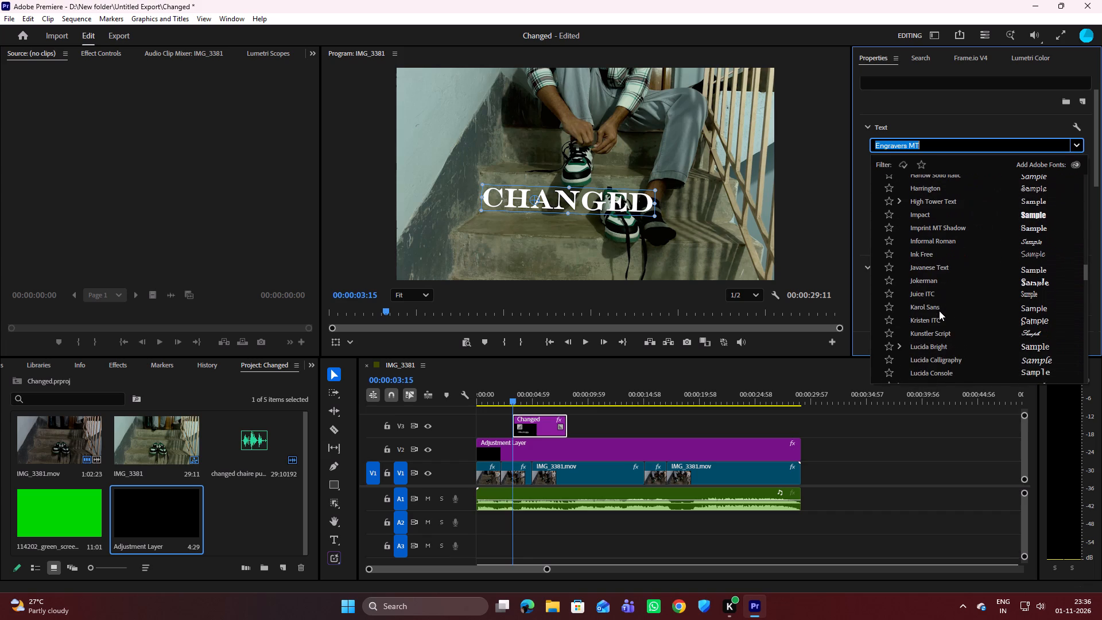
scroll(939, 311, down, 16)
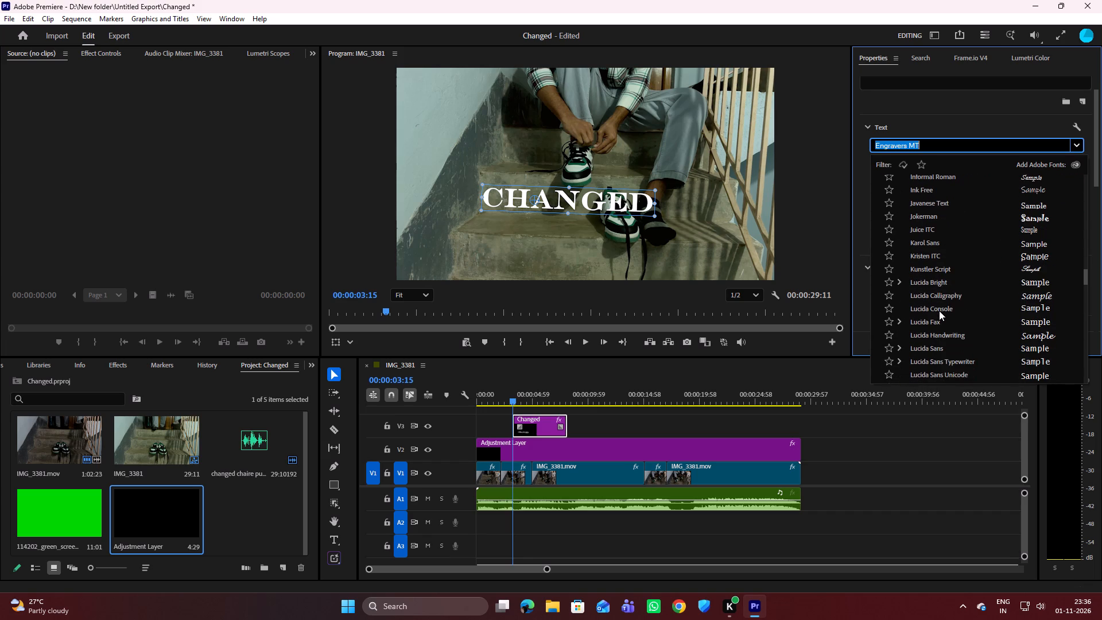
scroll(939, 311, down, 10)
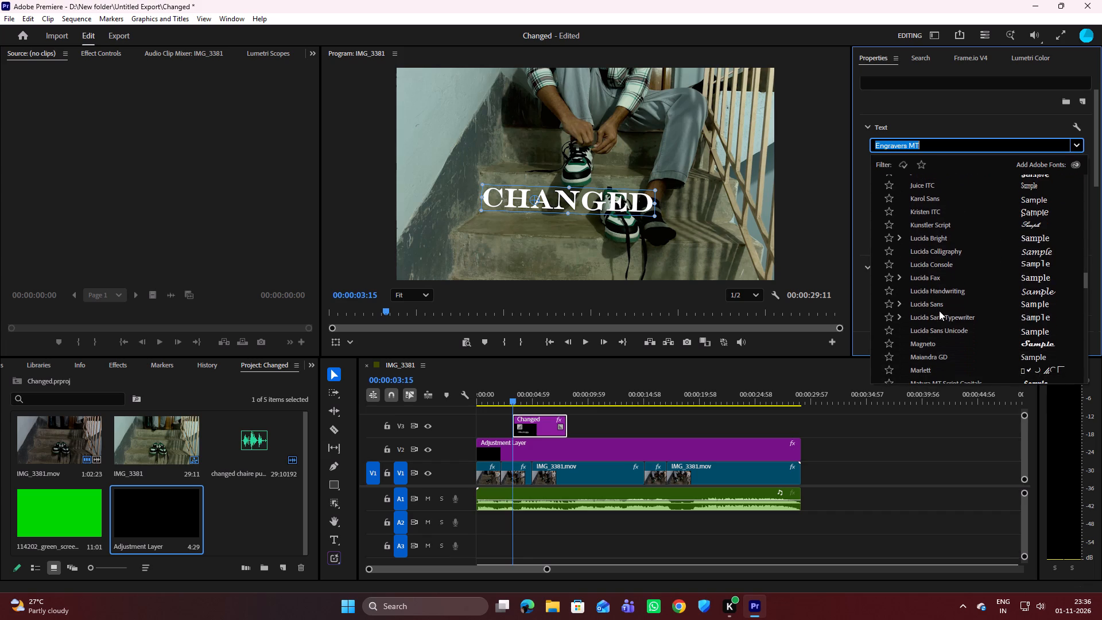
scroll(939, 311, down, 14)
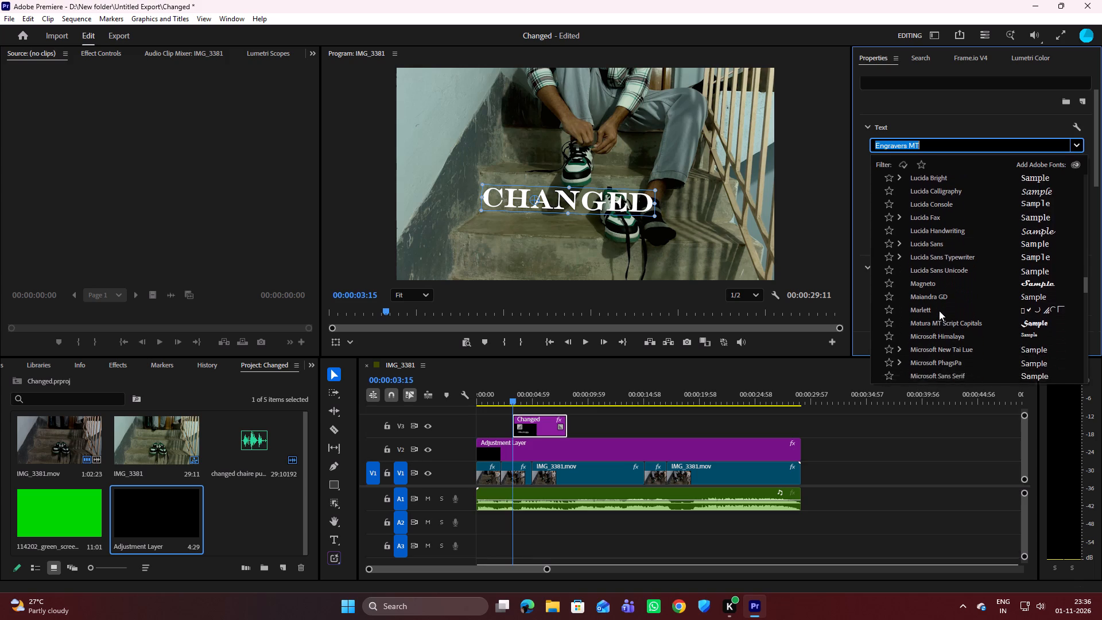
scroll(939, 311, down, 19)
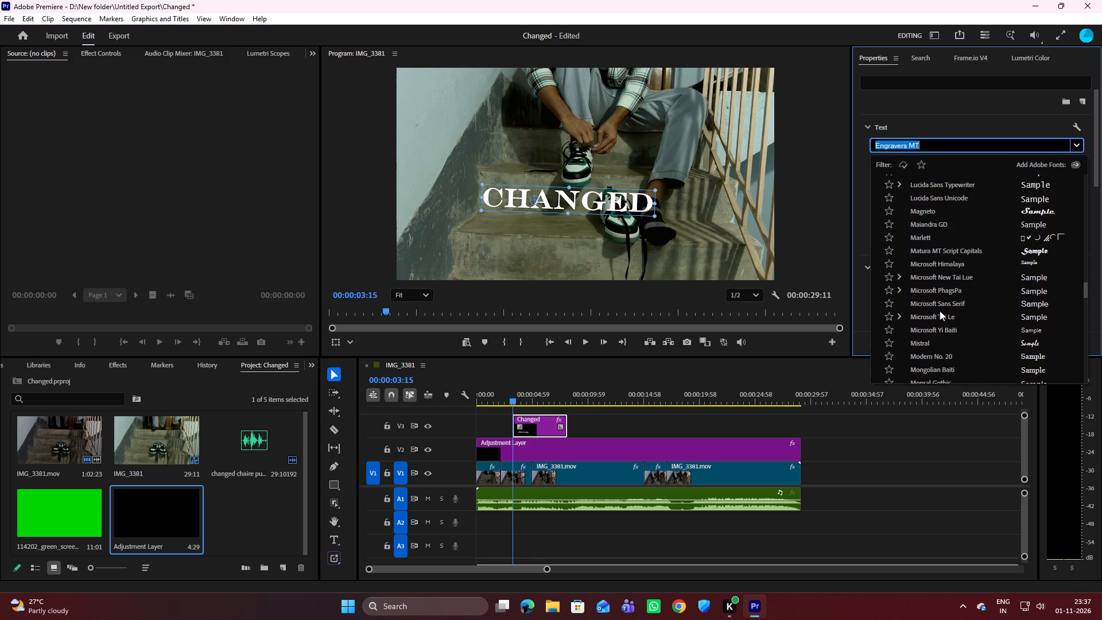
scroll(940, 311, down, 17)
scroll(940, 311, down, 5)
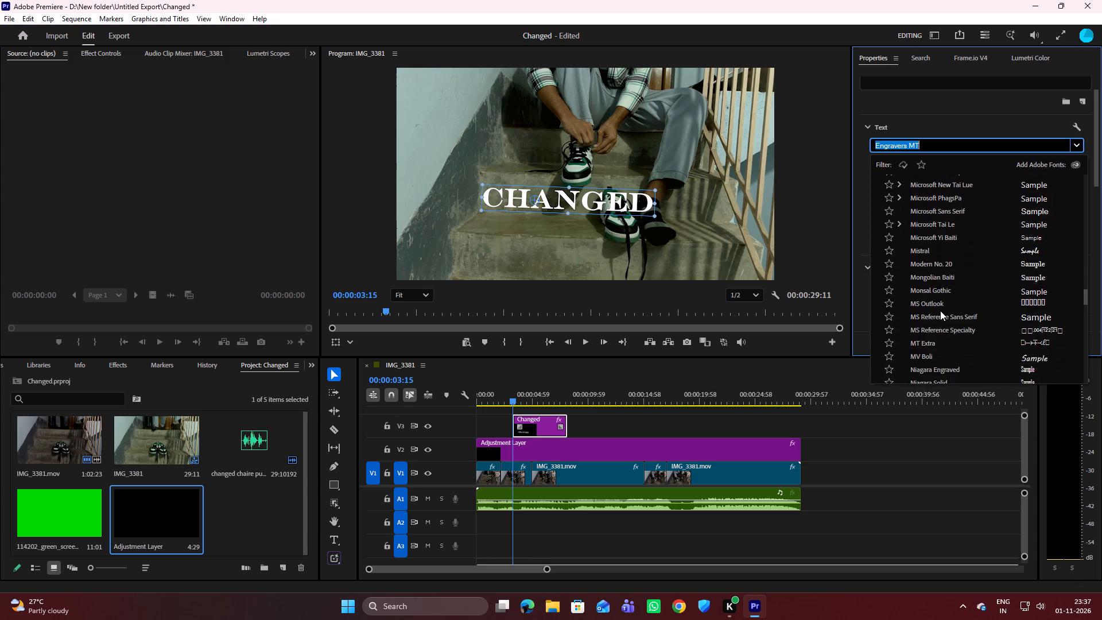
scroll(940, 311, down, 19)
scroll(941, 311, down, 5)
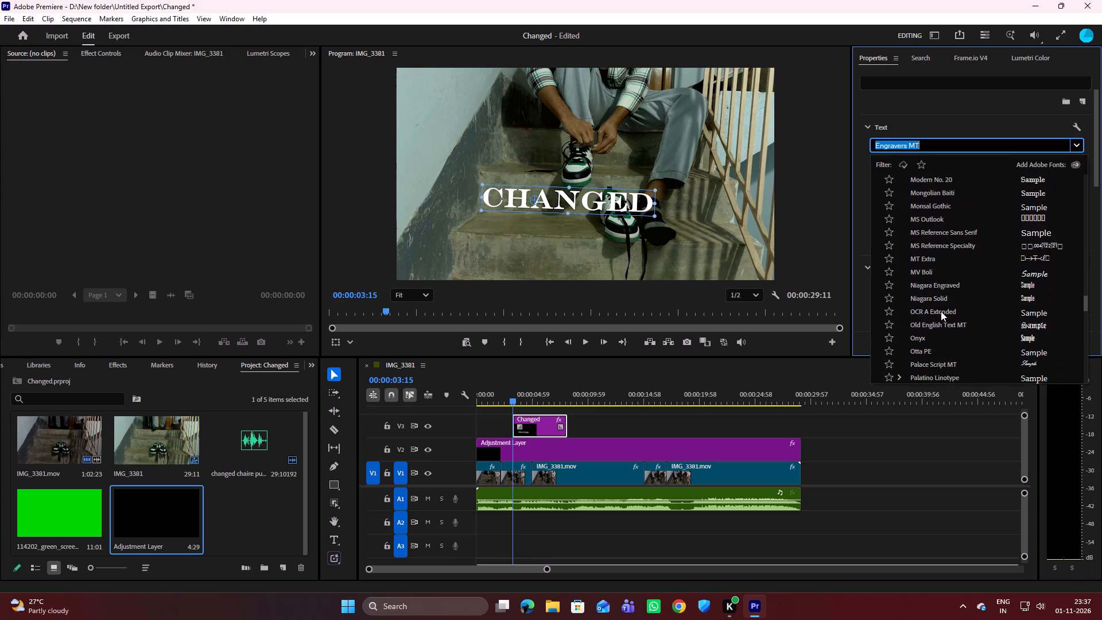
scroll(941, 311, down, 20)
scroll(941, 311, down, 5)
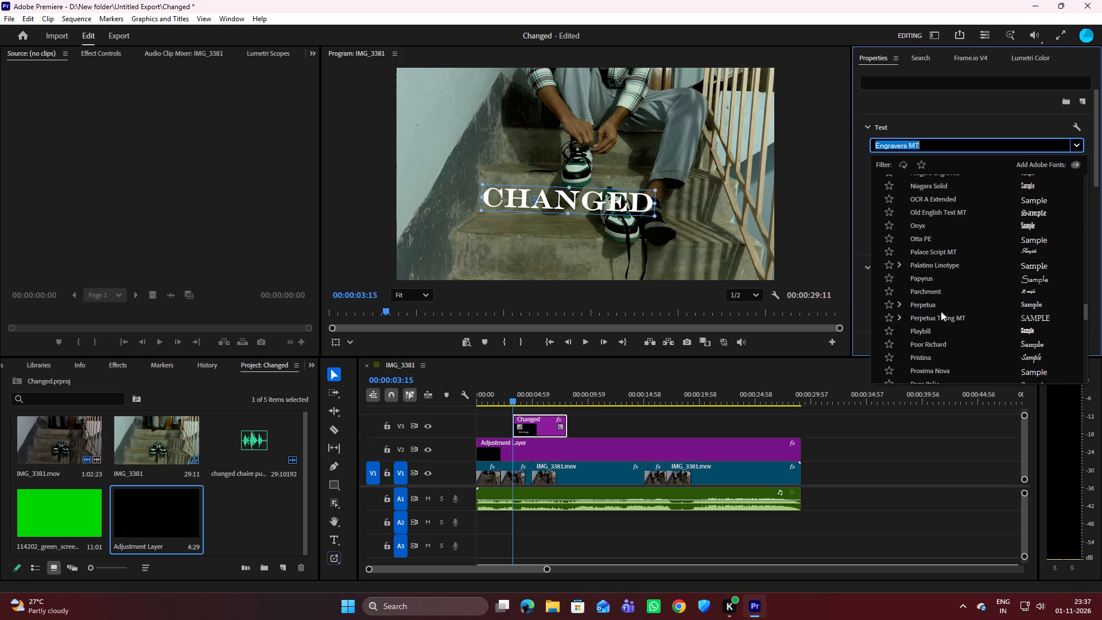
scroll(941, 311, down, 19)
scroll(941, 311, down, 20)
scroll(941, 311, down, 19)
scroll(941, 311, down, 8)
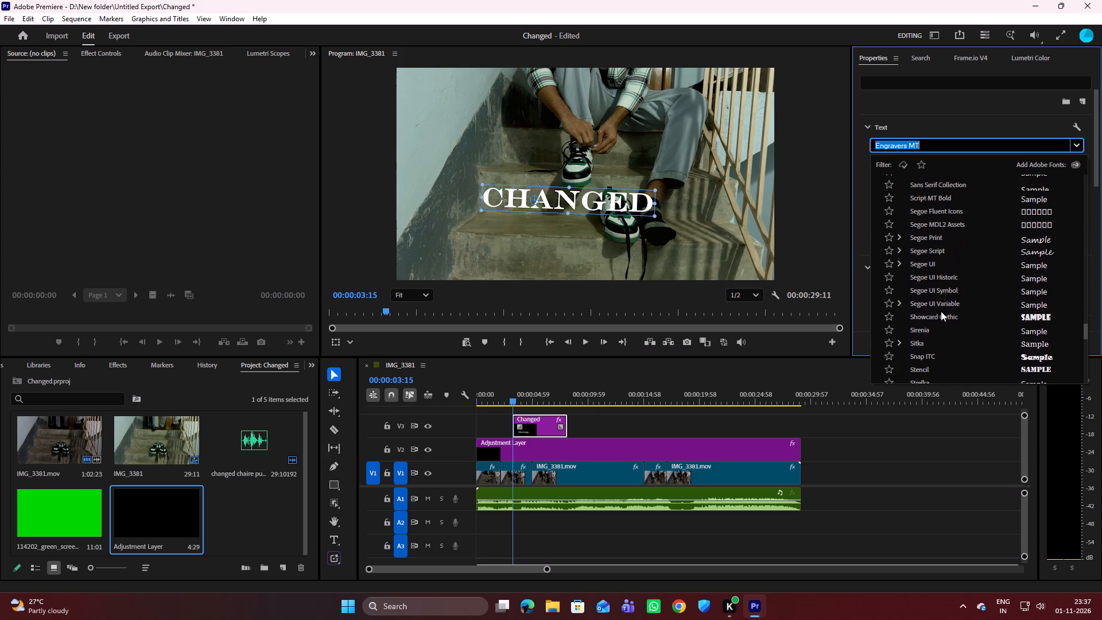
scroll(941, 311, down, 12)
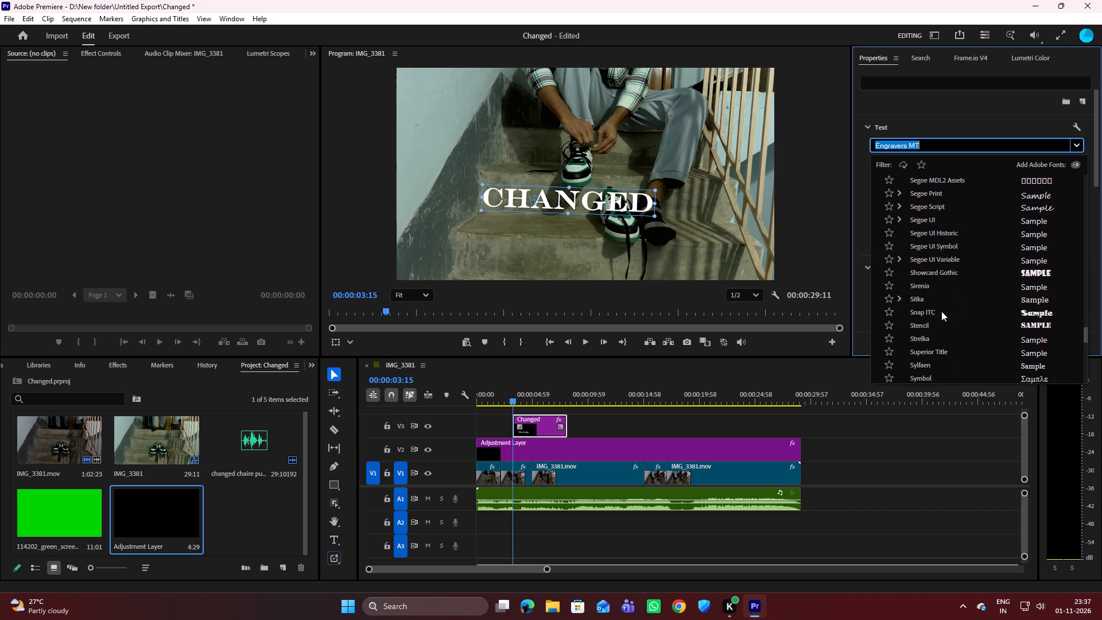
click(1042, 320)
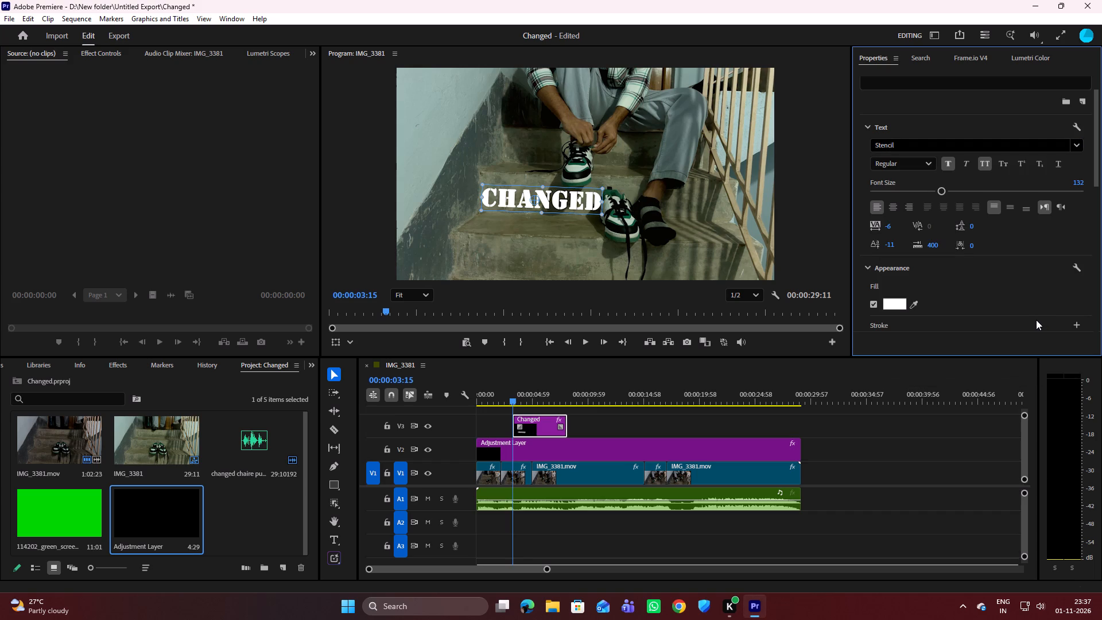
Set the font of the "Changed" title text to Showcard Gothic.
click(1078, 142)
scroll(999, 245, up, 5)
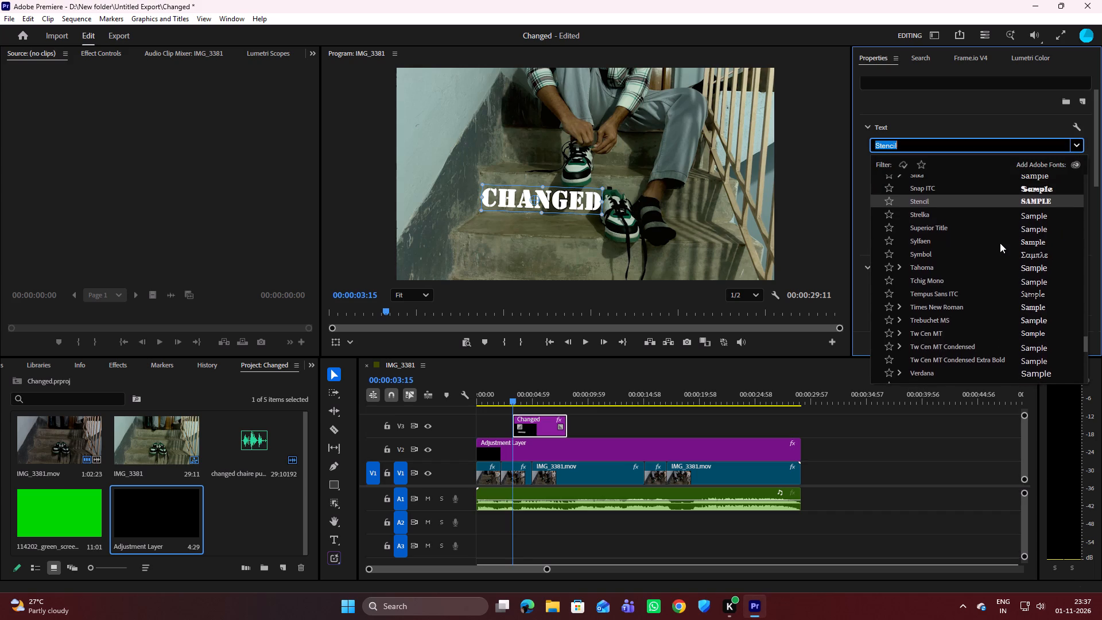
scroll(1000, 243, up, 8)
click(1020, 184)
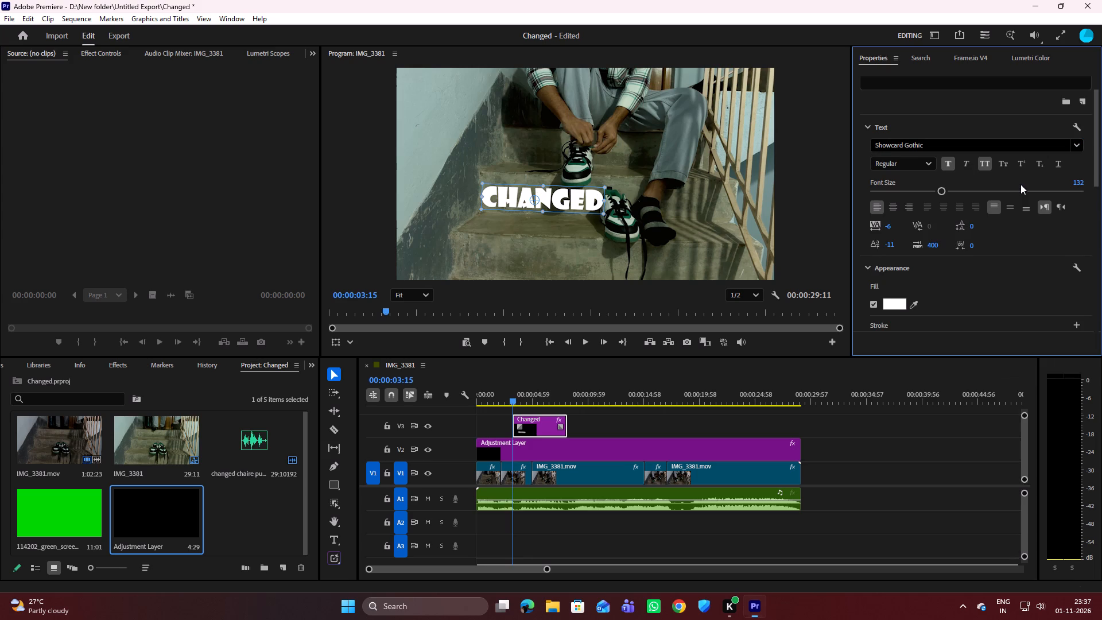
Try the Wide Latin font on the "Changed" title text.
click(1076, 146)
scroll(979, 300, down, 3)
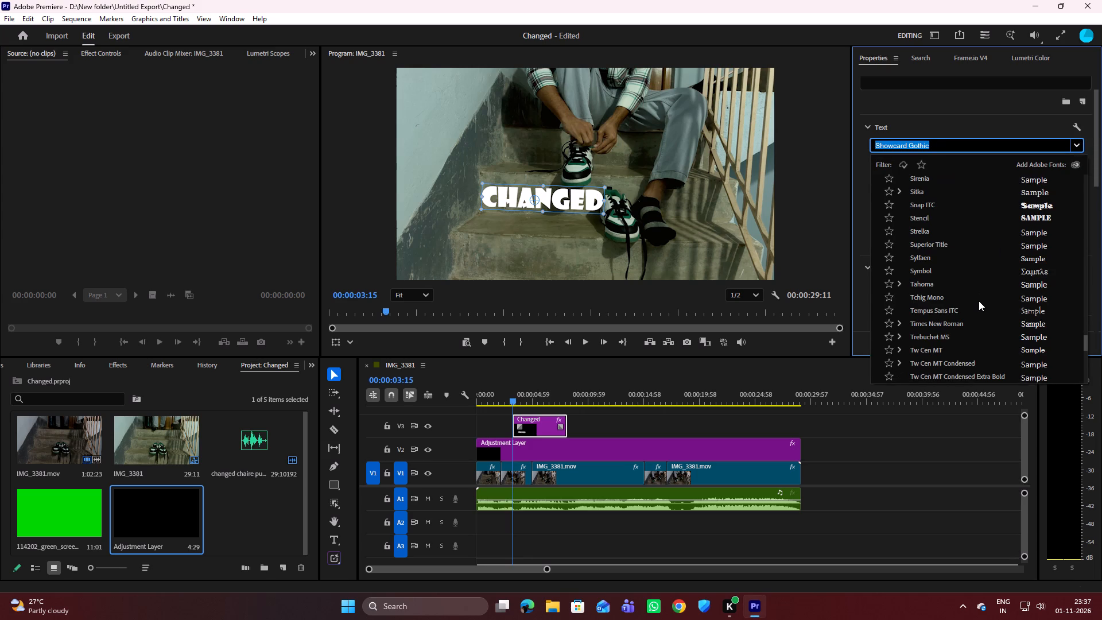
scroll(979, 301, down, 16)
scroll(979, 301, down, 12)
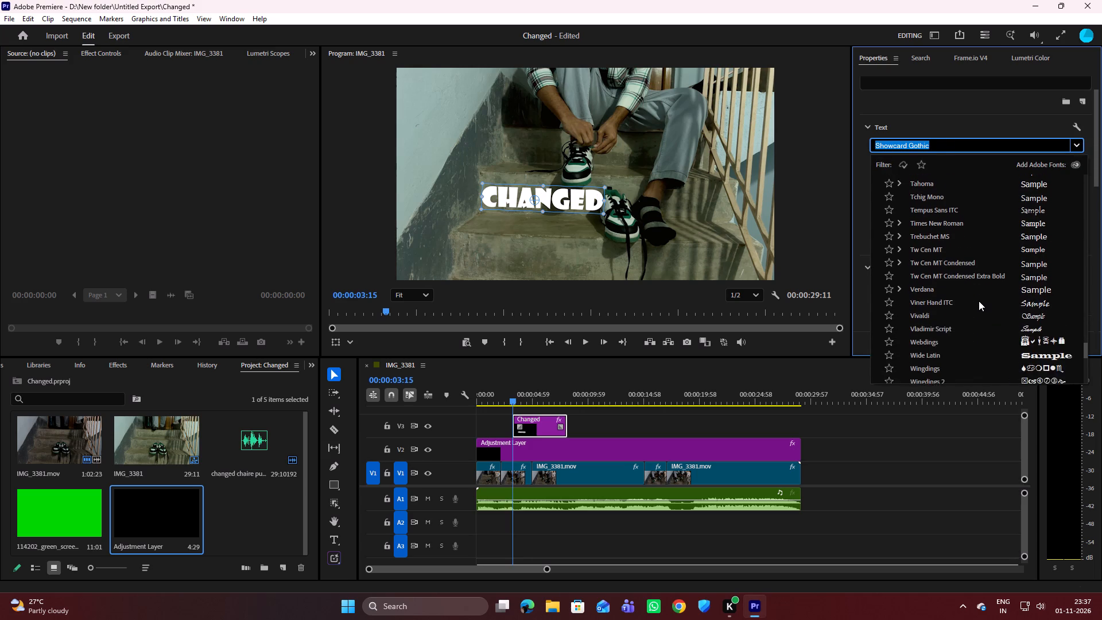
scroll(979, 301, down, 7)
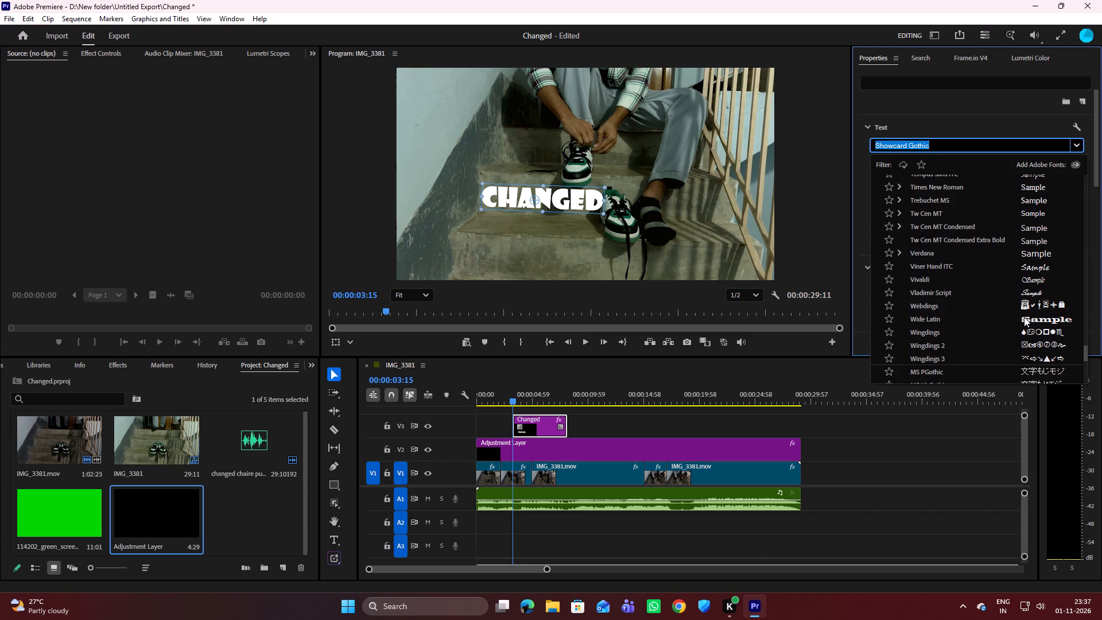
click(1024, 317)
Browse the remaining fonts and set the font of the "Changed" title text to Verdana.
click(1075, 144)
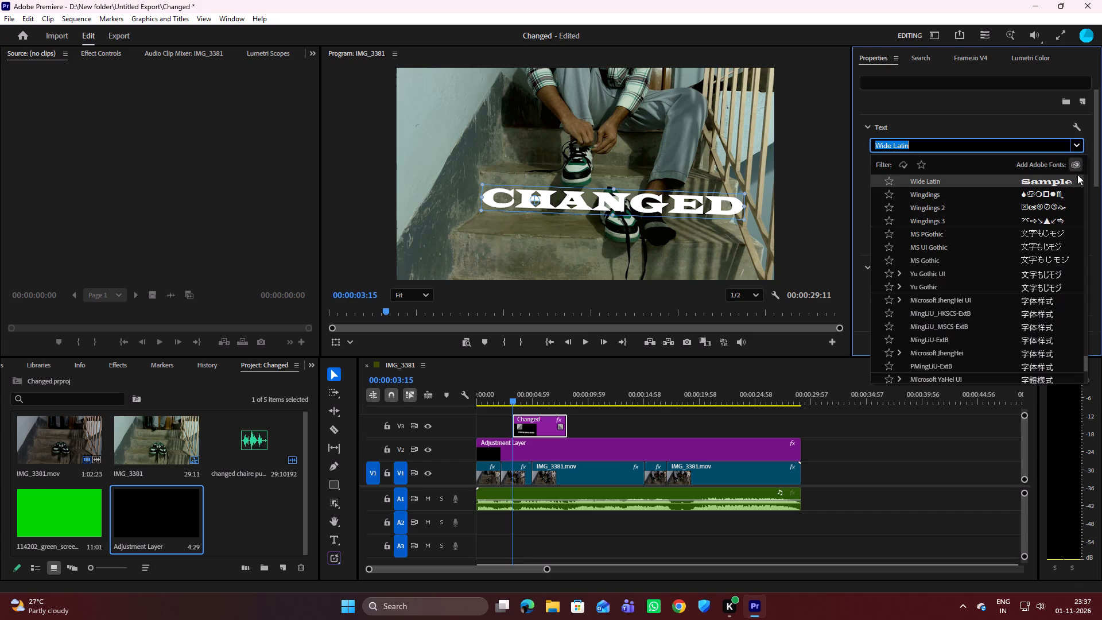
scroll(973, 339, down, 1)
scroll(973, 339, up, 9)
scroll(973, 339, down, 4)
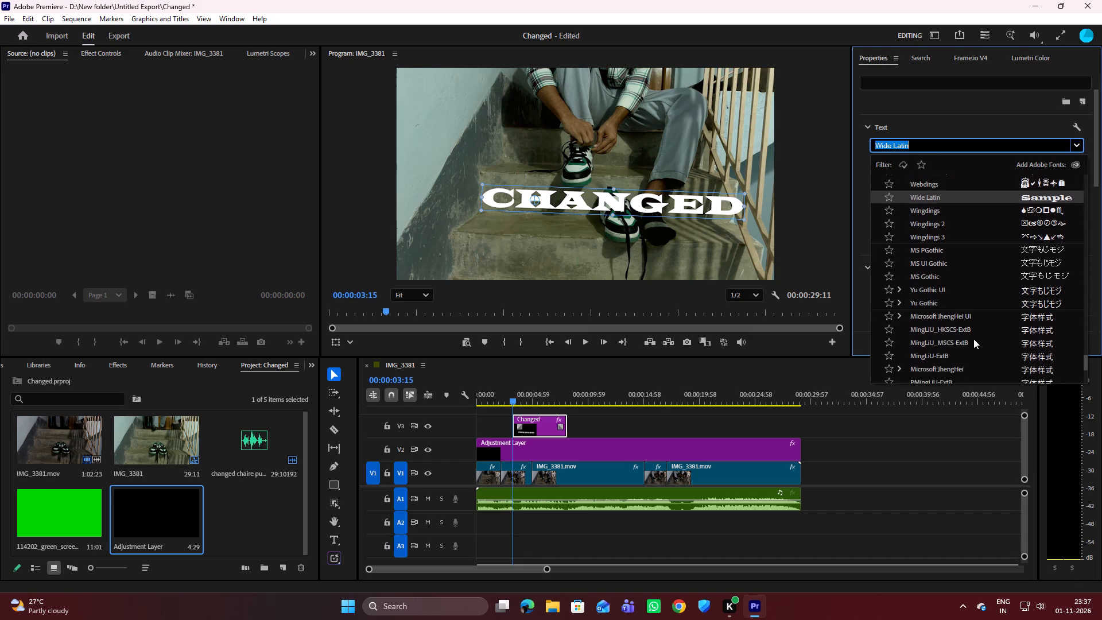
scroll(973, 339, down, 20)
scroll(973, 339, down, 10)
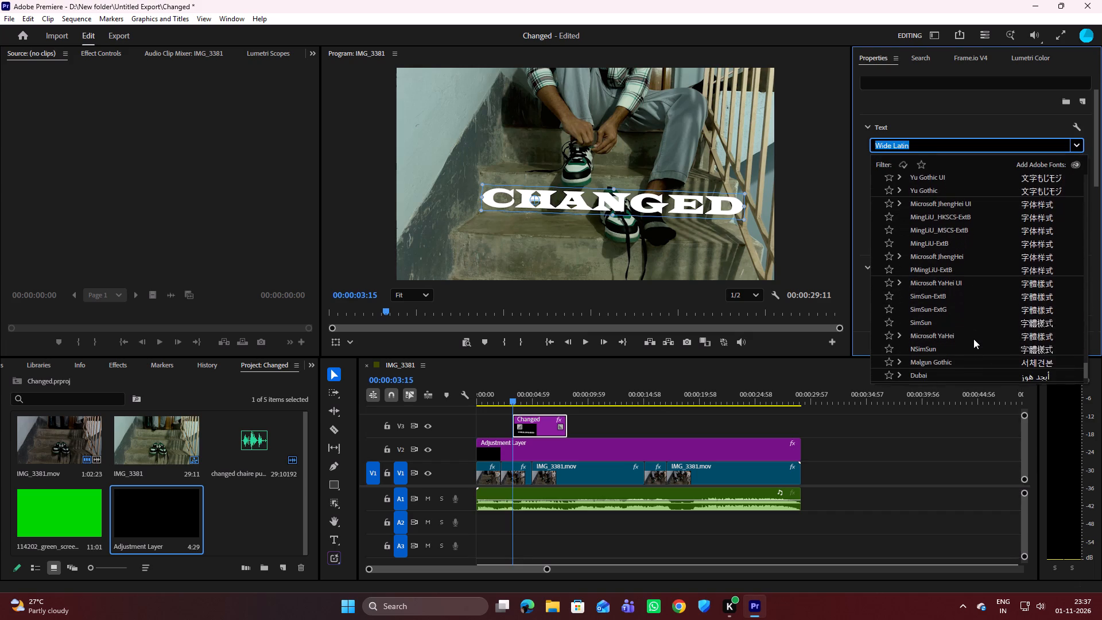
scroll(973, 339, down, 19)
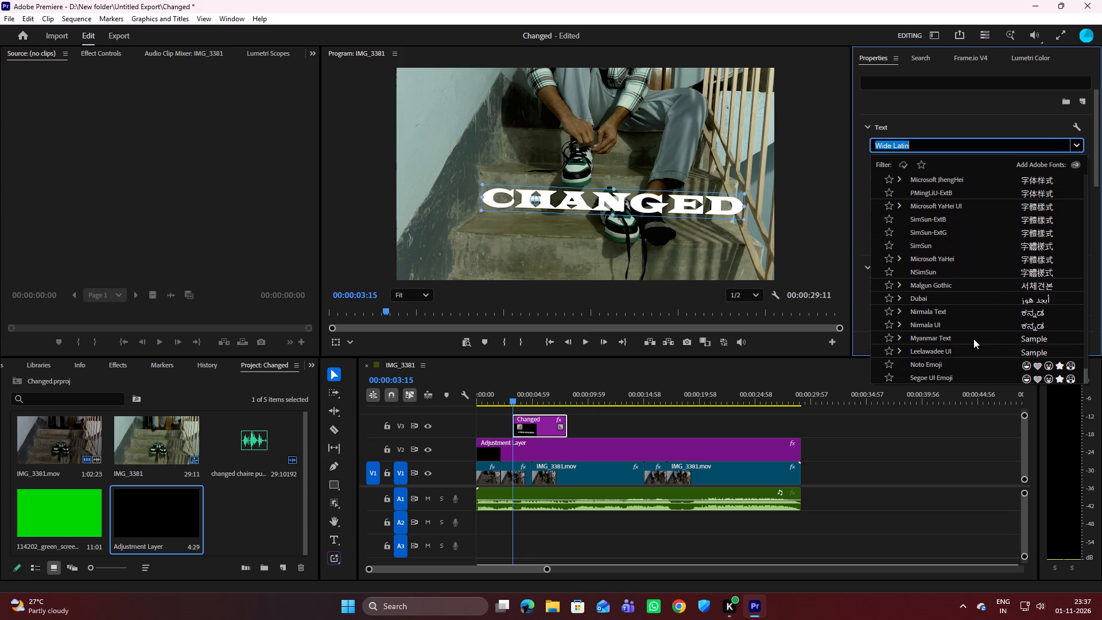
scroll(973, 339, down, 5)
scroll(973, 339, up, 5)
scroll(973, 339, up, 18)
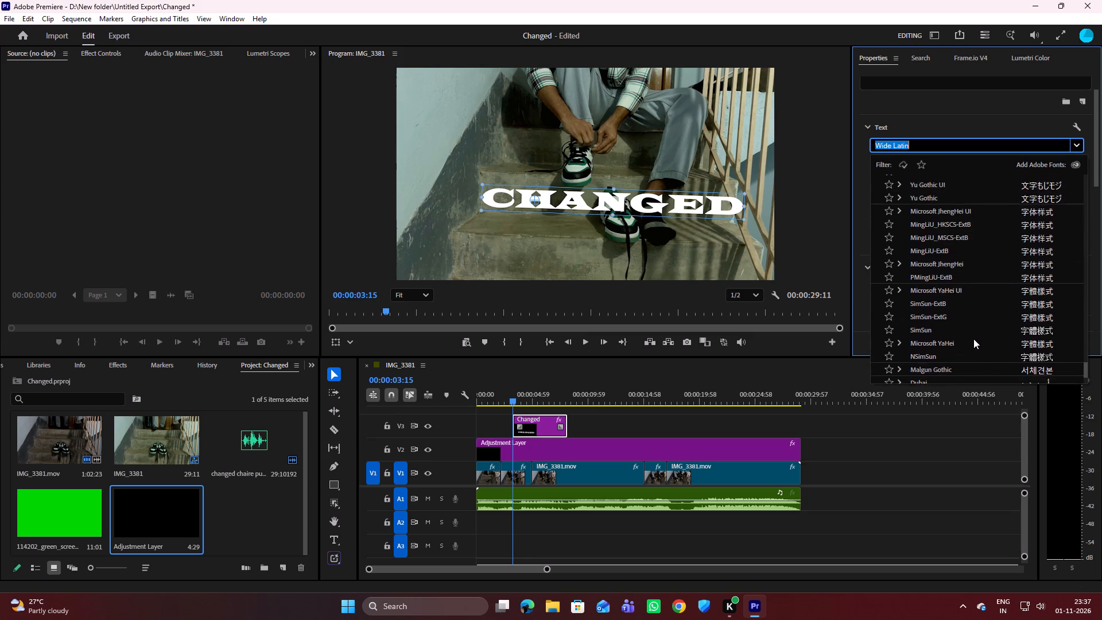
scroll(973, 339, up, 19)
scroll(973, 339, up, 16)
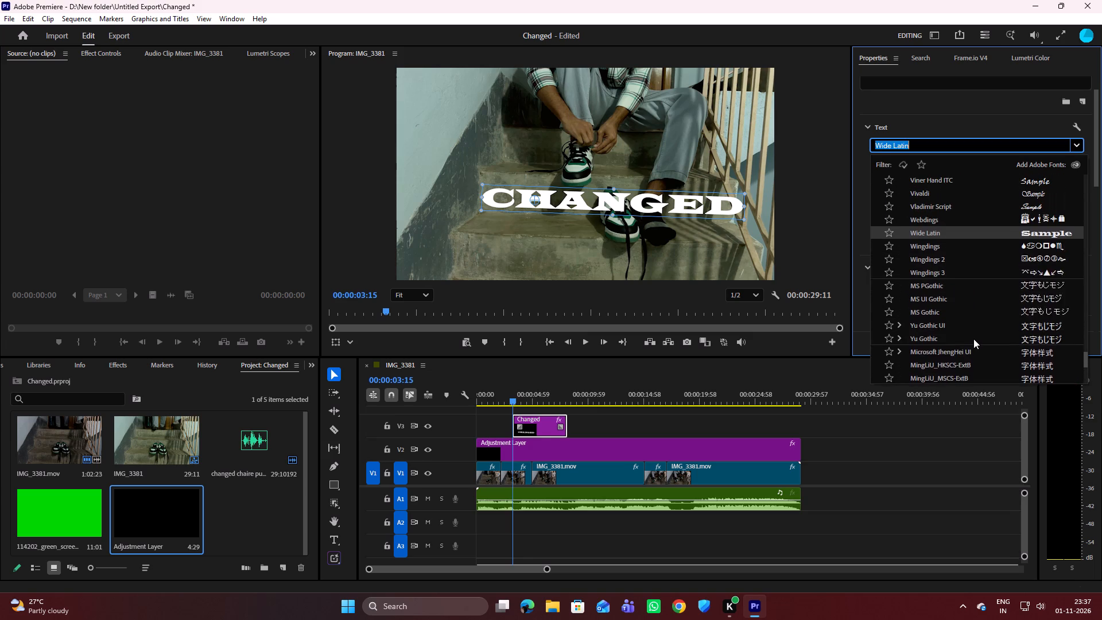
scroll(973, 339, up, 19)
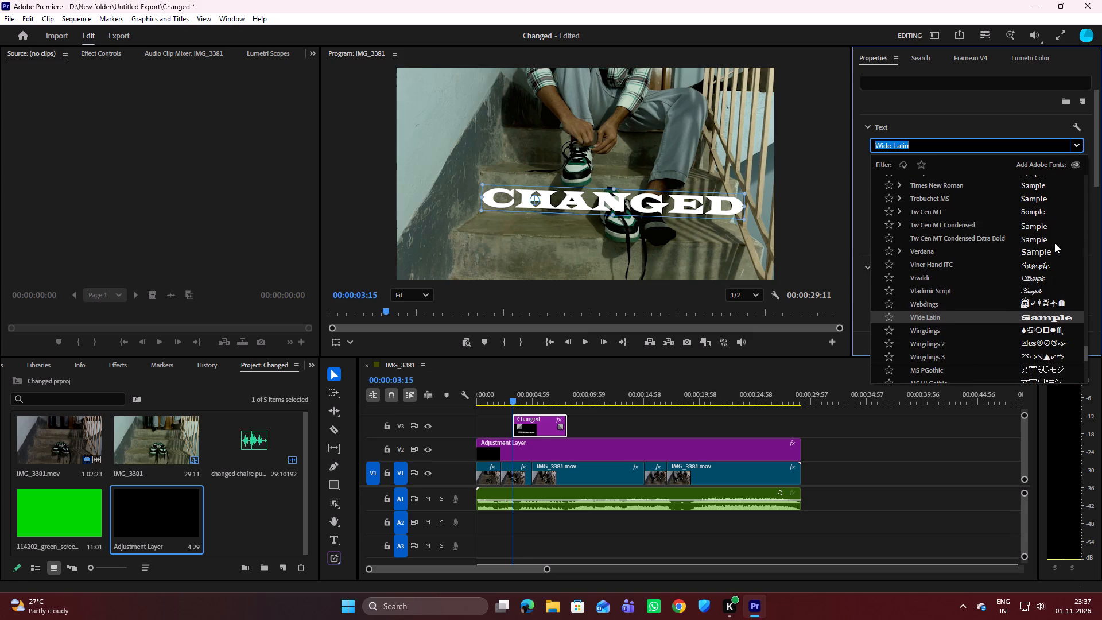
click(1029, 254)
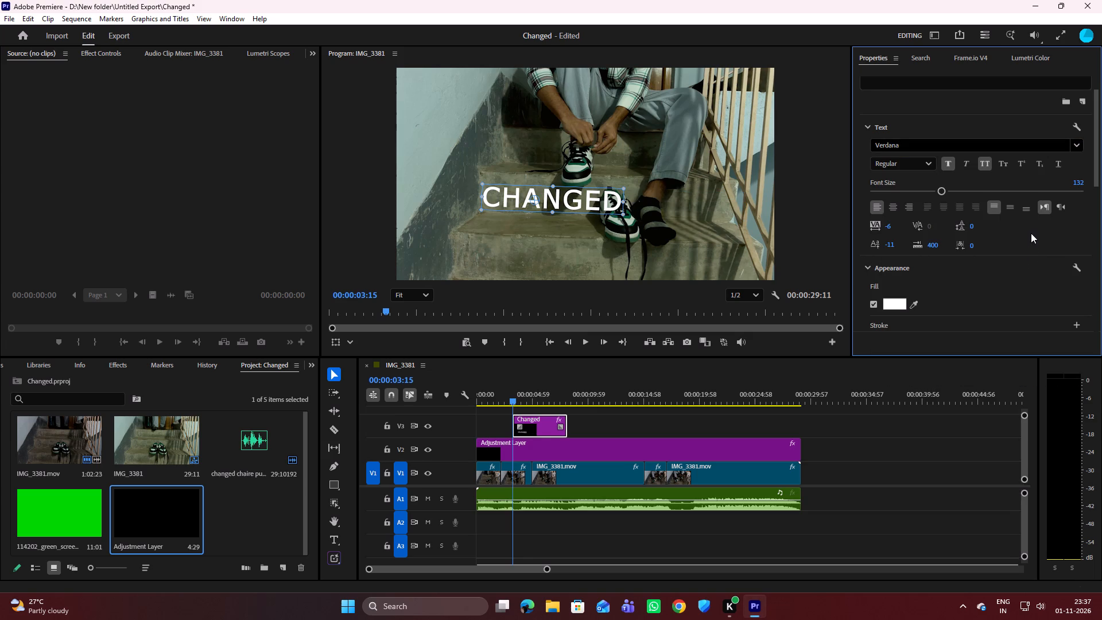
Set the Verdana style of the "Changed" title text to Bold.
click(1078, 146)
scroll(1011, 265, up, 4)
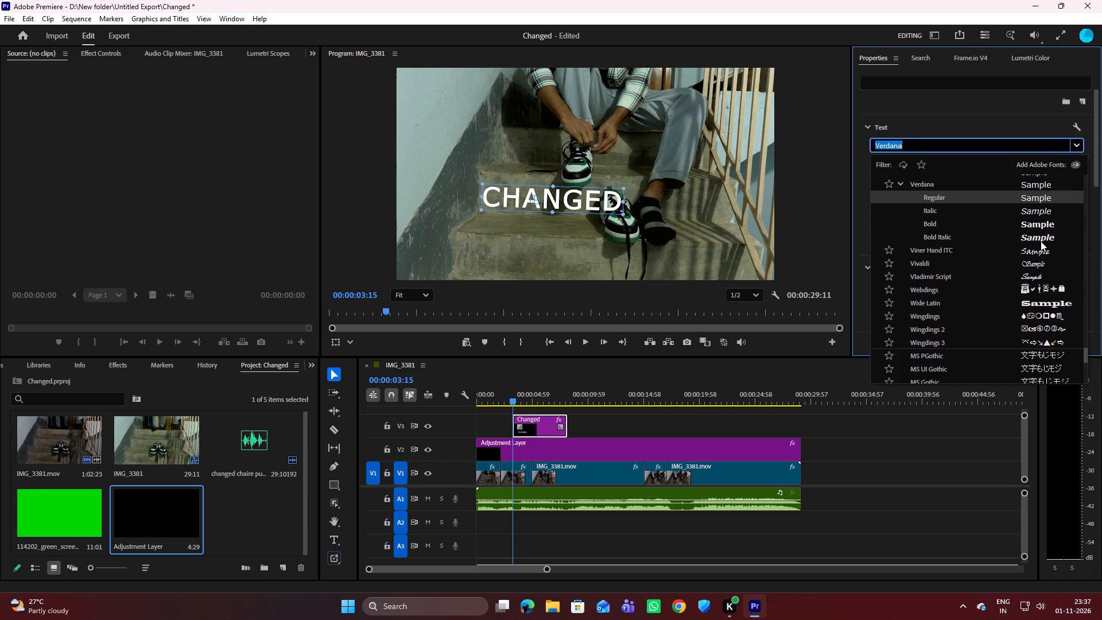
click(1041, 223)
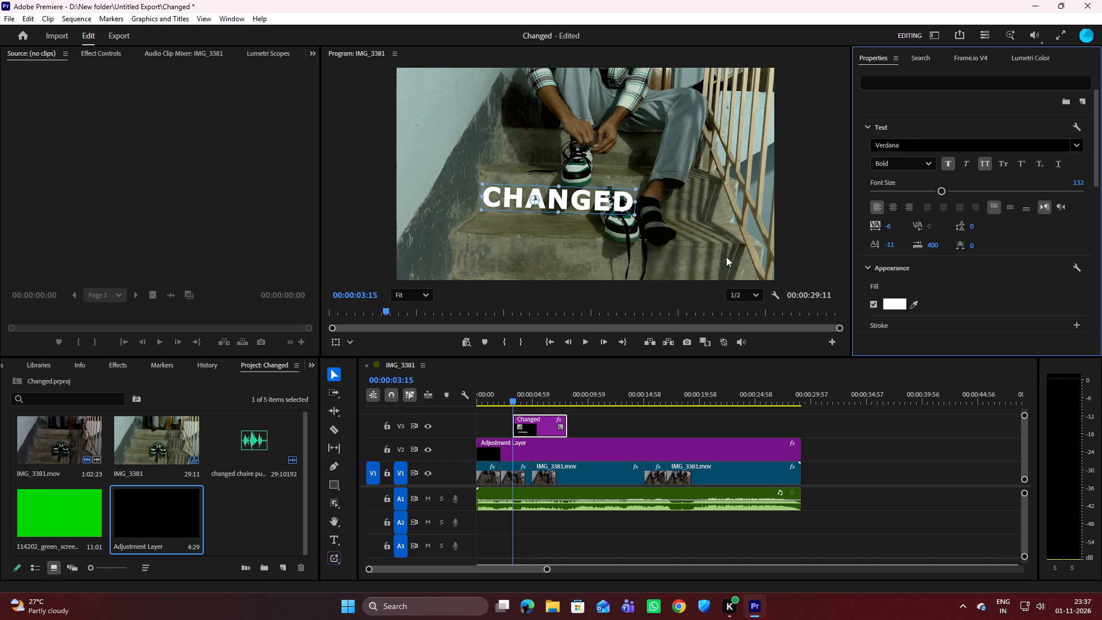
Tighten the tracking of the "Changed" title text to -108.
click(599, 253)
click(572, 201)
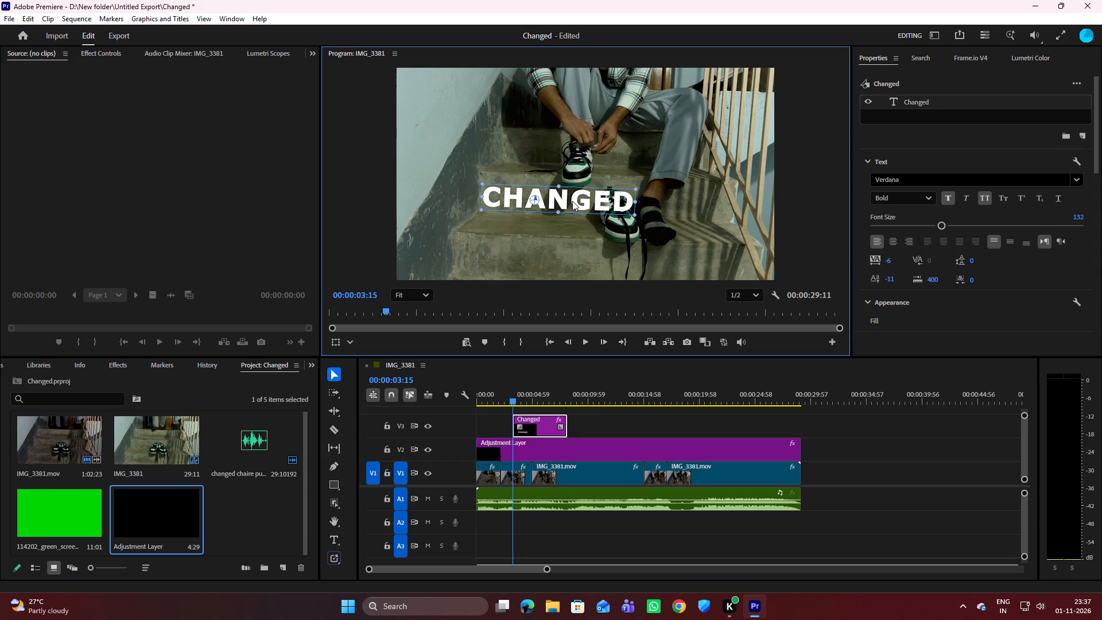
click(952, 107)
click(952, 104)
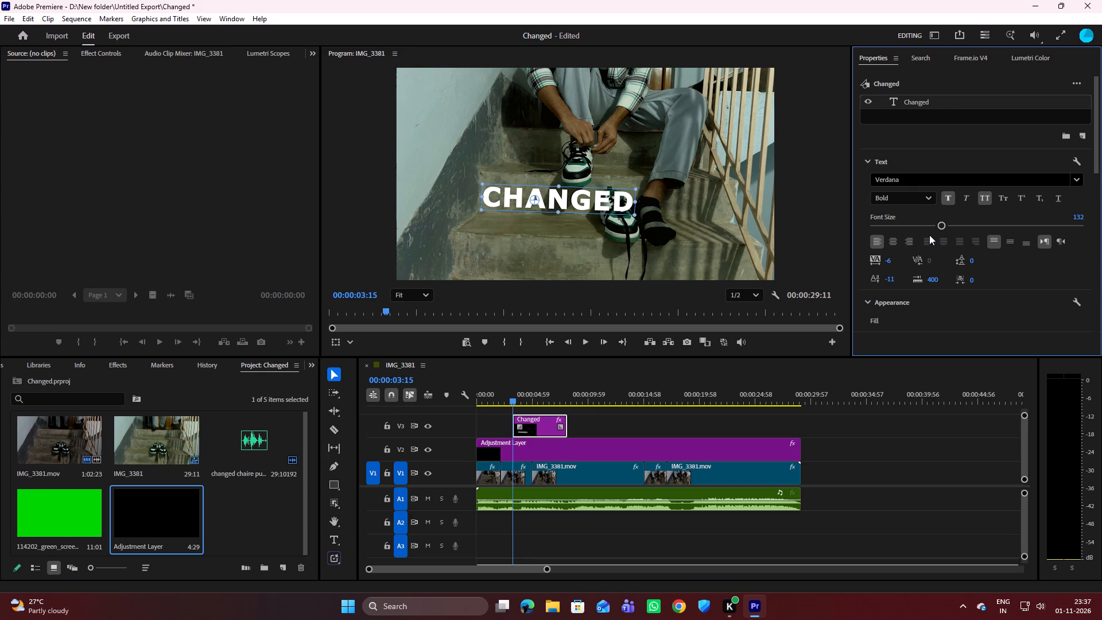
drag(891, 262, 888, 262)
drag(888, 262, 836, 266)
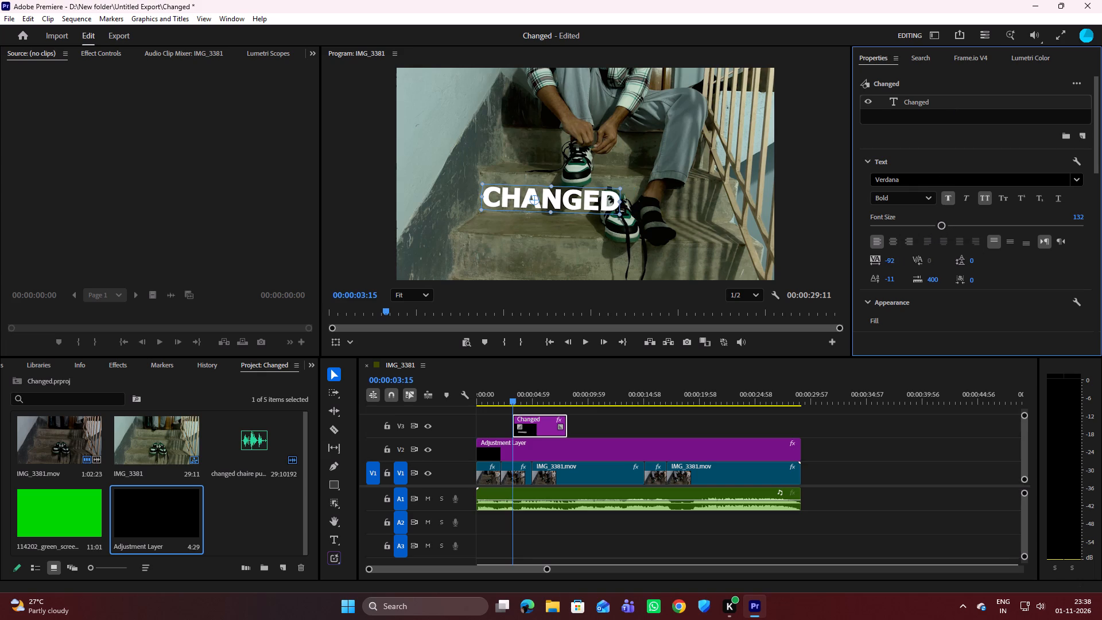
drag(836, 266, 818, 265)
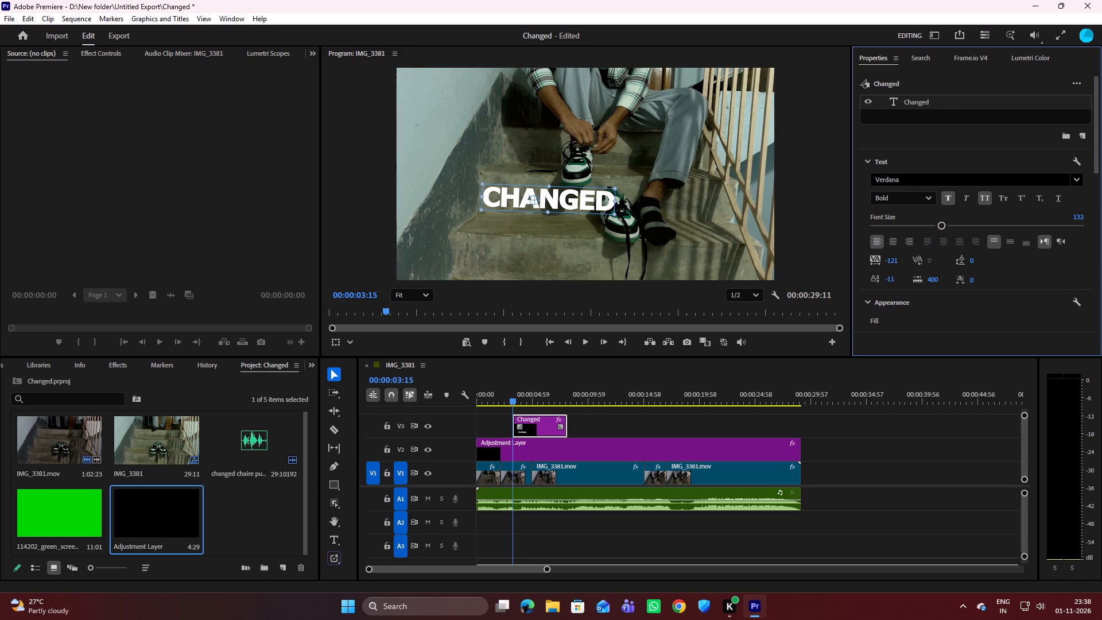
drag(818, 265, 826, 265)
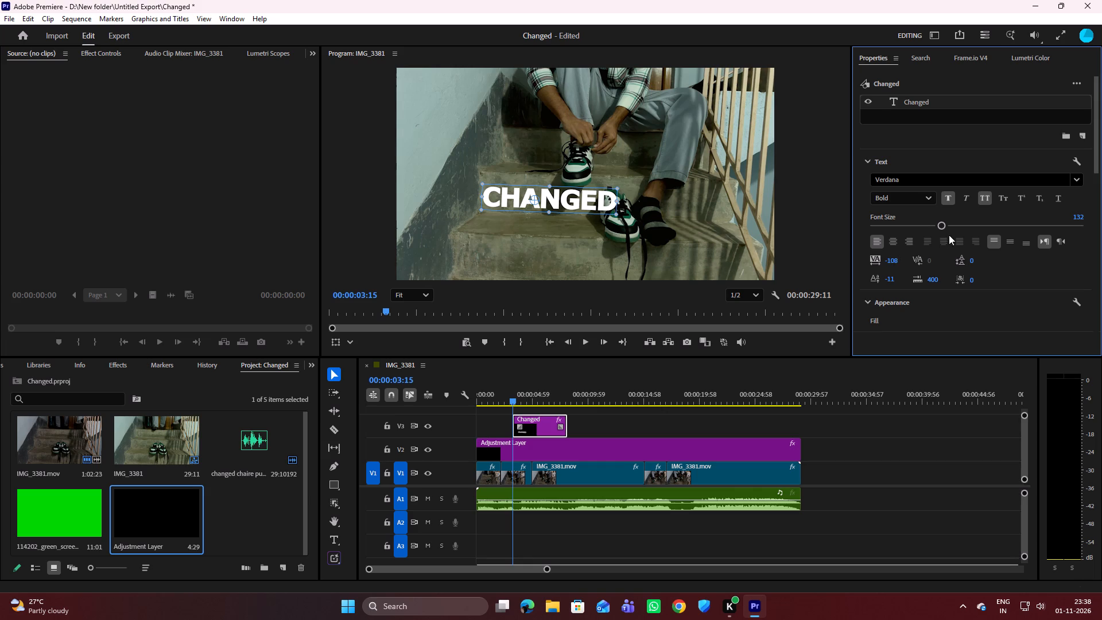
Reduce the font size of the "Changed" title text to 113.
drag(941, 220, 930, 216)
drag(940, 224, 932, 219)
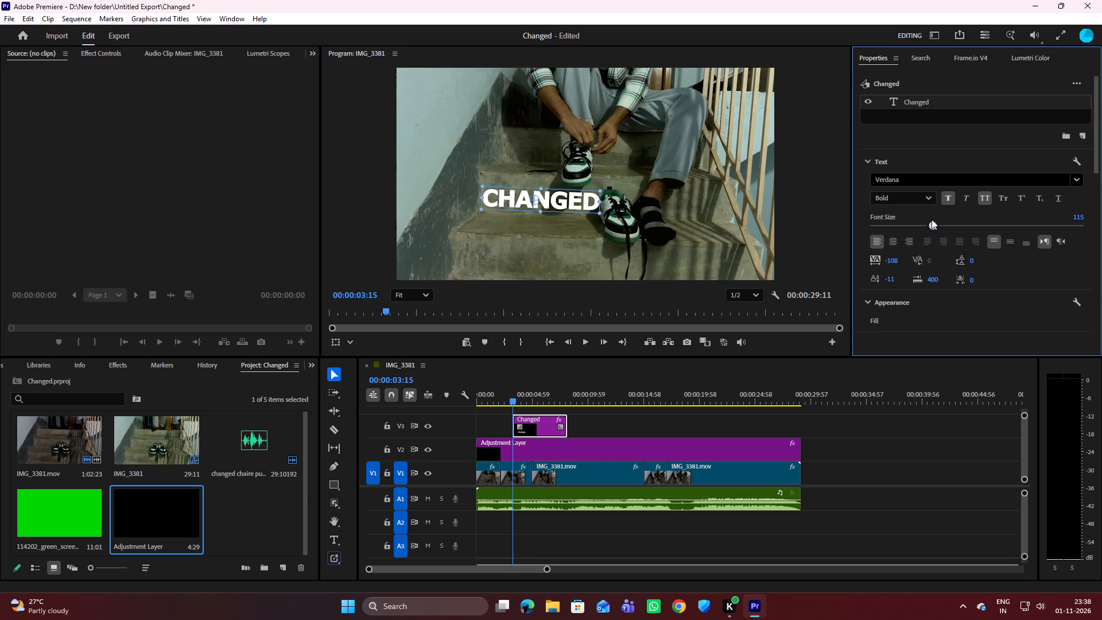
drag(932, 219, 930, 219)
Nudge the "Changed" title slightly farther from the shoe on the stair and deselect it.
click(549, 197)
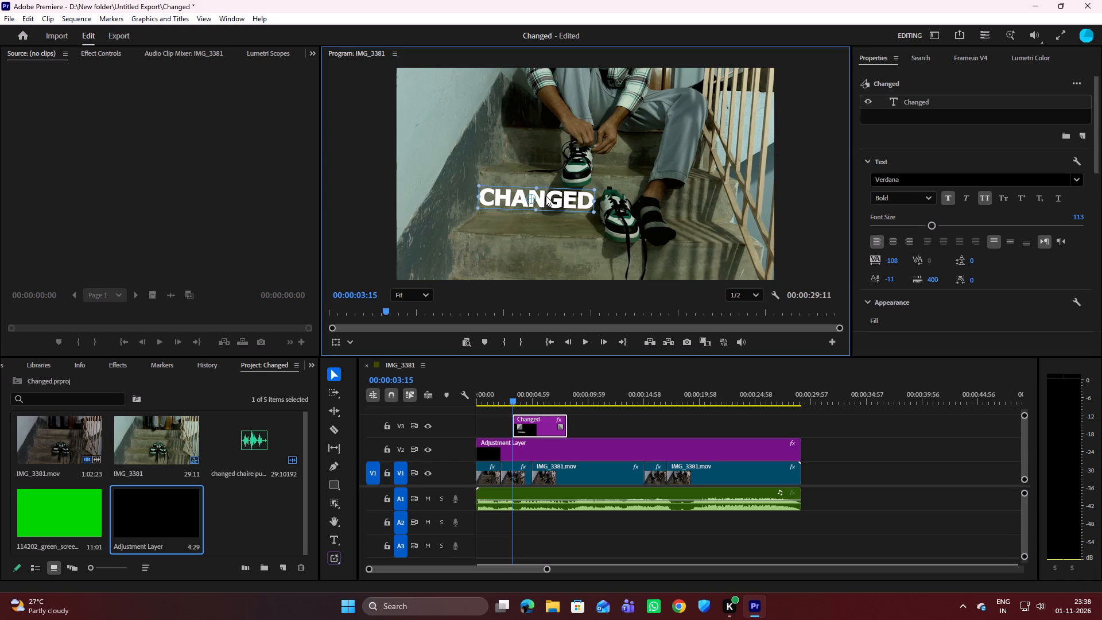
click(536, 228)
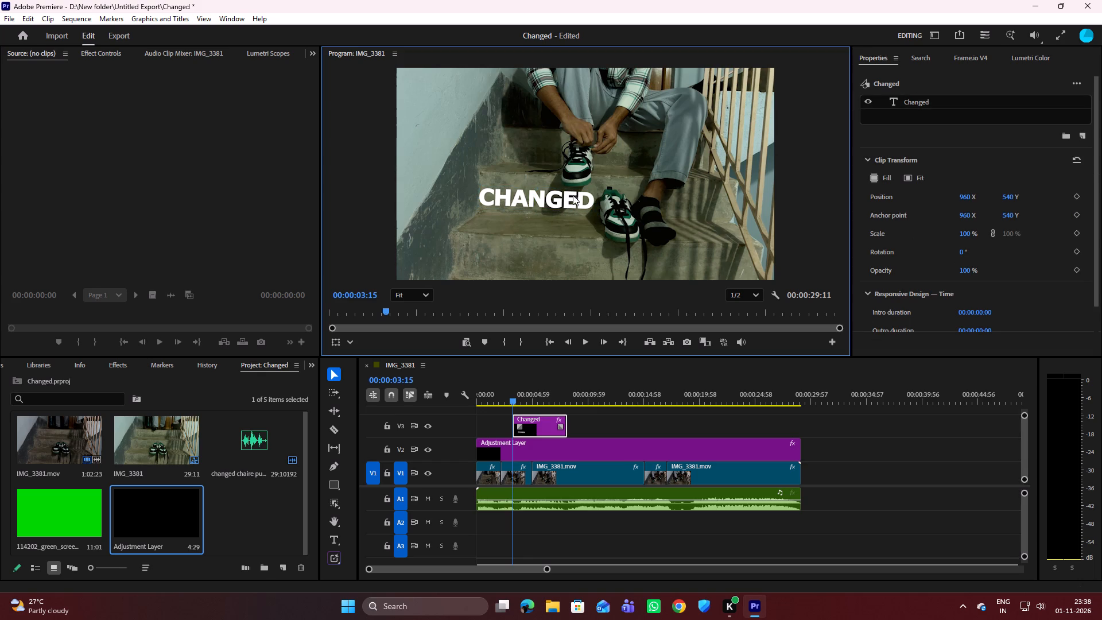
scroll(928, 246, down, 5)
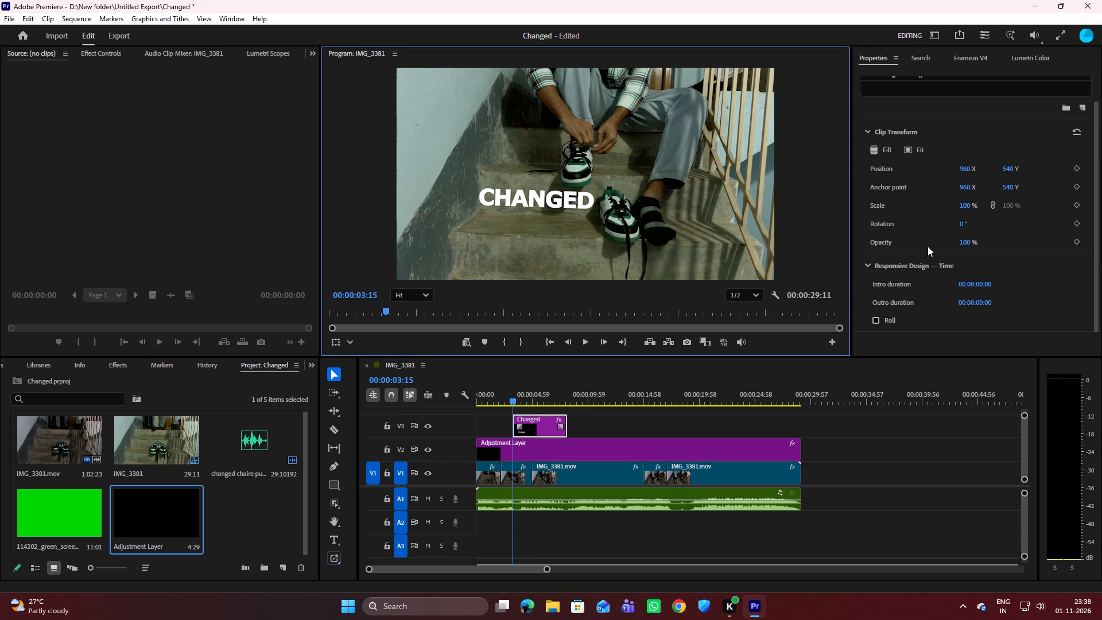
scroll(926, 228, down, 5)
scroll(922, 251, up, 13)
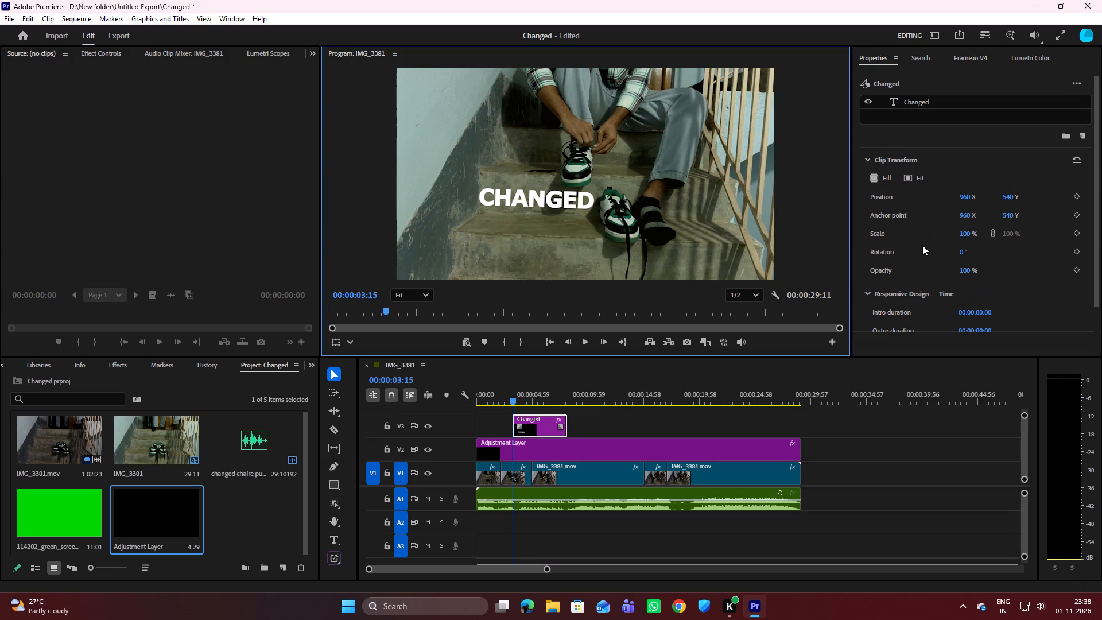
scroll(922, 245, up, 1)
Extend the end of the "Changed" title clip on V3 to just past the 10-second mark.
click(536, 417)
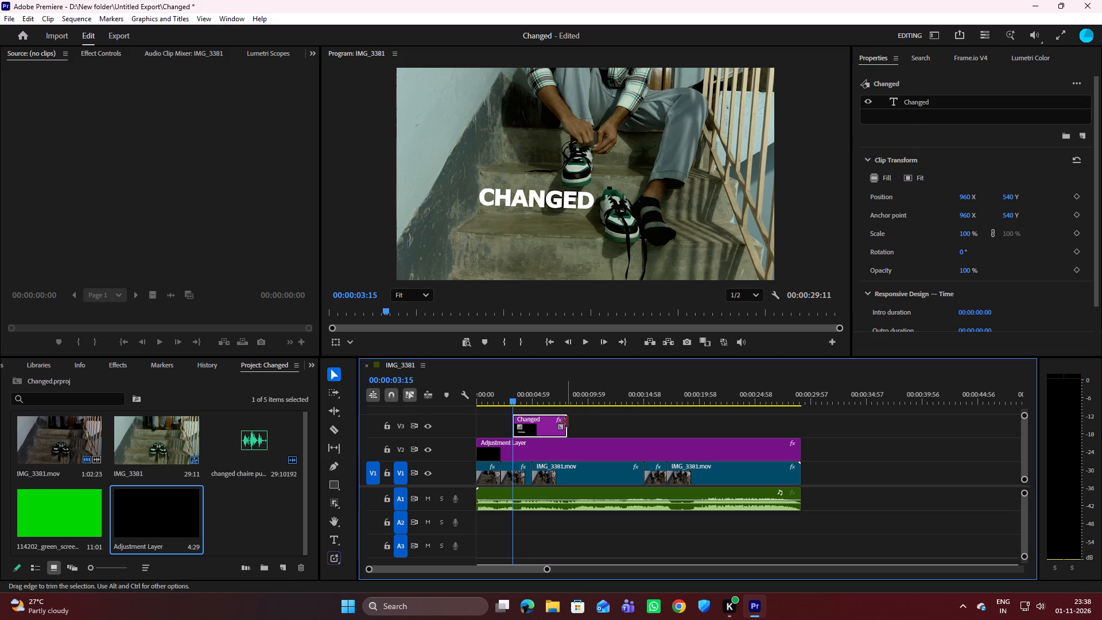
drag(566, 422, 575, 420)
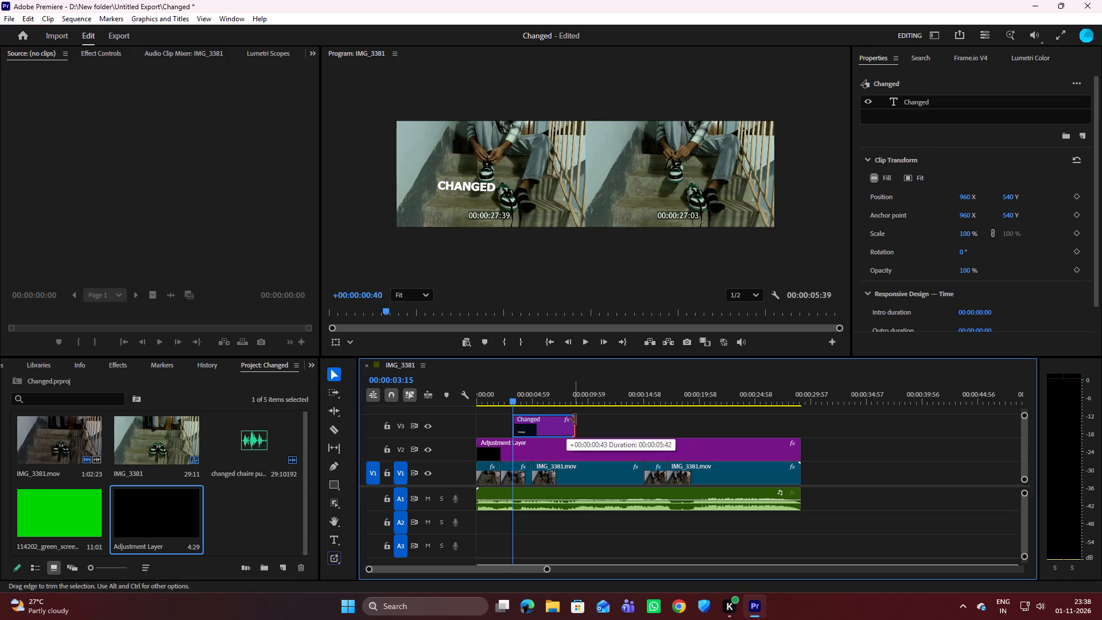
drag(575, 420, 584, 418)
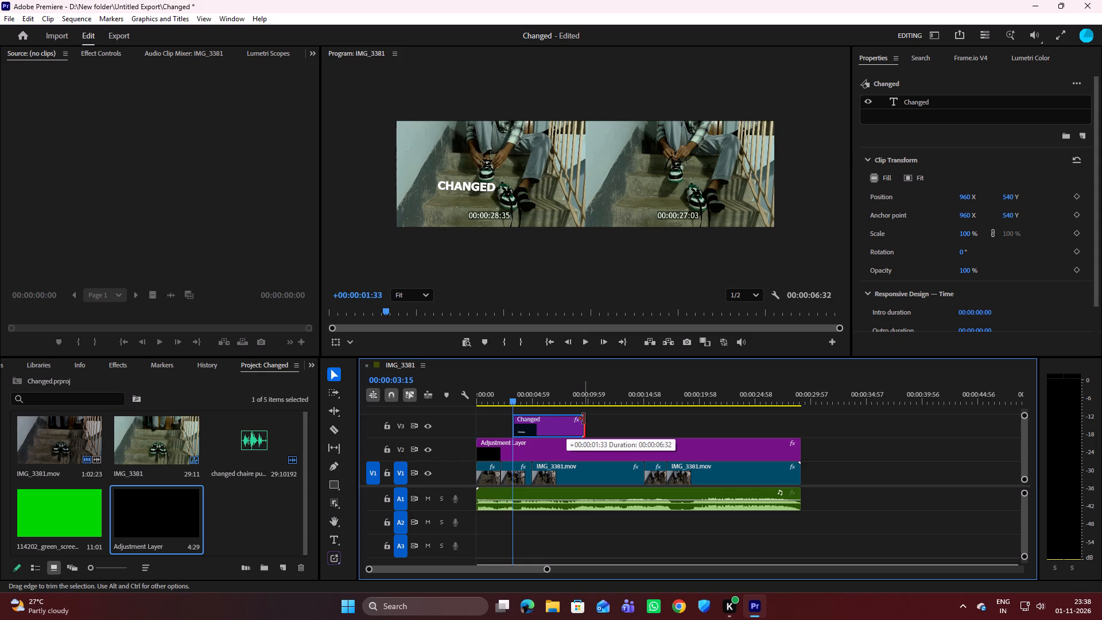
drag(584, 418, 592, 419)
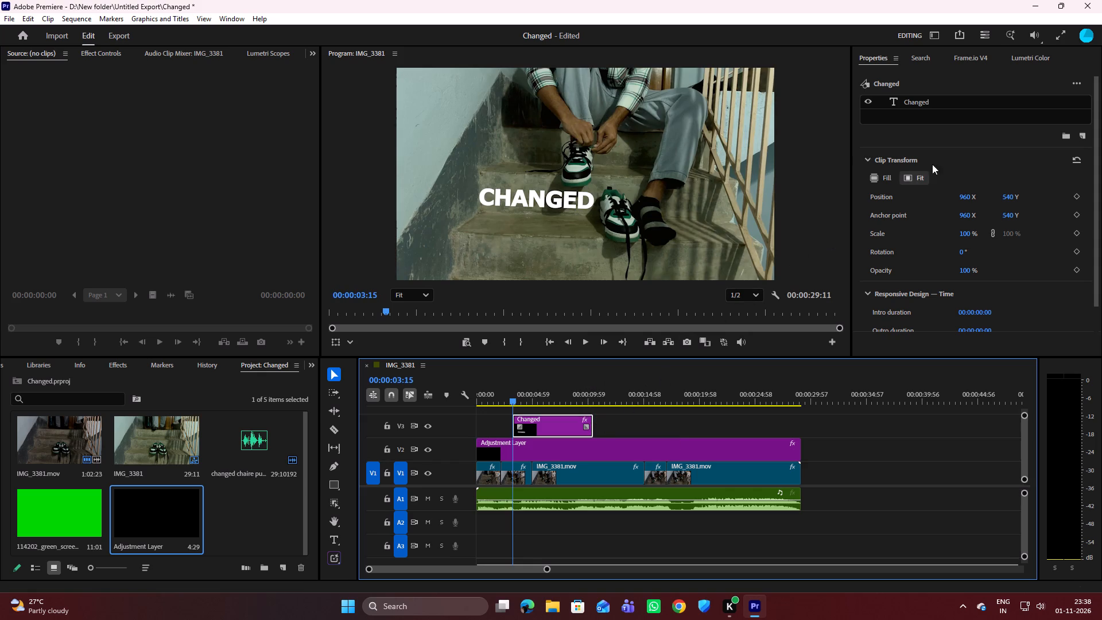
Turn off the fill of the "Changed" text layer.
scroll(902, 235, down, 11)
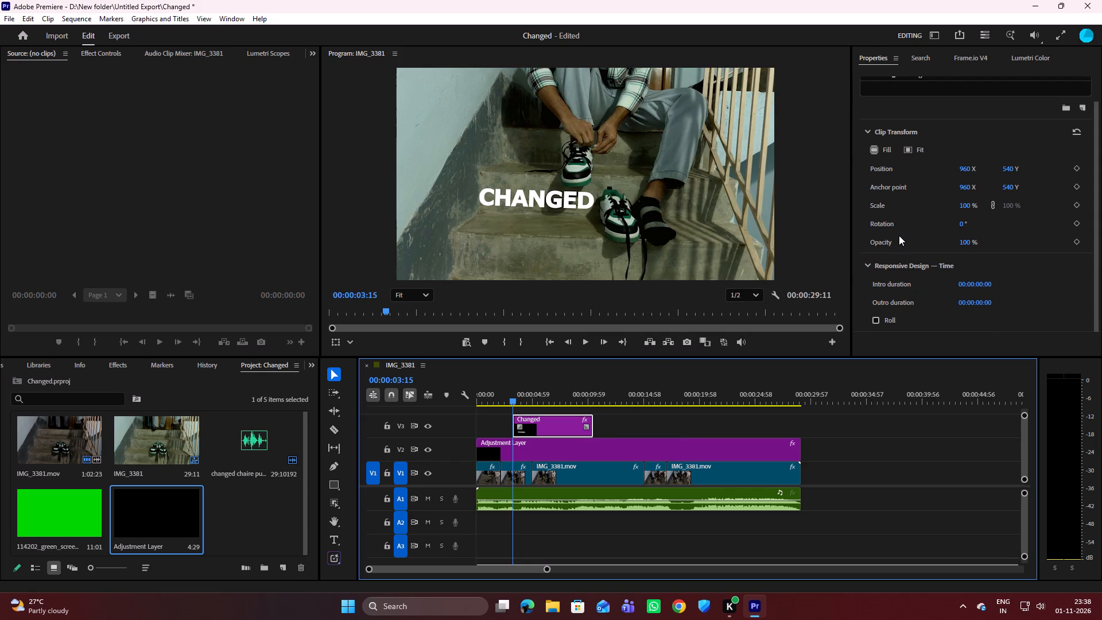
scroll(899, 235, up, 6)
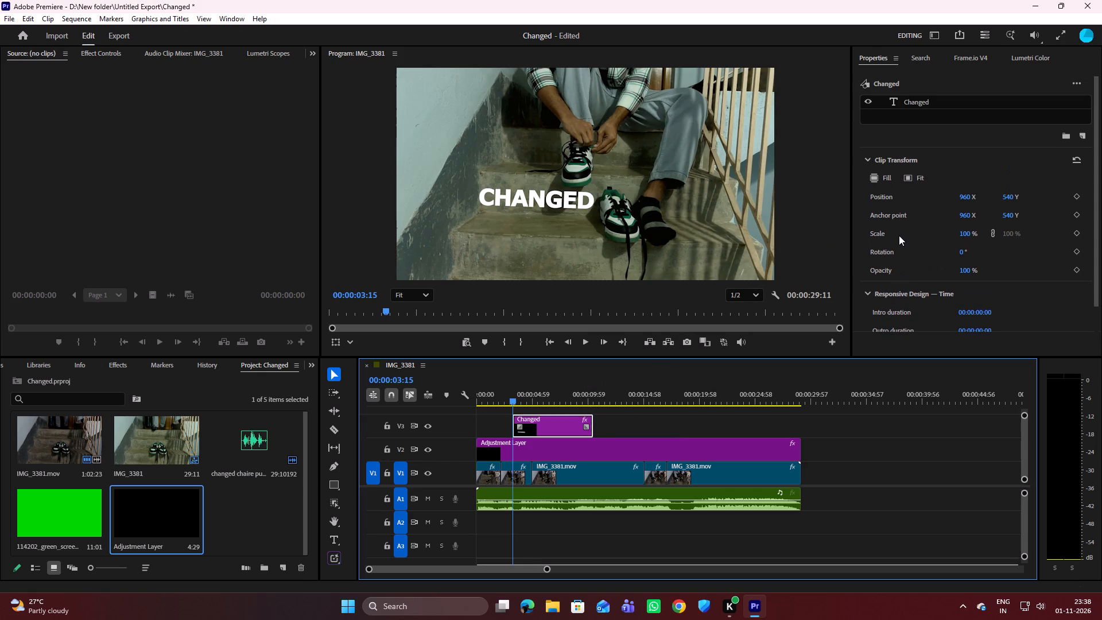
scroll(899, 235, down, 8)
scroll(899, 235, up, 3)
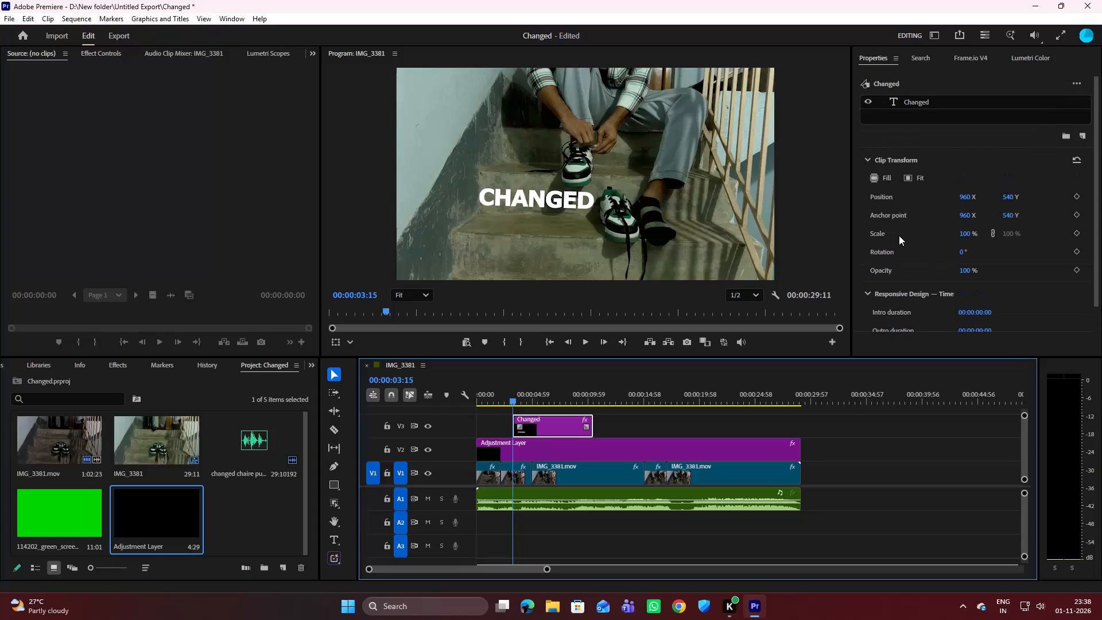
scroll(899, 235, up, 9)
click(944, 97)
scroll(930, 257, down, 9)
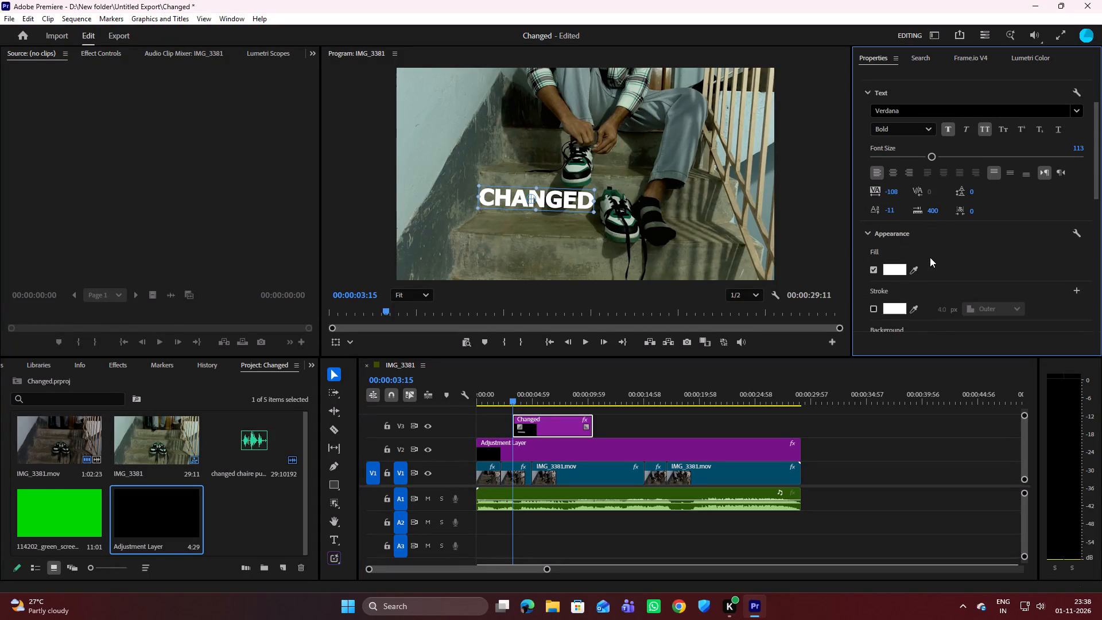
scroll(930, 257, down, 2)
click(876, 211)
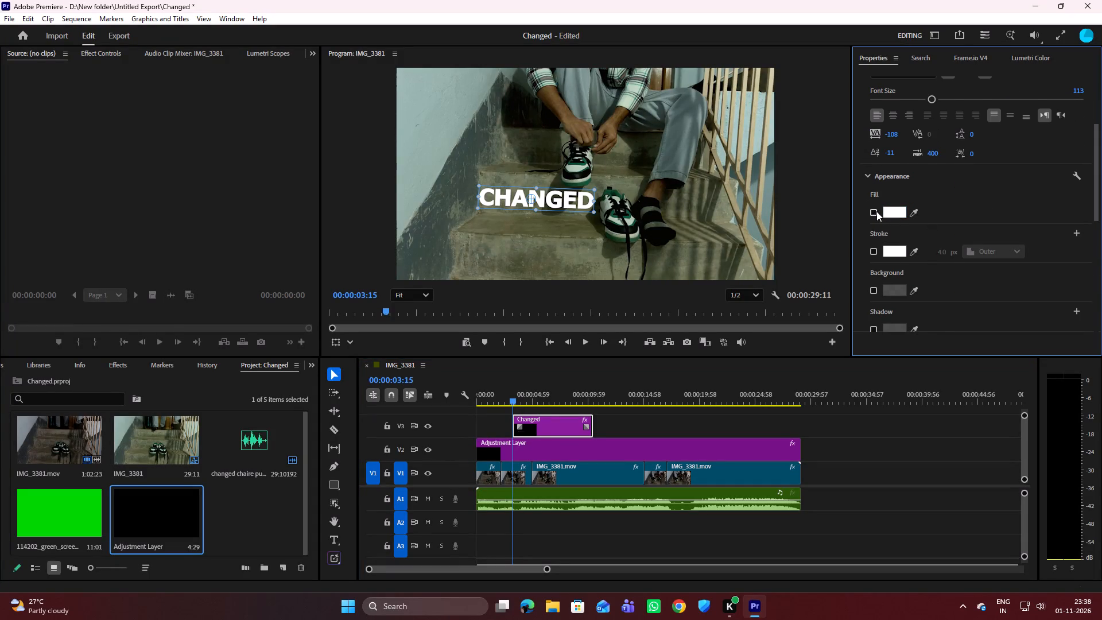
Turn the fill of the "Changed" text back on and set its colour to a bright solid red.
click(876, 211)
click(893, 211)
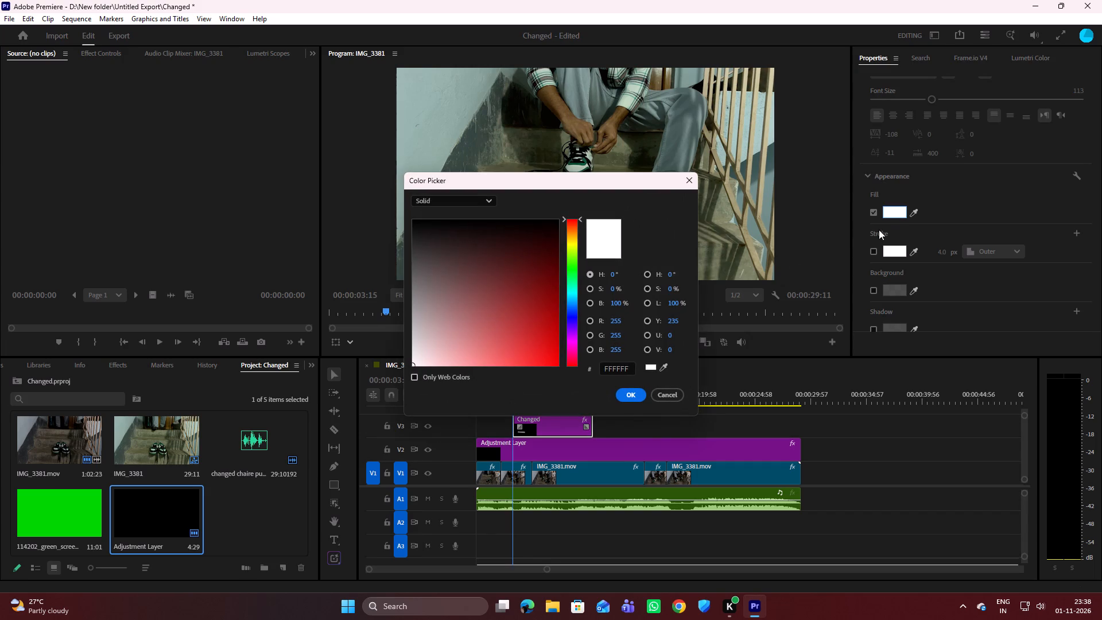
click(544, 231)
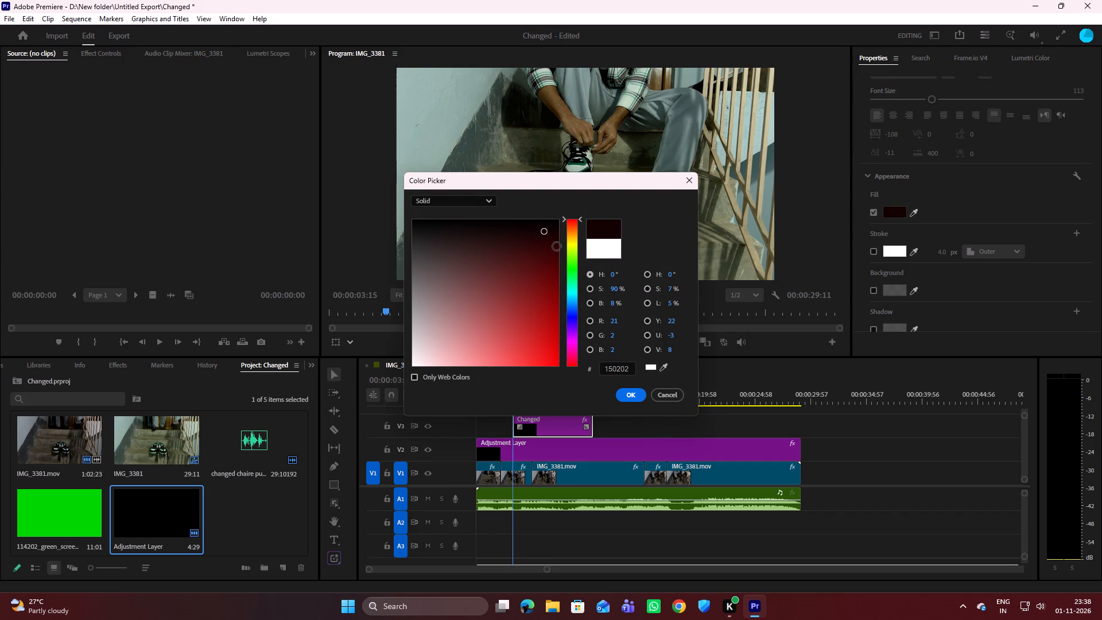
click(535, 264)
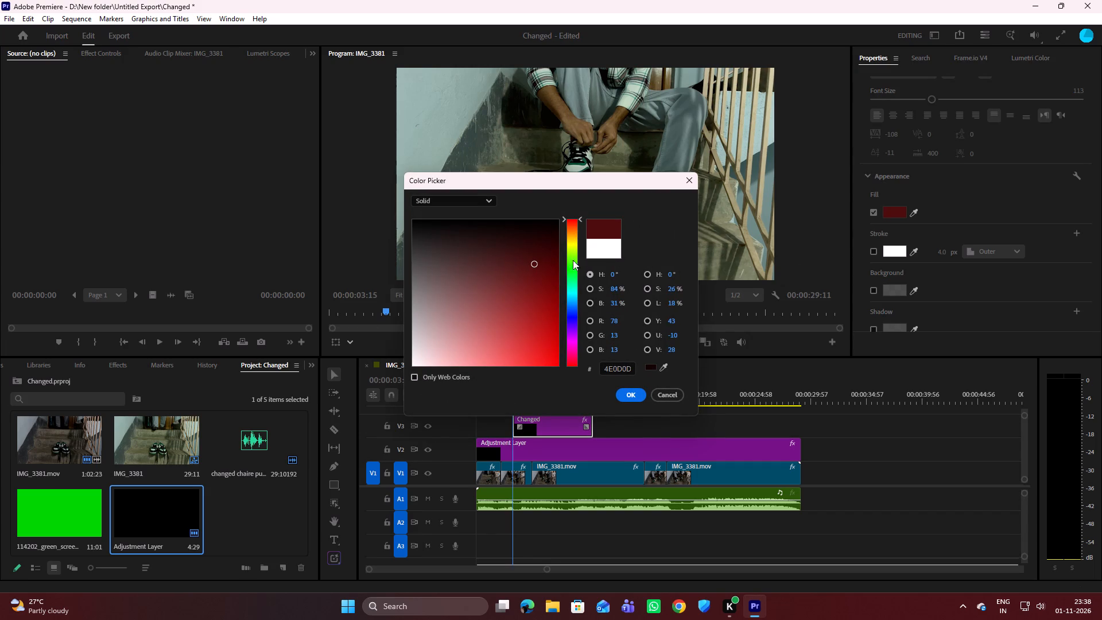
drag(538, 281, 531, 300)
click(529, 331)
click(553, 342)
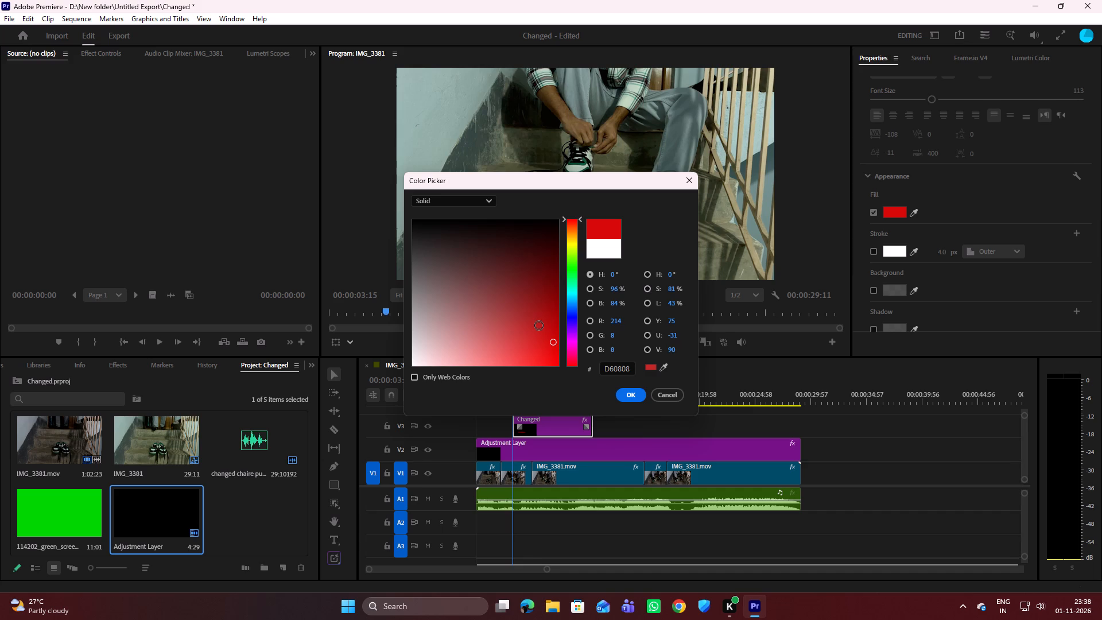
click(539, 325)
click(548, 351)
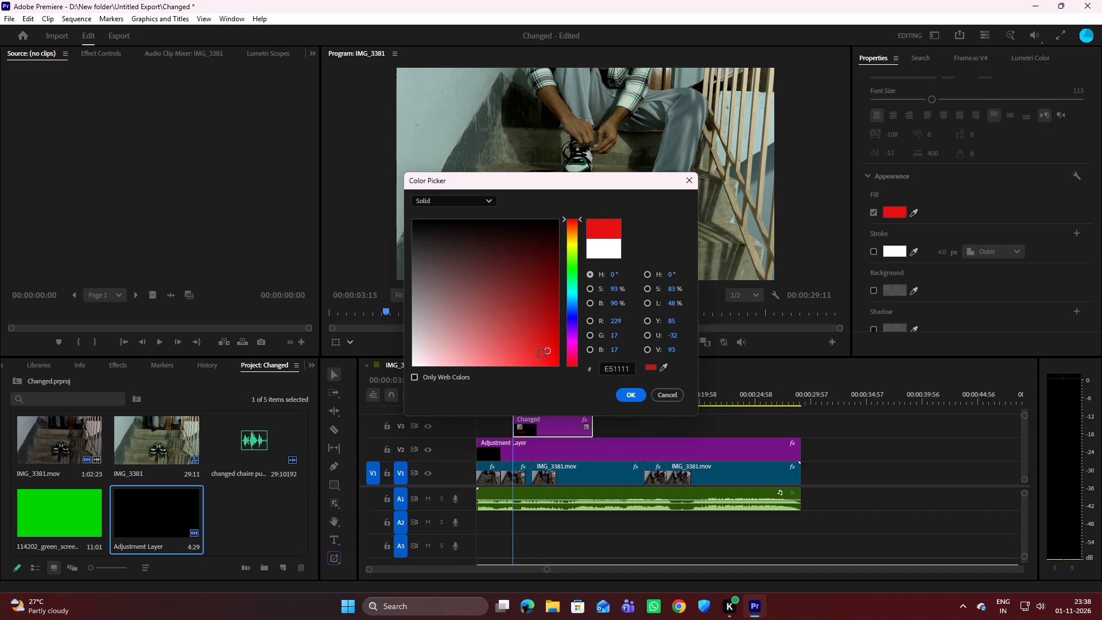
click(541, 354)
click(620, 390)
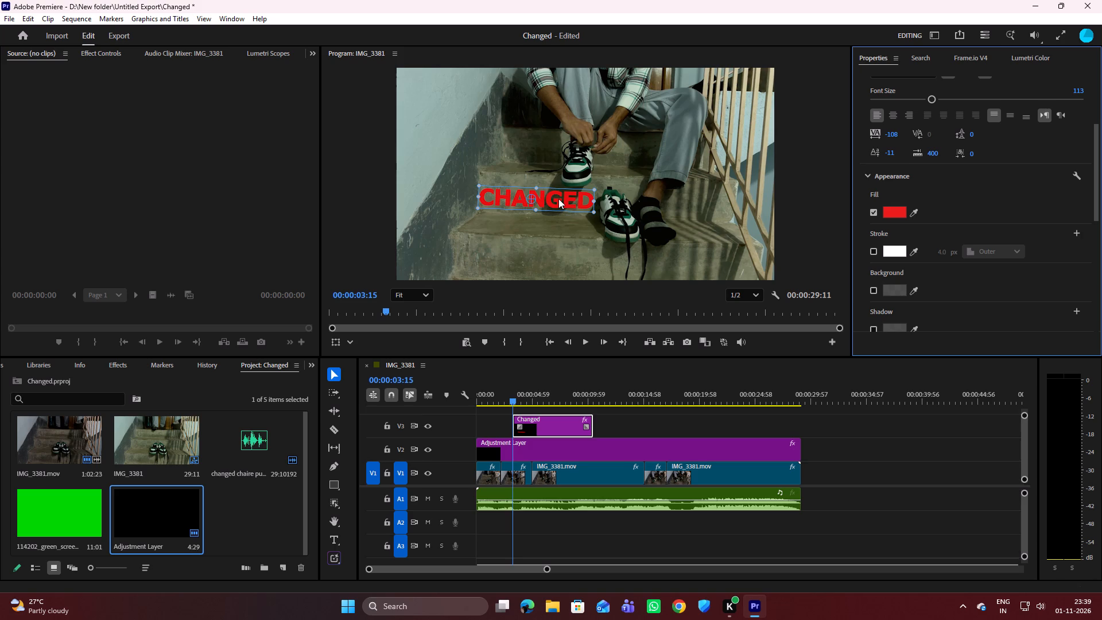
Turn on the stroke of the "Changed" text and set its colour to near-black.
click(876, 249)
click(875, 249)
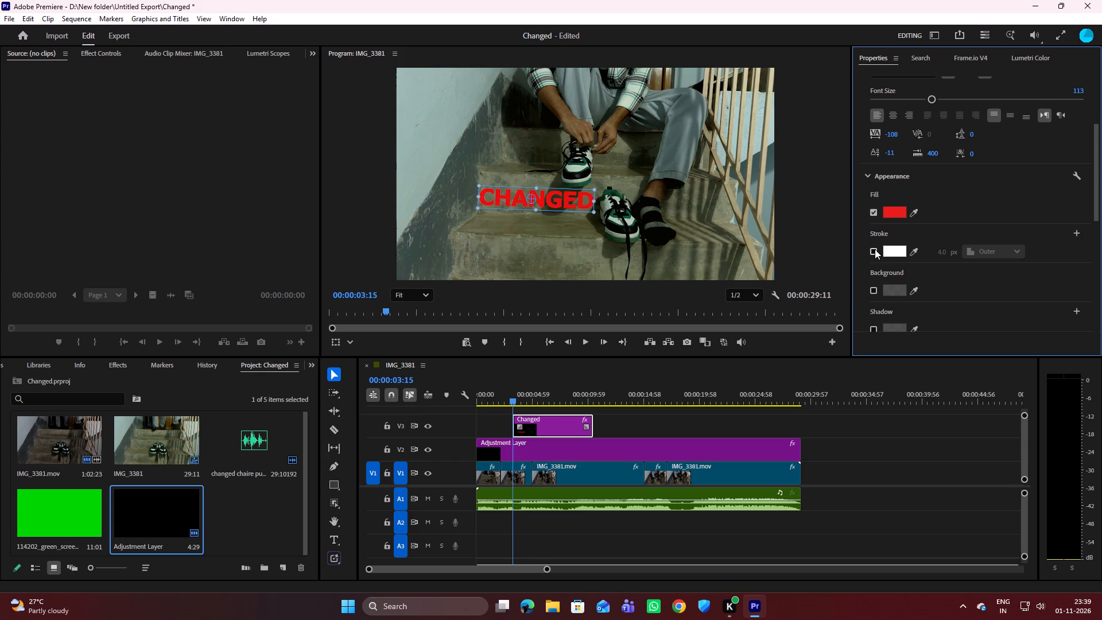
click(875, 249)
click(893, 249)
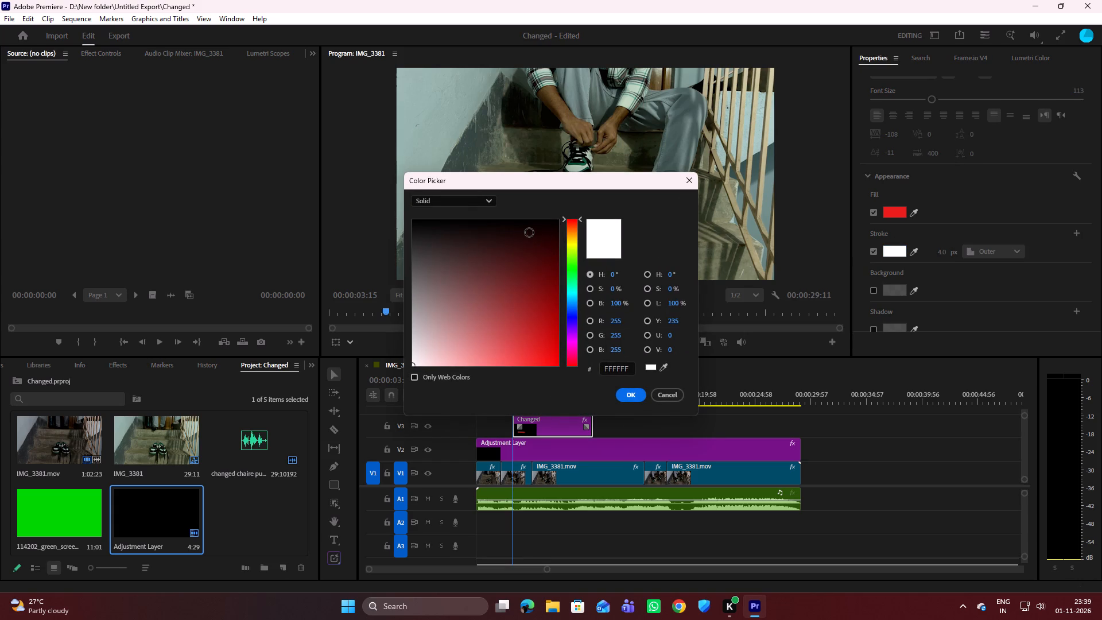
click(529, 232)
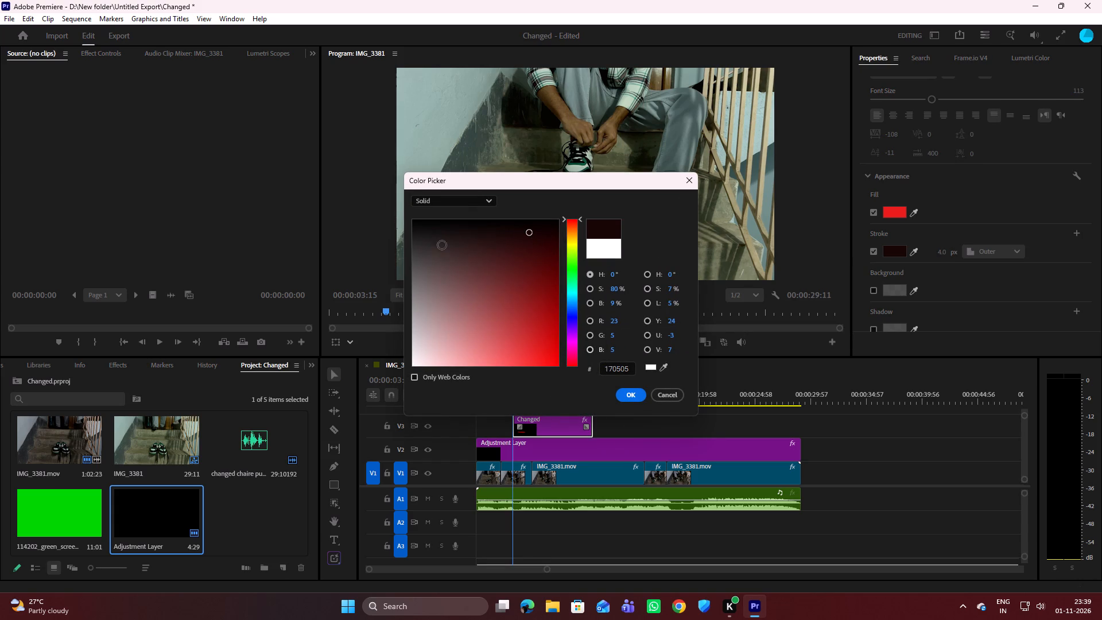
click(420, 228)
click(630, 393)
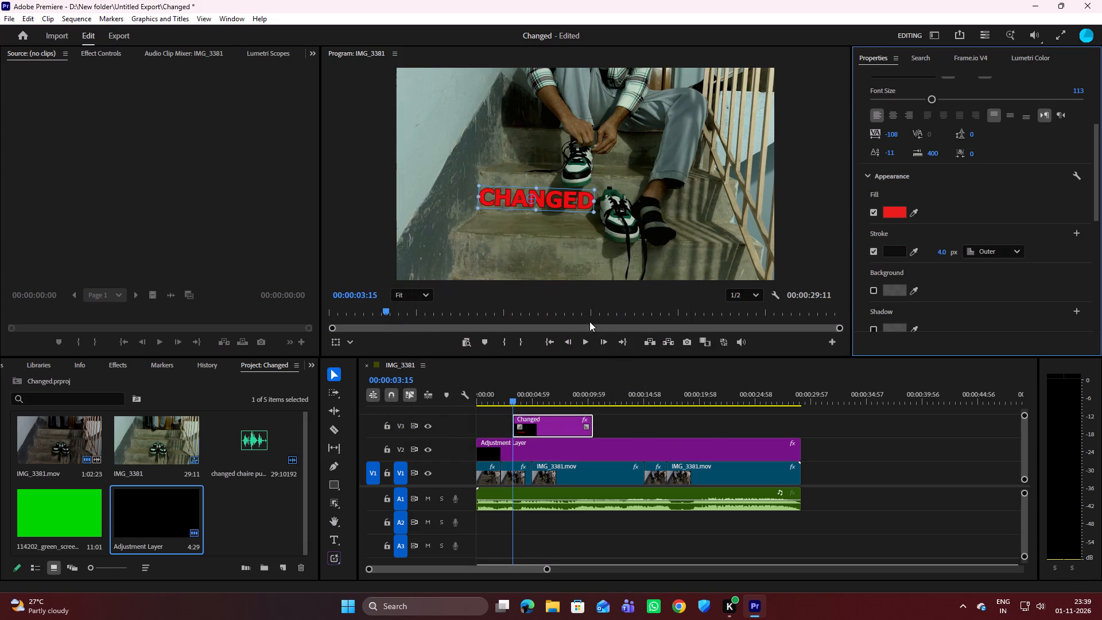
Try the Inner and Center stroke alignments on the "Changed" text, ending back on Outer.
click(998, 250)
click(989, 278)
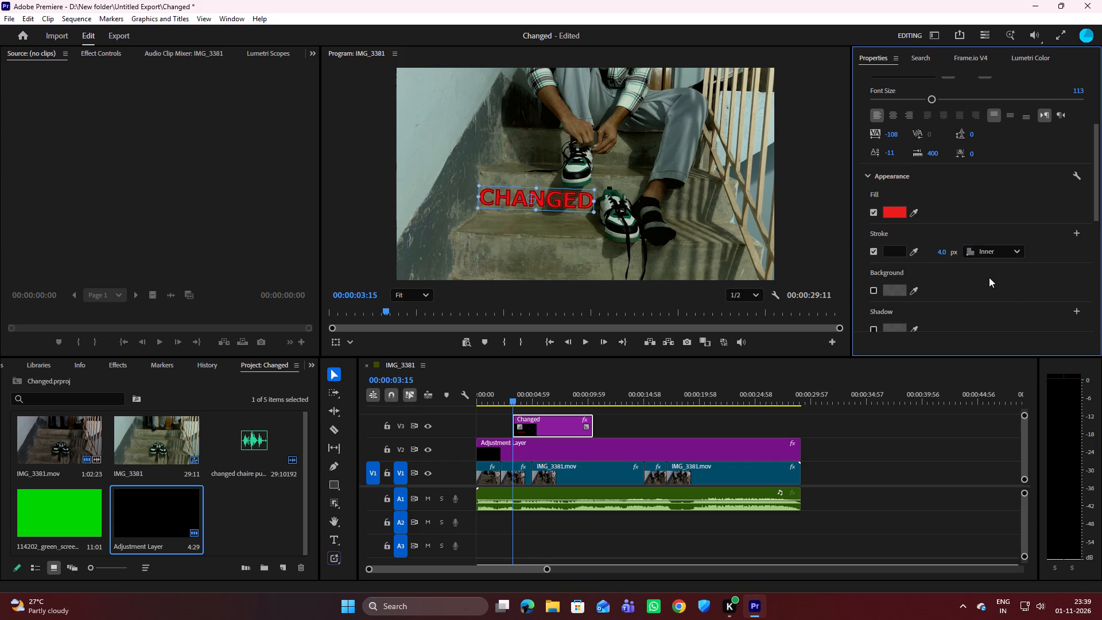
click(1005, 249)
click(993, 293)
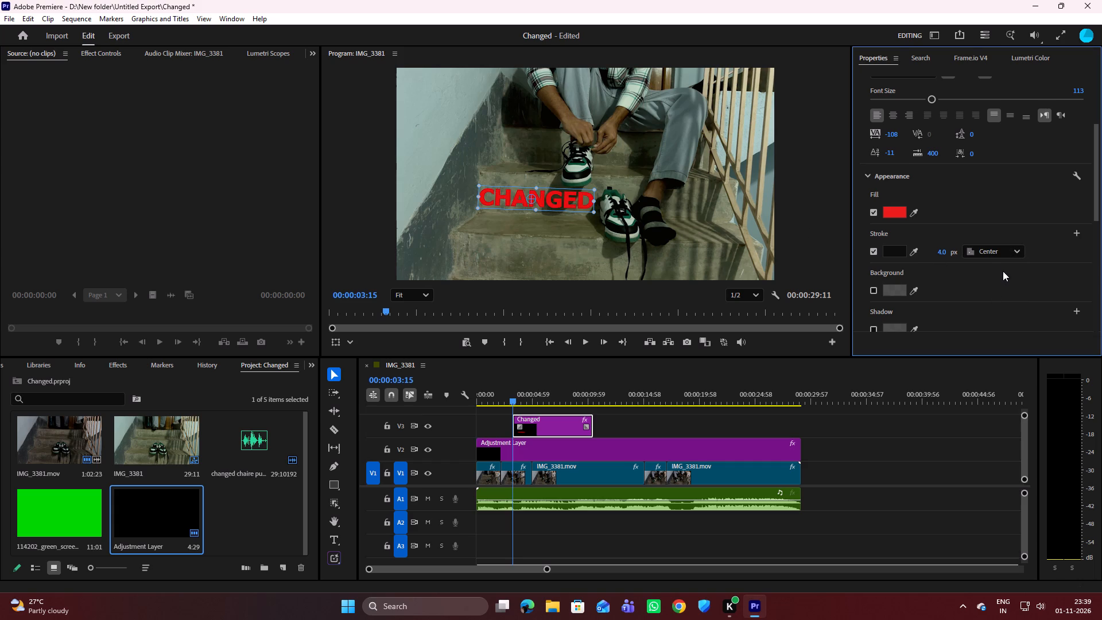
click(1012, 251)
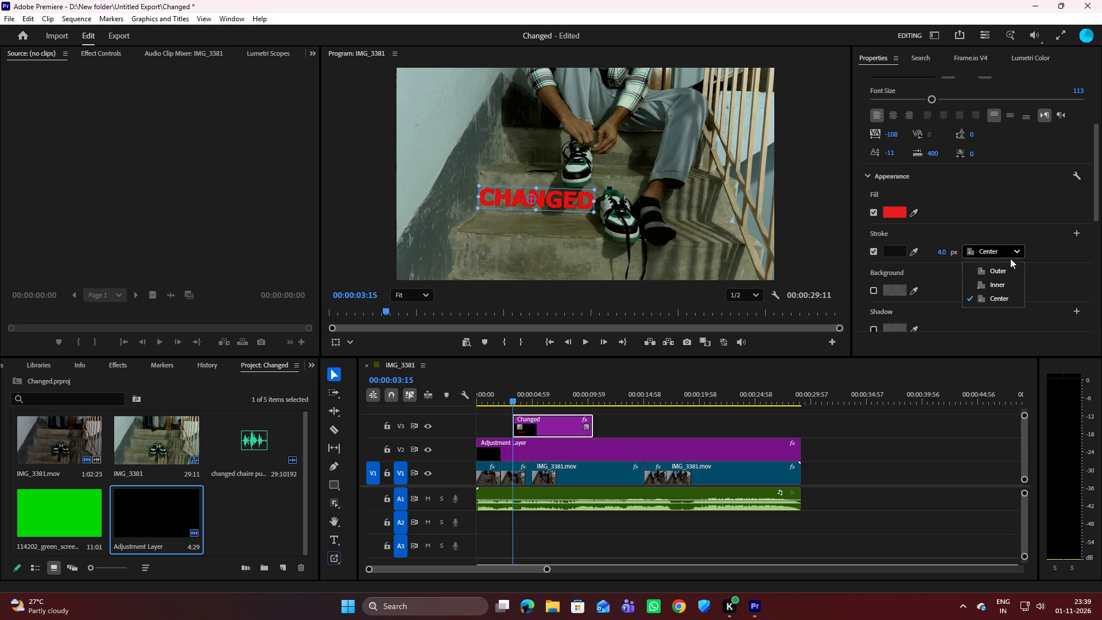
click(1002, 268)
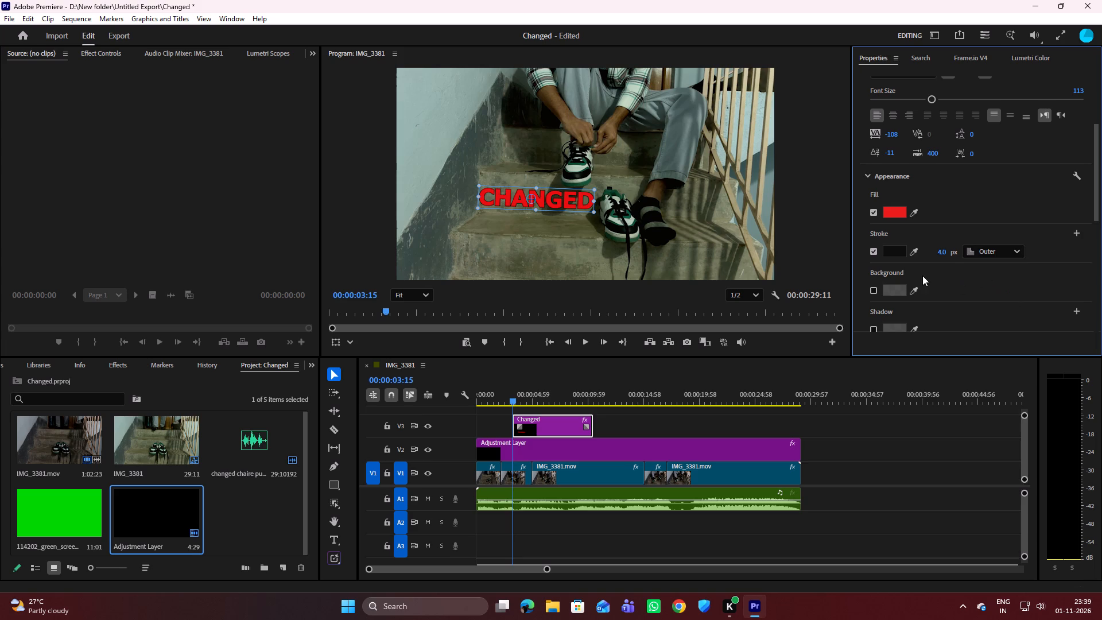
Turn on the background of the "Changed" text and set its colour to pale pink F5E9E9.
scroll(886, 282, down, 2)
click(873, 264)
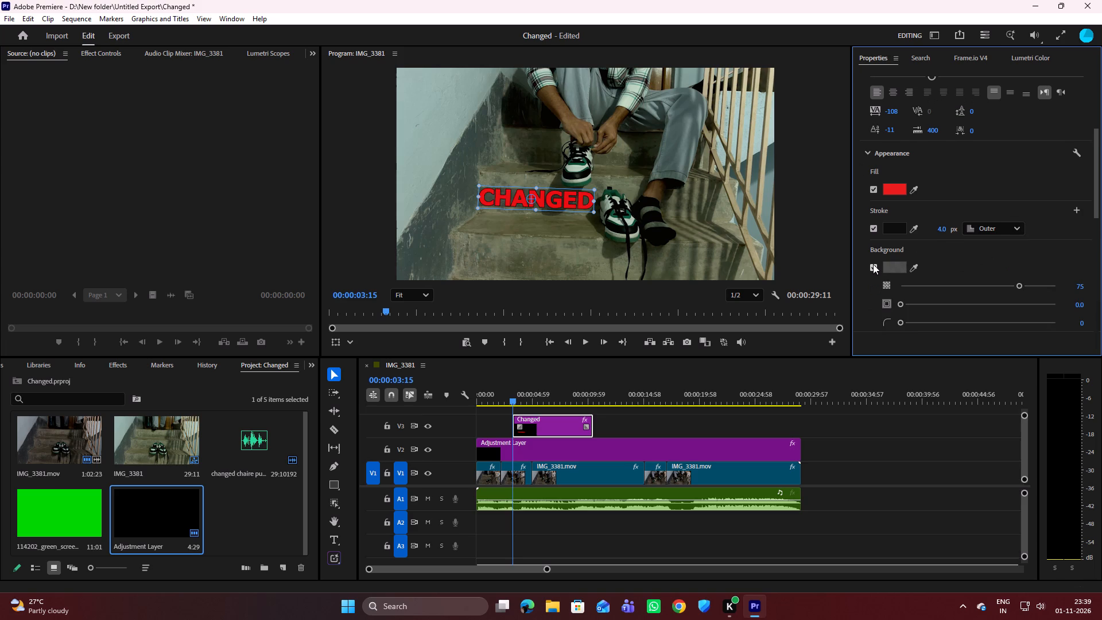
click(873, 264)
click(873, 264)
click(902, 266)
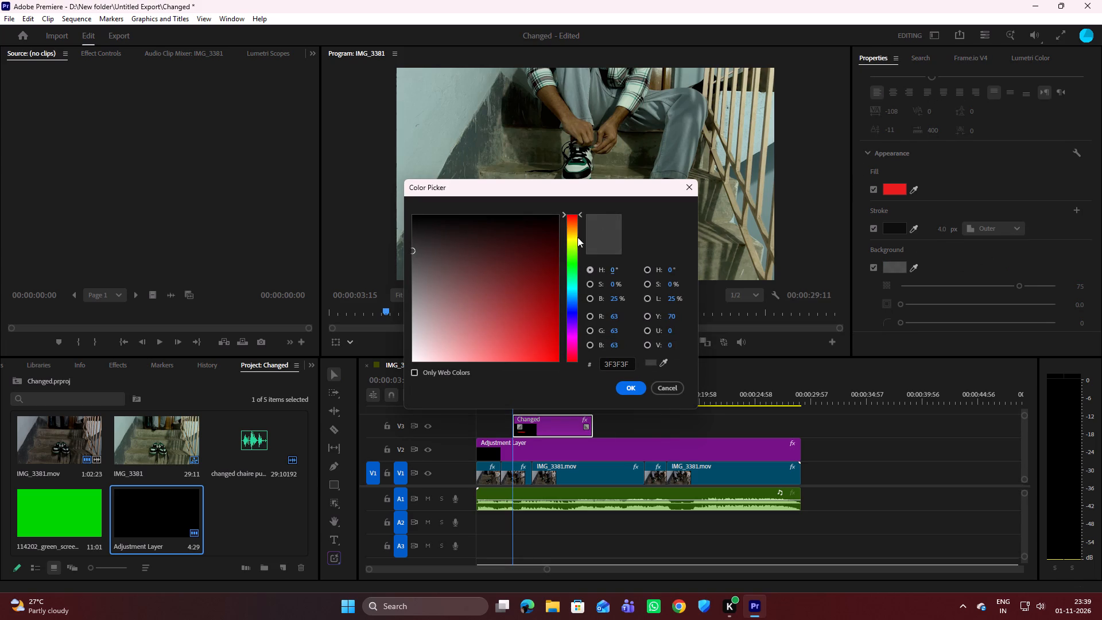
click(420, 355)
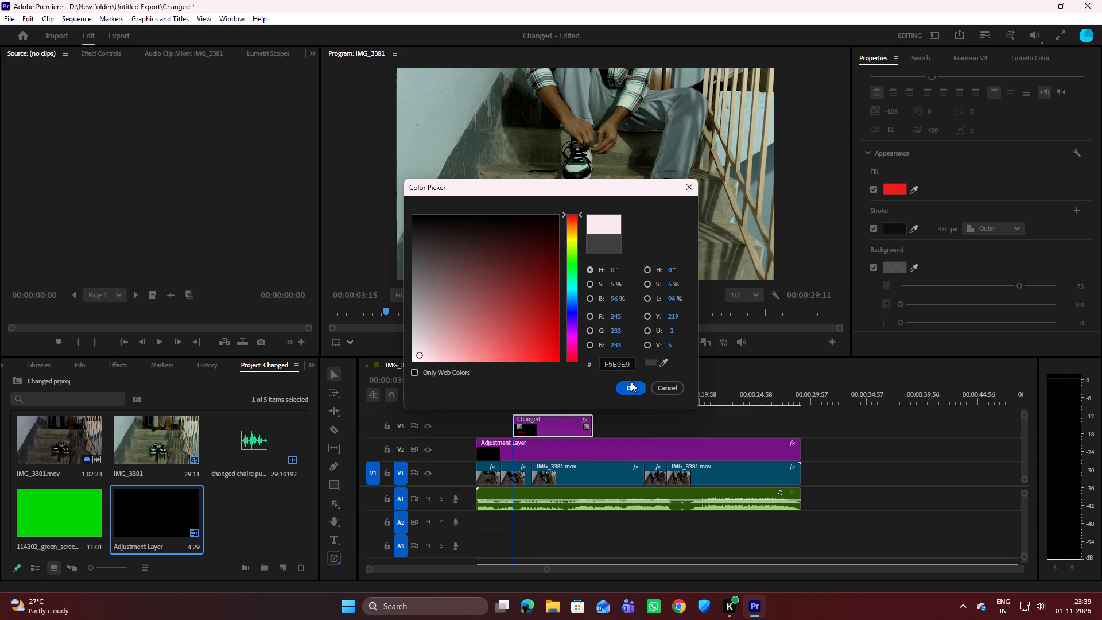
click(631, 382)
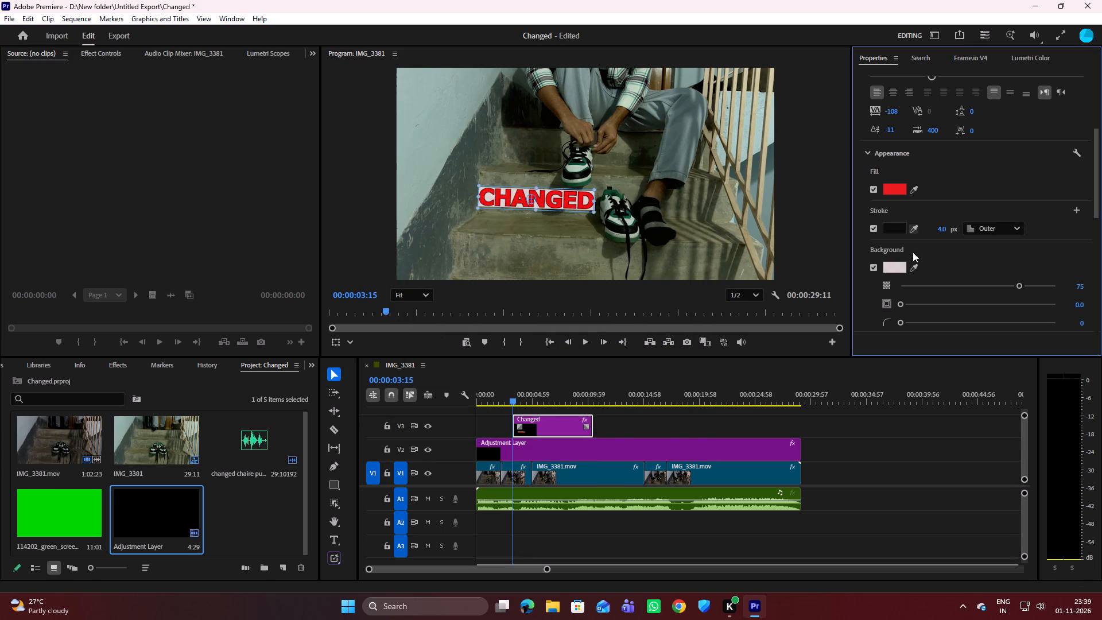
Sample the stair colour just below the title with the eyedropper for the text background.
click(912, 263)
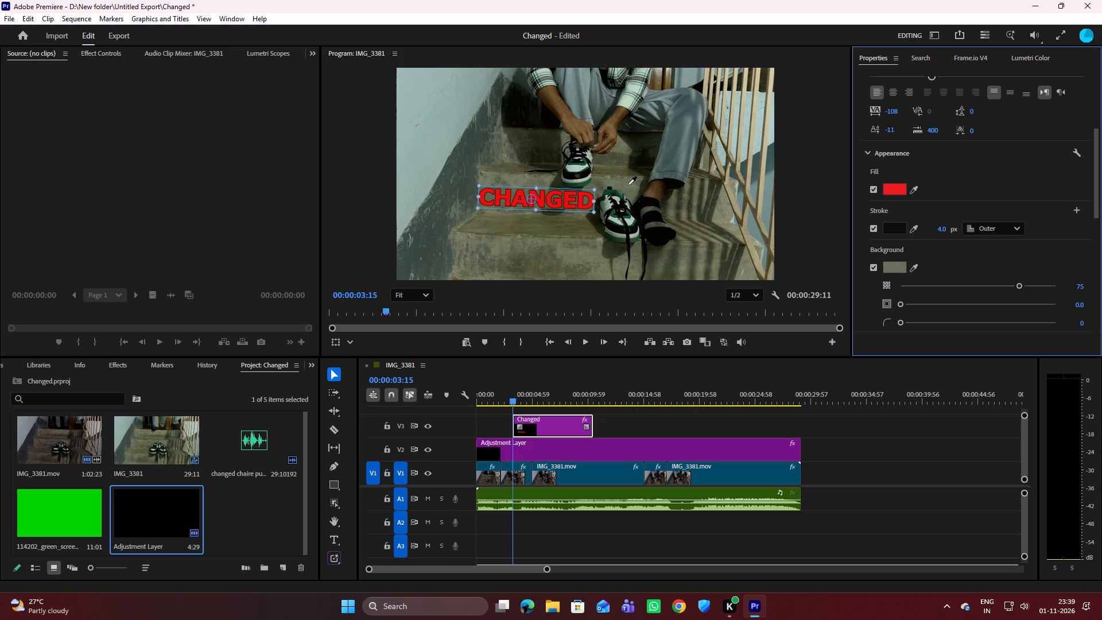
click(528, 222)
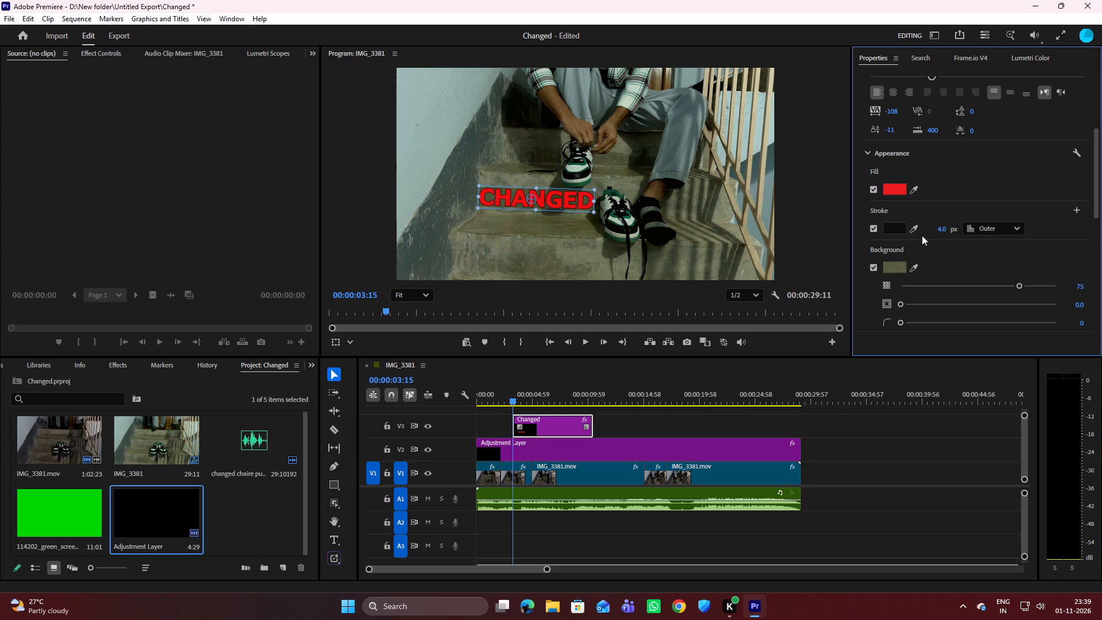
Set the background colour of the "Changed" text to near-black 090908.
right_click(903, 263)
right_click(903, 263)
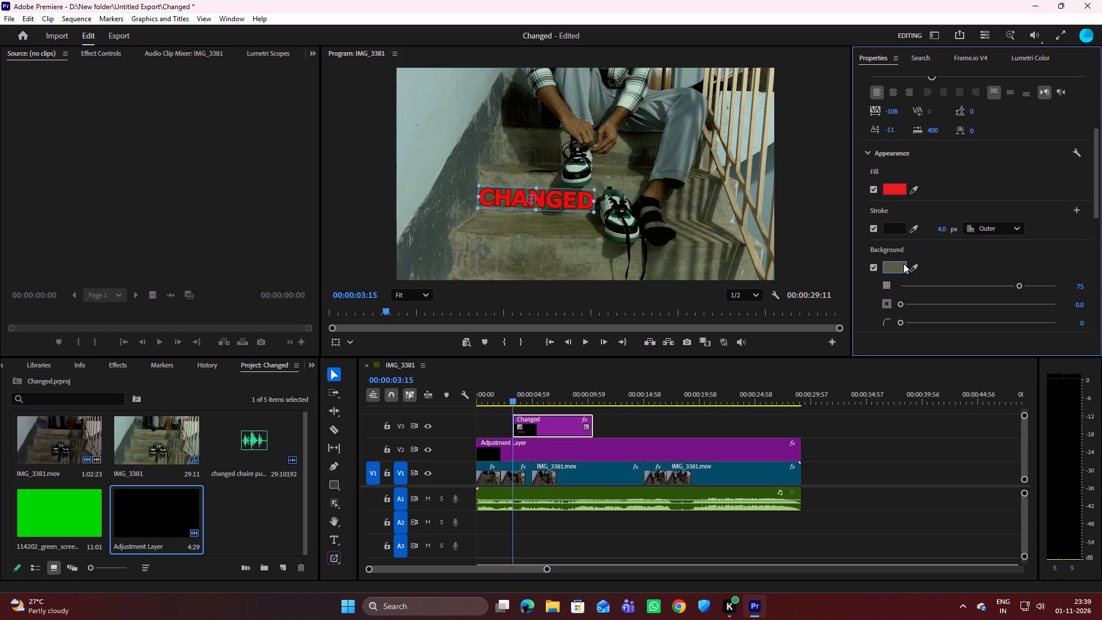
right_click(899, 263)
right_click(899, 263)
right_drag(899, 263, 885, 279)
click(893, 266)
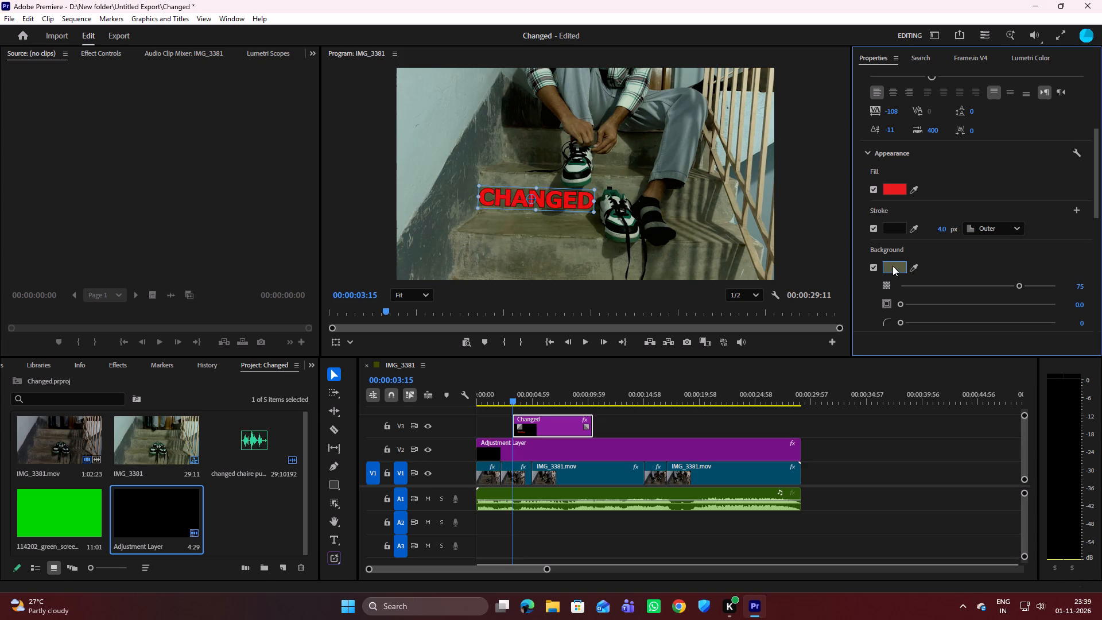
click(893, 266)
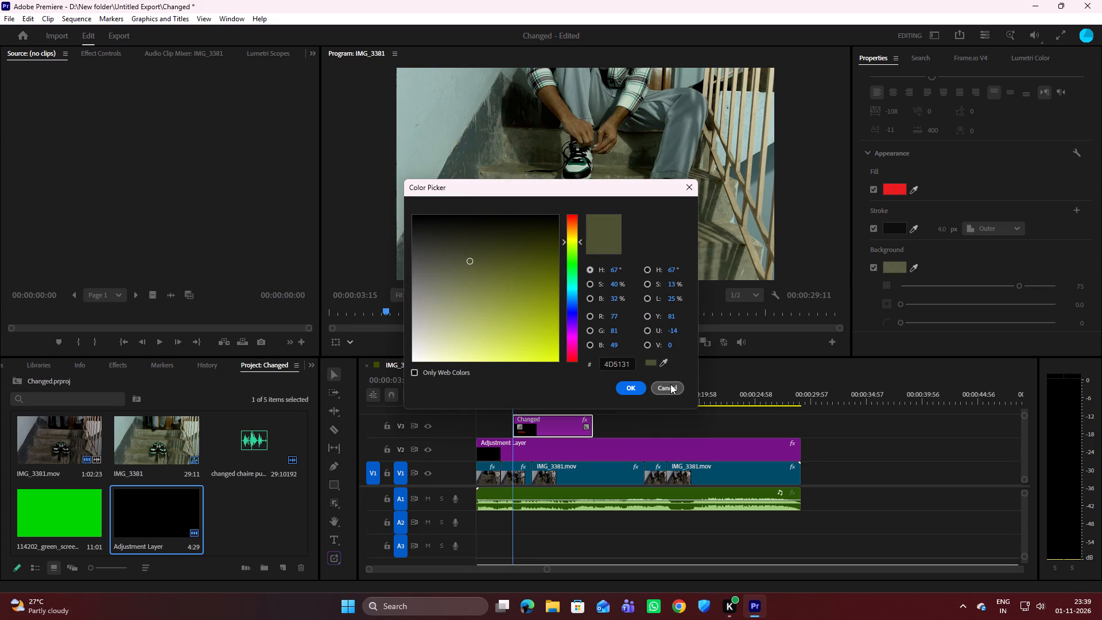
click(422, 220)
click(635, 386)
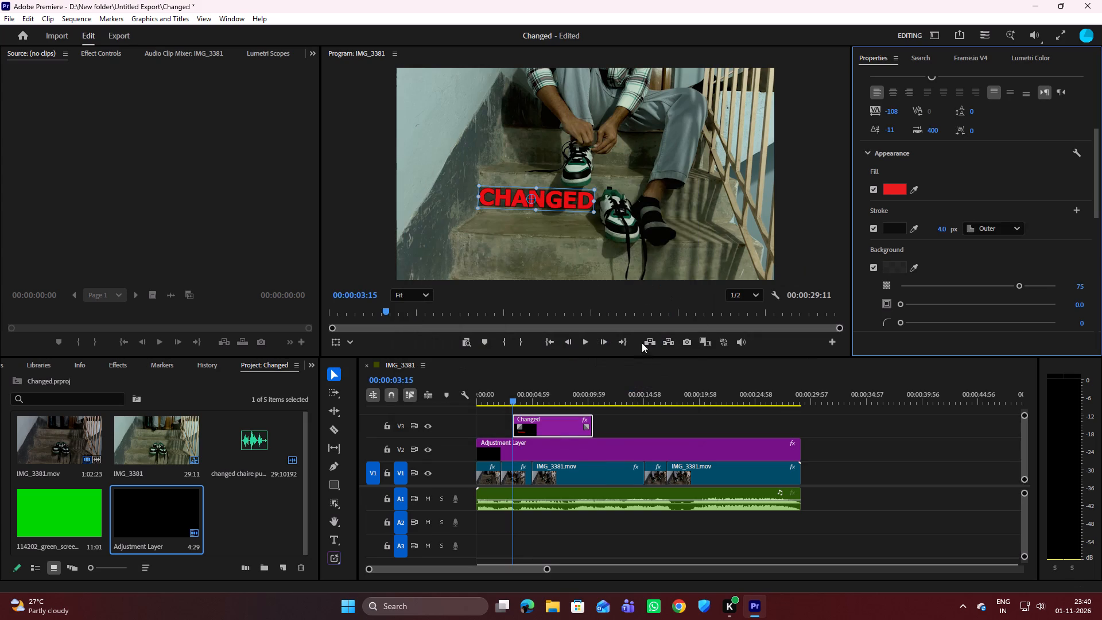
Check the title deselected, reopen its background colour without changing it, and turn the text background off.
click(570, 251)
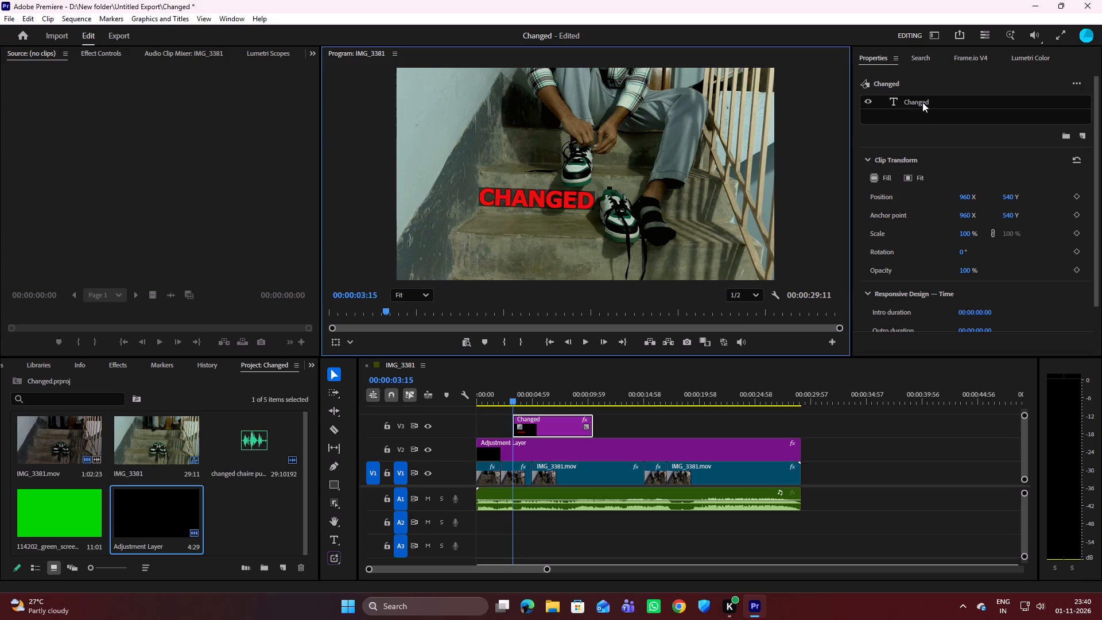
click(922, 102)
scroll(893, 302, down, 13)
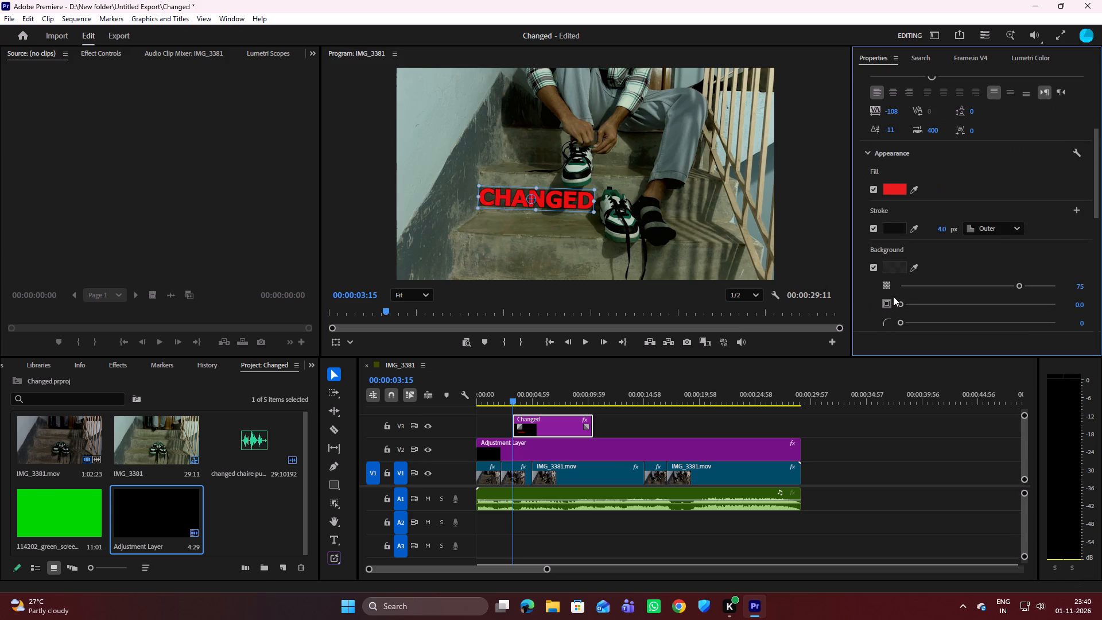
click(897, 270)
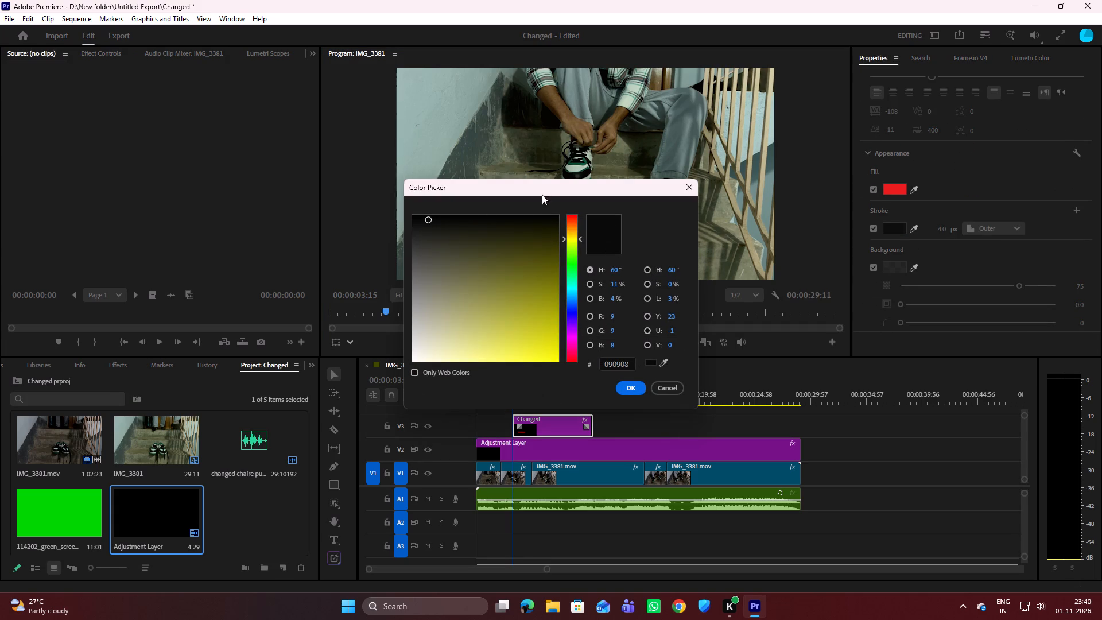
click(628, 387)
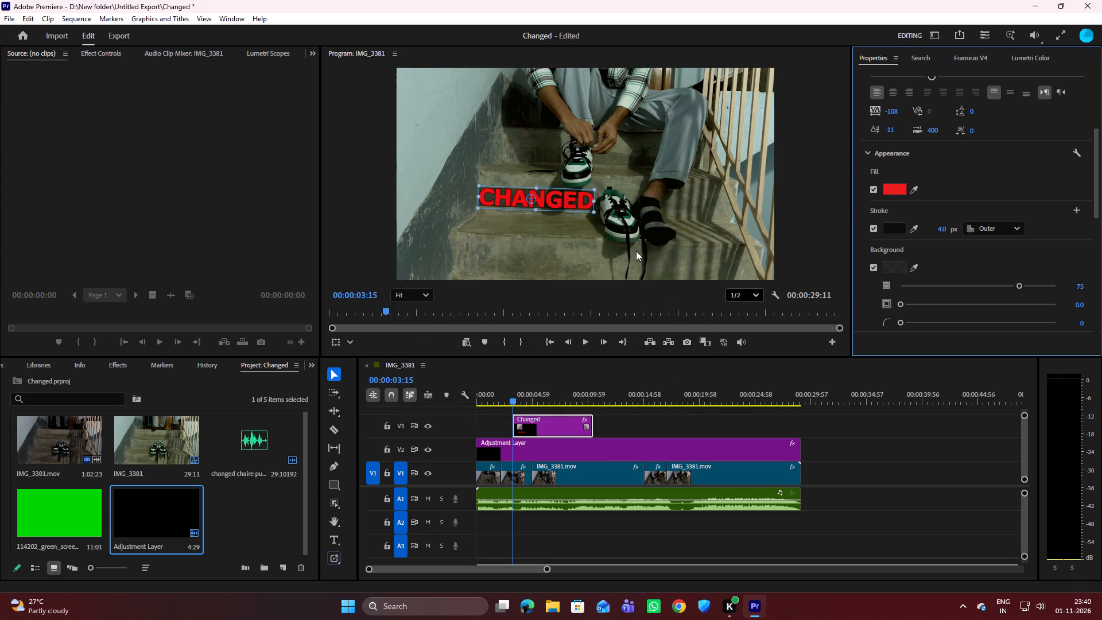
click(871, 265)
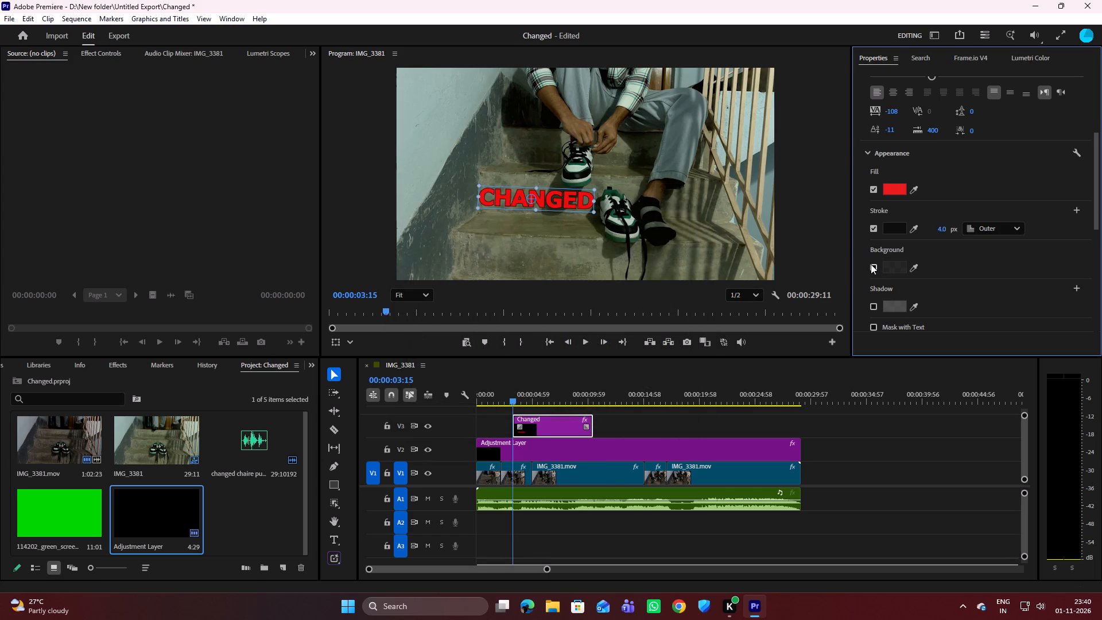
Compare the "Changed" text with and without its shadow, leaving the shadow turned on.
scroll(874, 266, down, 3)
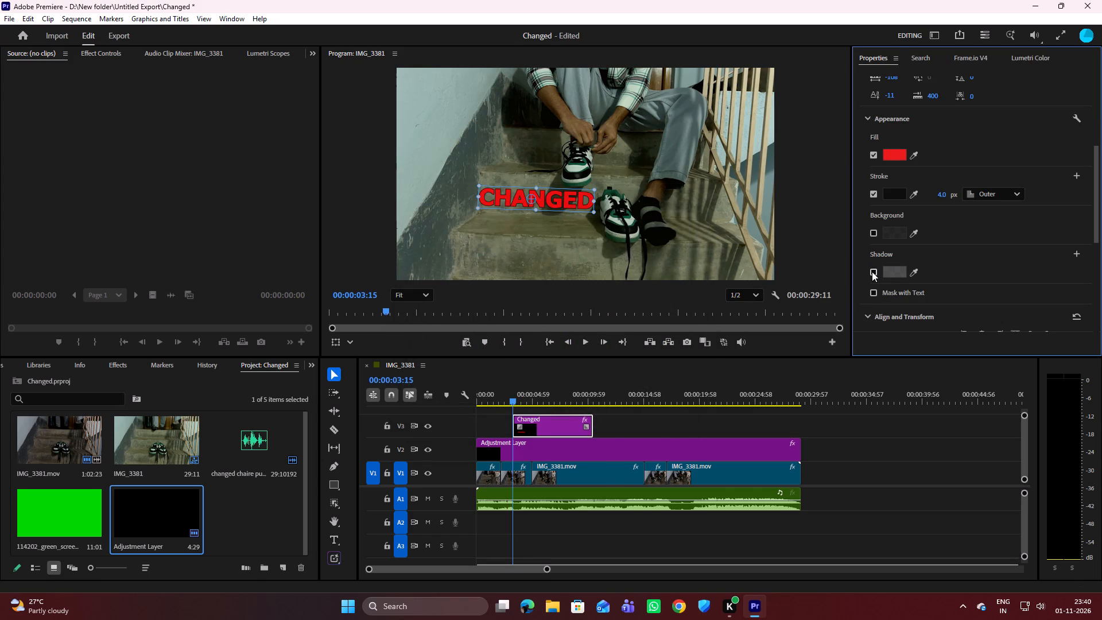
click(872, 272)
click(872, 272)
click(872, 272)
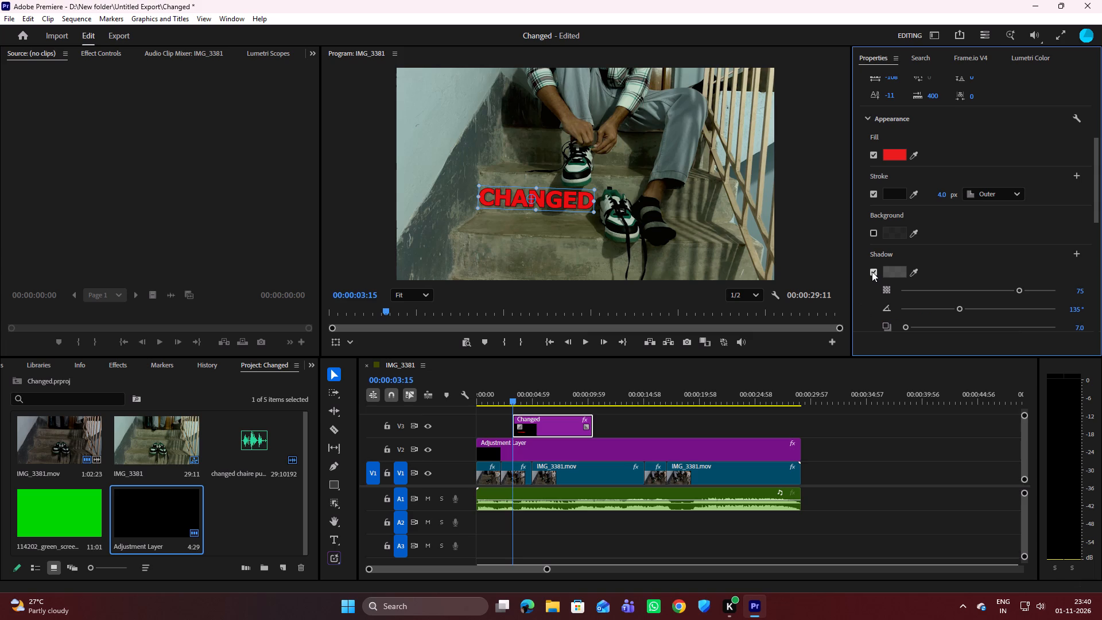
click(872, 272)
click(872, 273)
click(873, 269)
scroll(875, 274, down, 2)
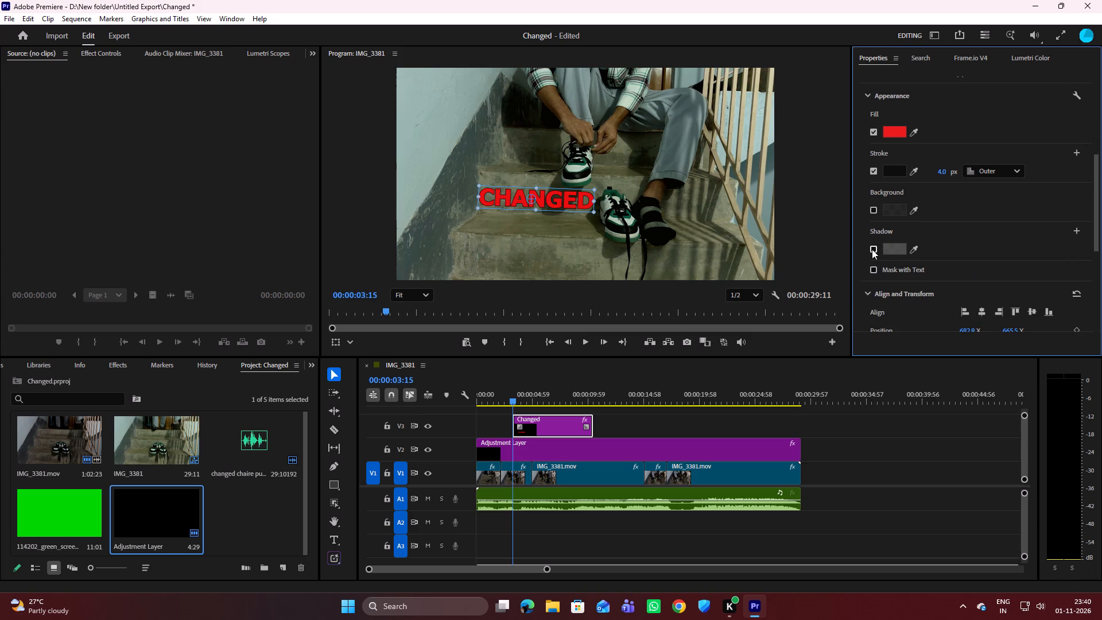
click(872, 249)
Set the shadow angle of the "Changed" text to 276°.
scroll(913, 263, down, 2)
drag(957, 261, 983, 261)
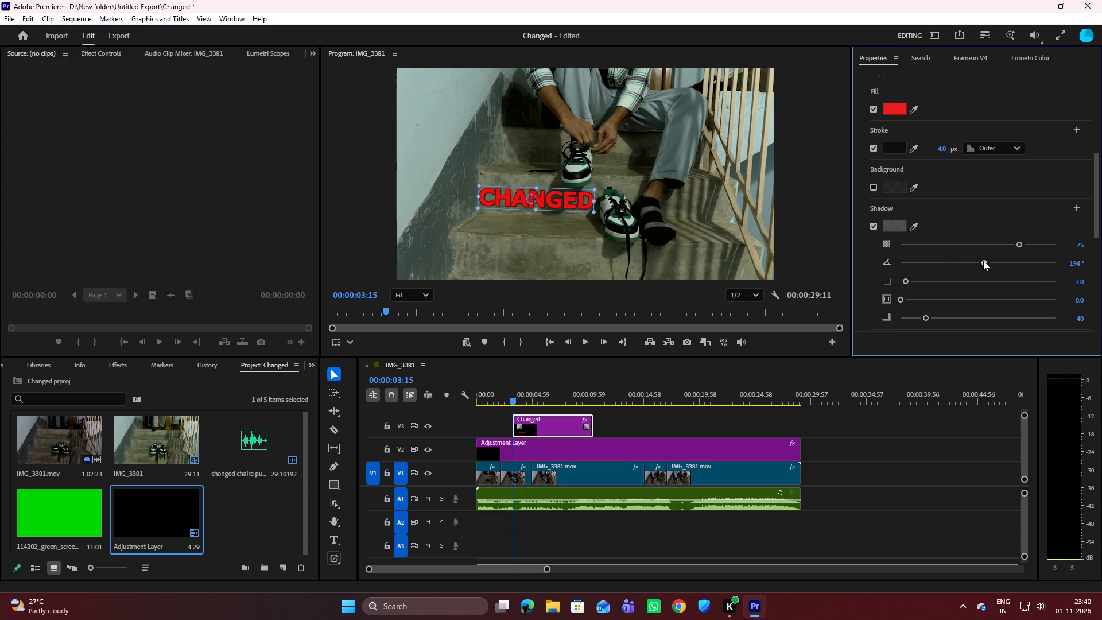
drag(983, 261, 1020, 255)
Set the shadow angle of the "Changed" text to 130° and its blur to 27, and turn the shadow off.
drag(1020, 255, 956, 246)
scroll(919, 308, down, 3)
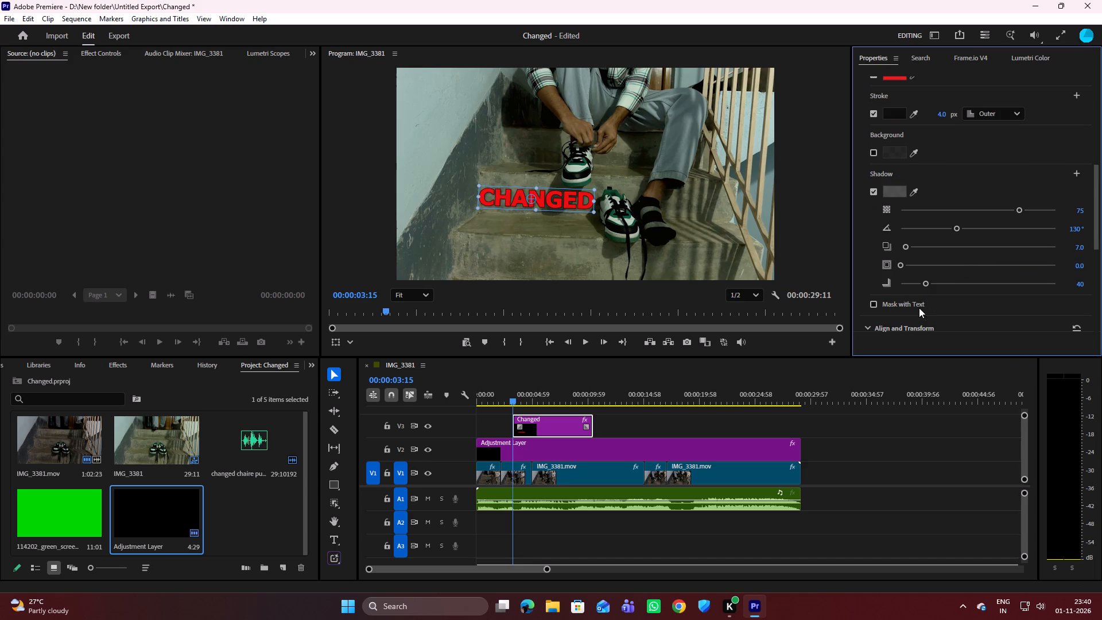
drag(925, 281, 924, 283)
drag(924, 283, 917, 288)
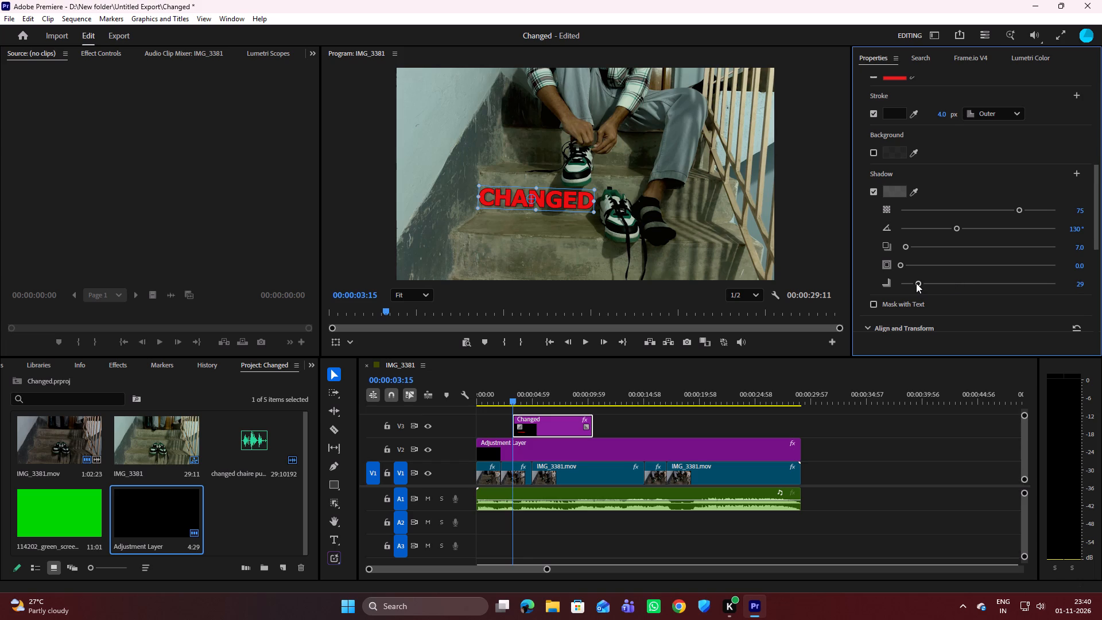
double_click(916, 283)
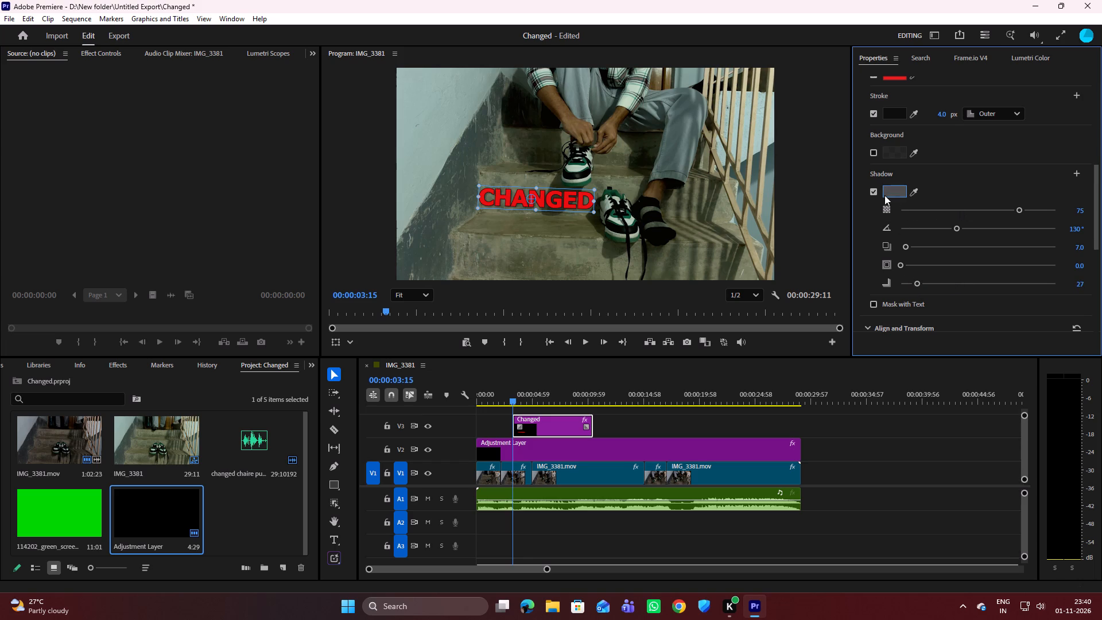
click(875, 192)
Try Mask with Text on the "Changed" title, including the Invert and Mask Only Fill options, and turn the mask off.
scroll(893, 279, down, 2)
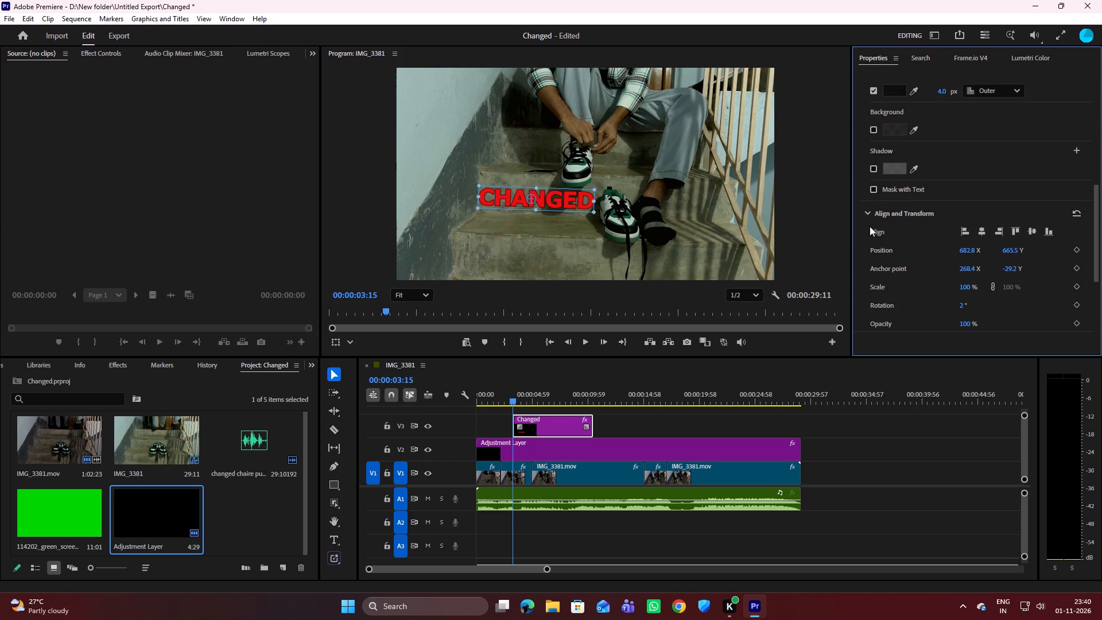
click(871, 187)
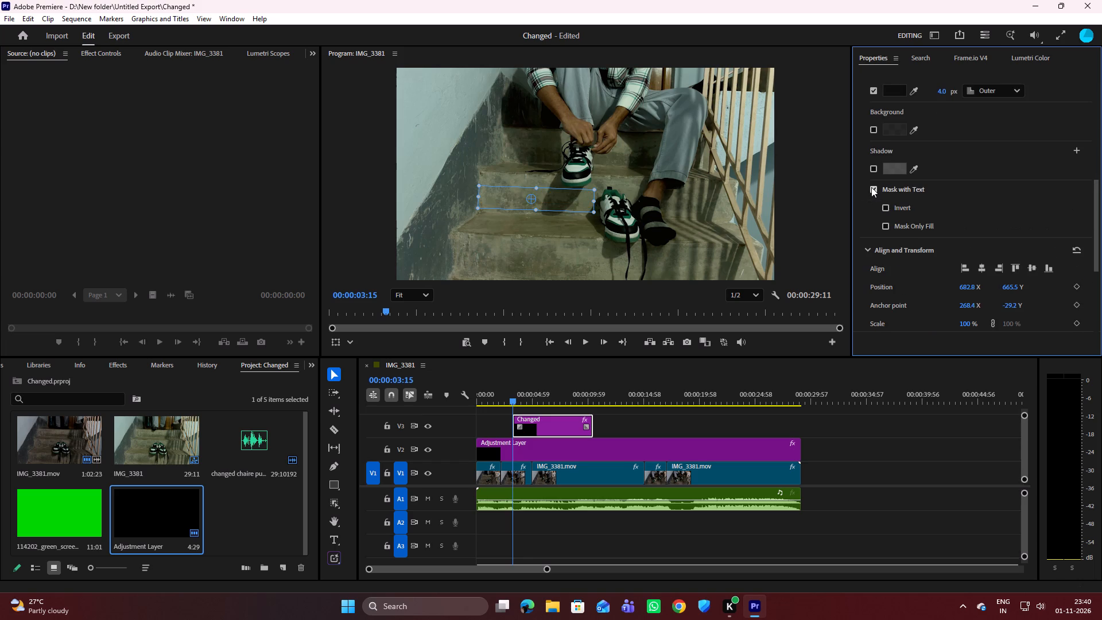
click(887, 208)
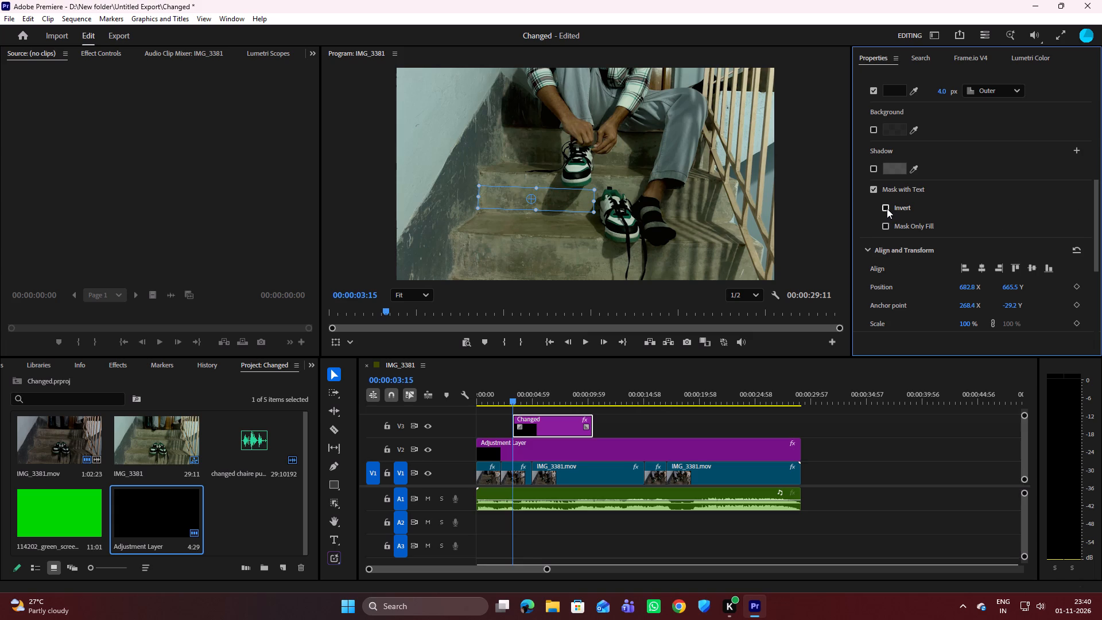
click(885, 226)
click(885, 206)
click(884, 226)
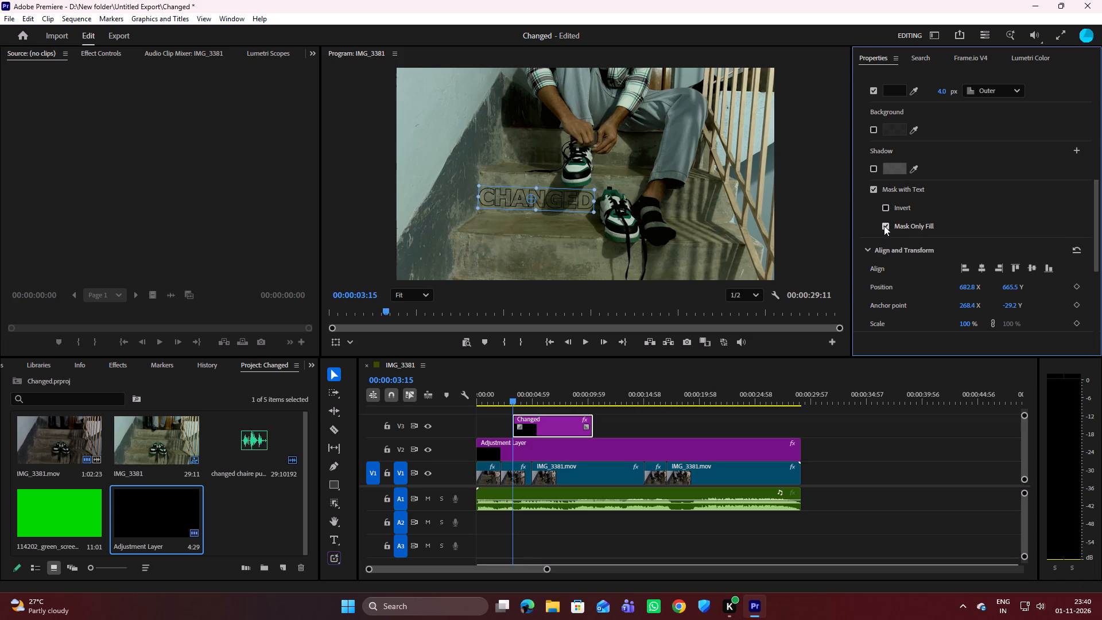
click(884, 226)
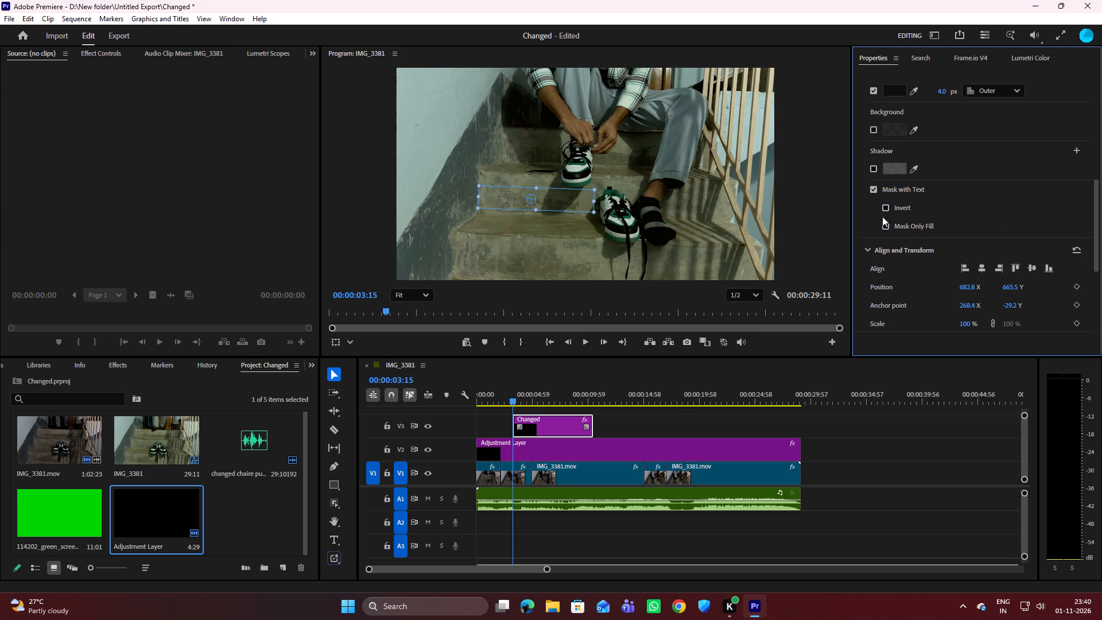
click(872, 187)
Review the "Changed" title's remaining properties from Align and Transform to Responsive Design, collapsing the Linked style section.
scroll(880, 250, down, 3)
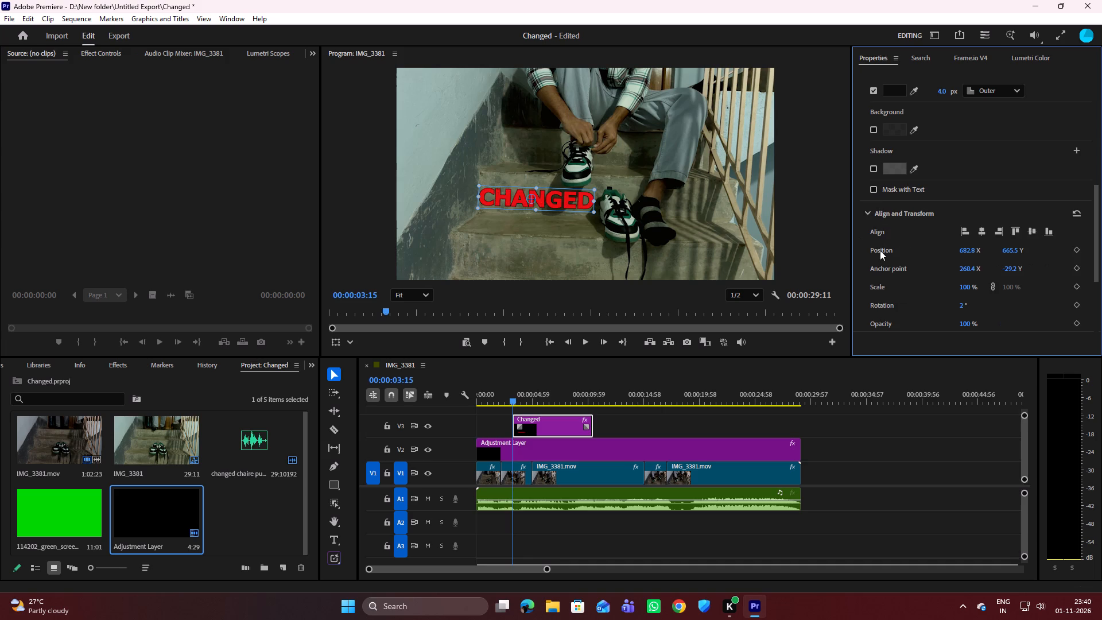
scroll(880, 250, down, 7)
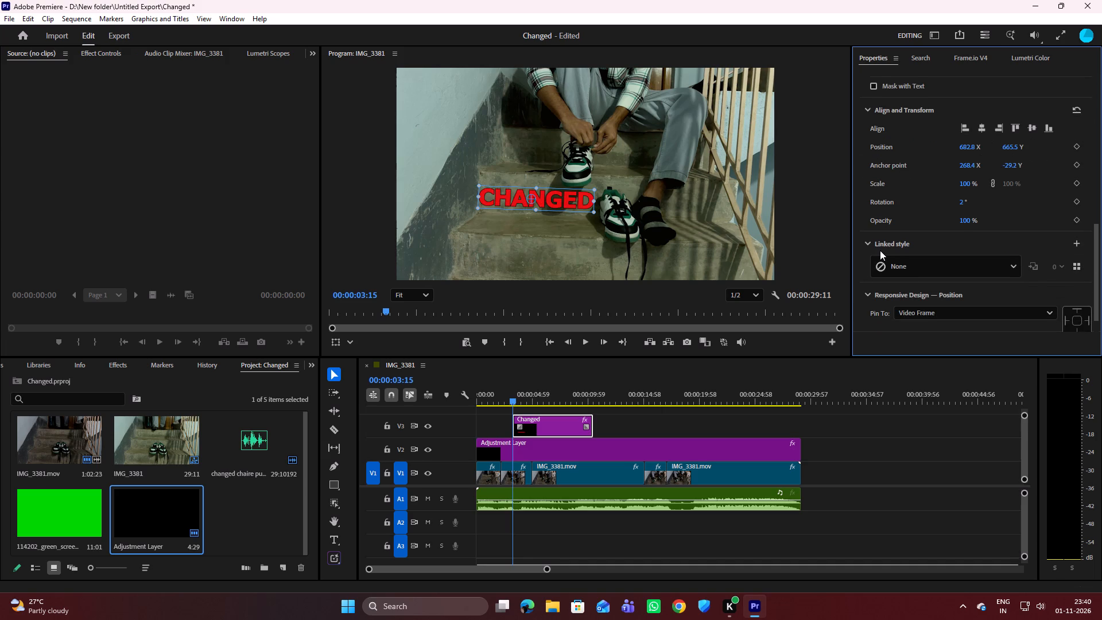
scroll(880, 250, down, 3)
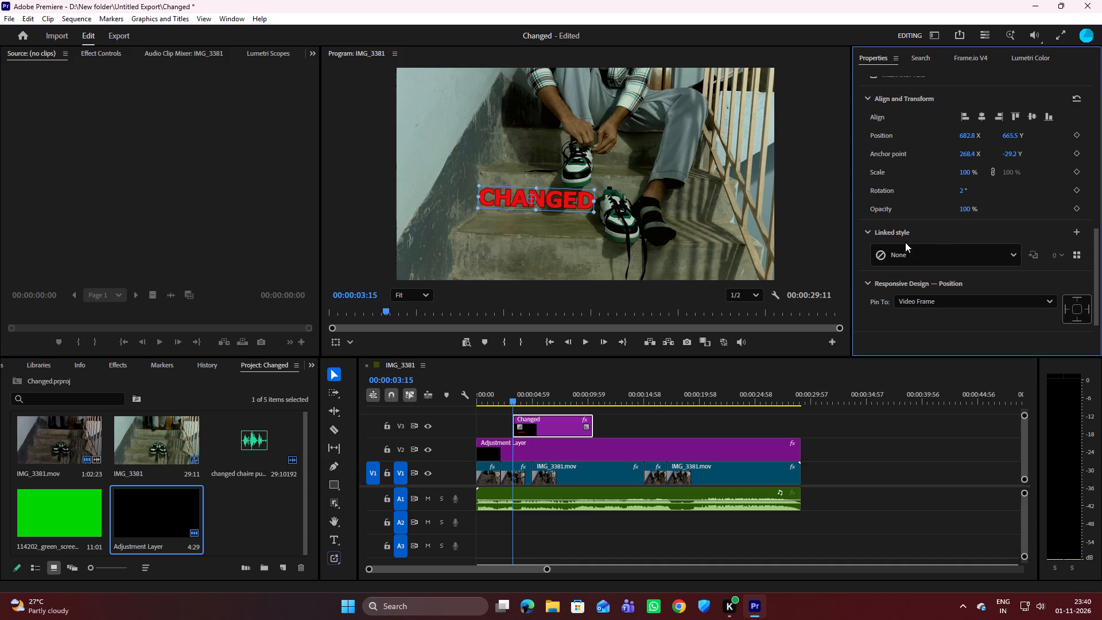
click(867, 228)
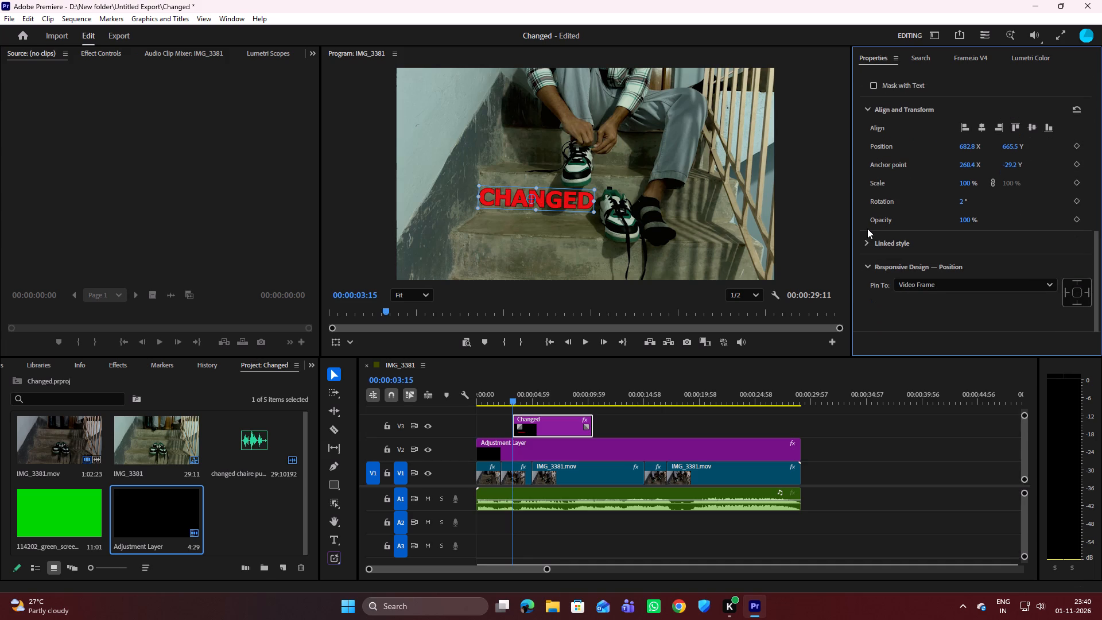
scroll(869, 258, up, 20)
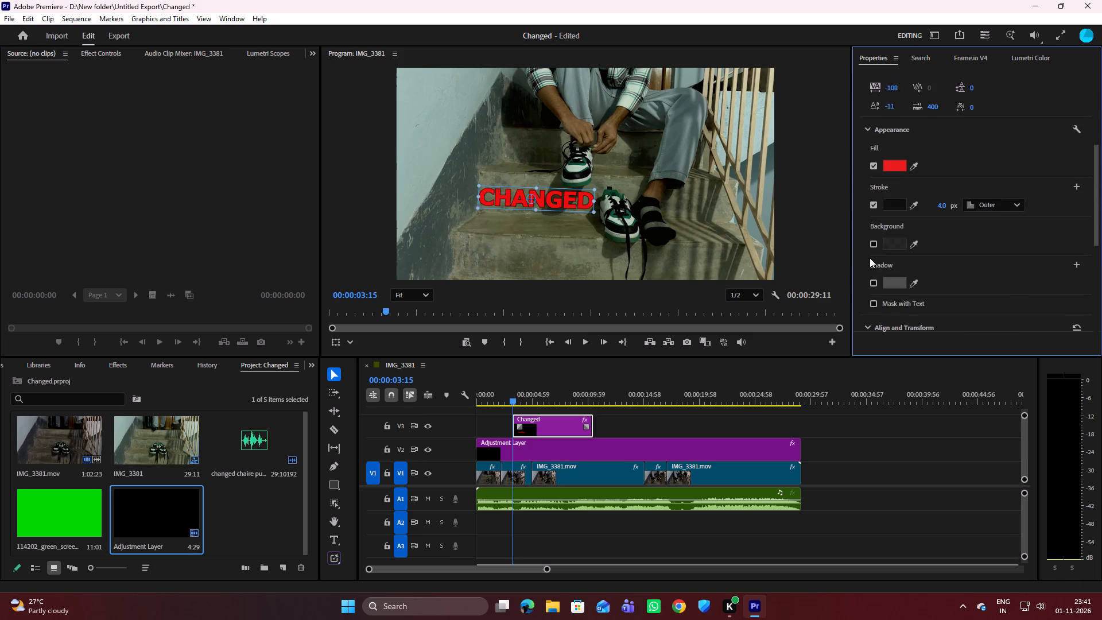
scroll(870, 258, up, 20)
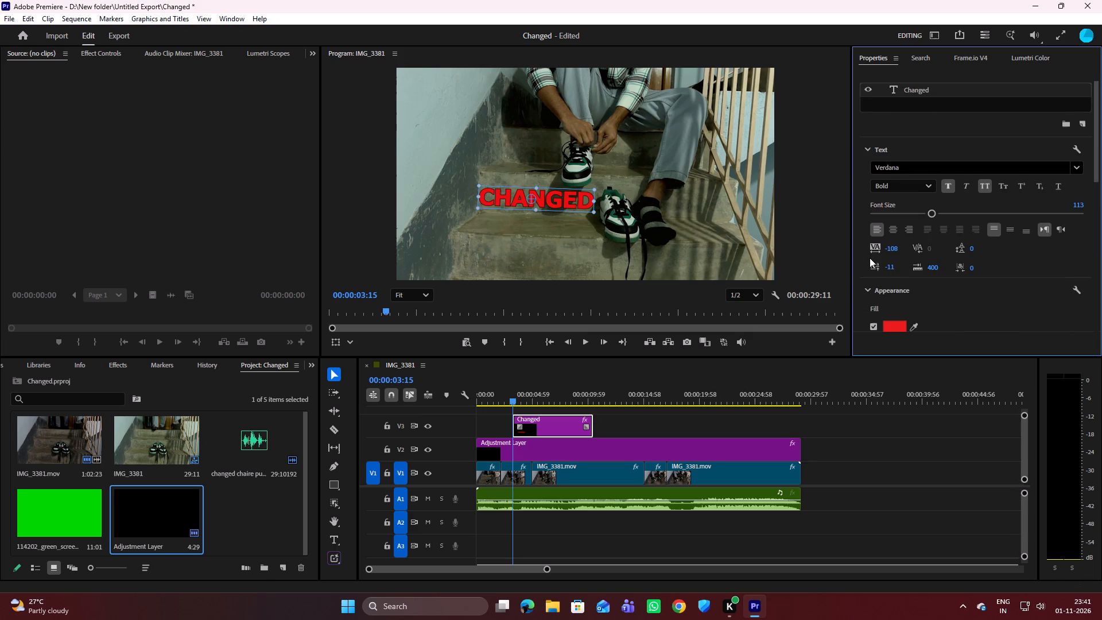
scroll(870, 258, up, 7)
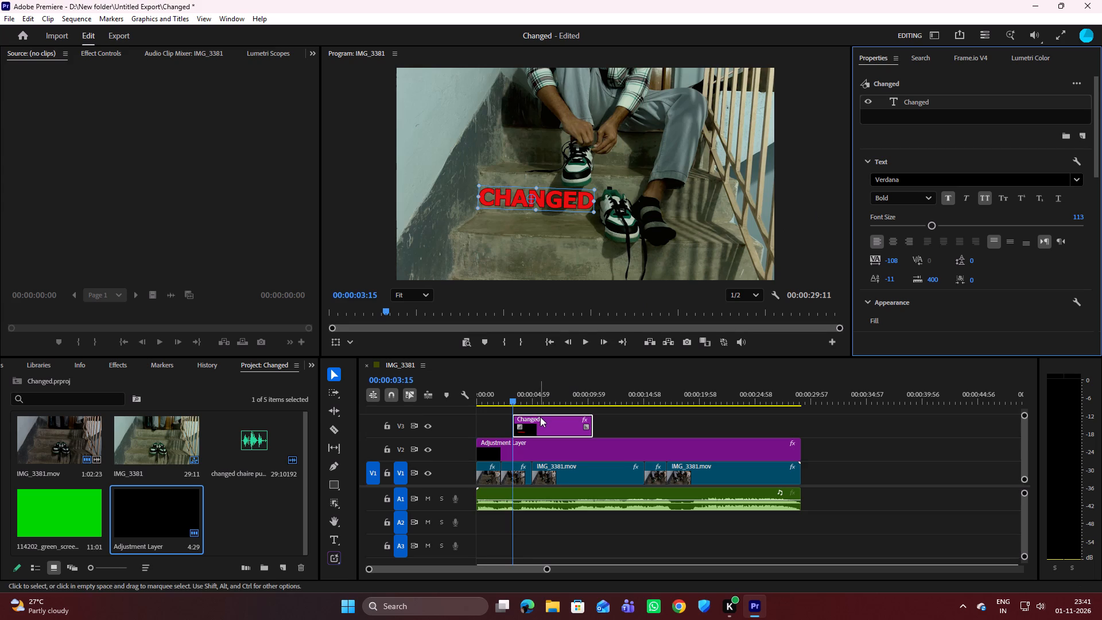
Open the "Changed" title's effect controls and play the sequence from its start to review the title in context.
click(111, 53)
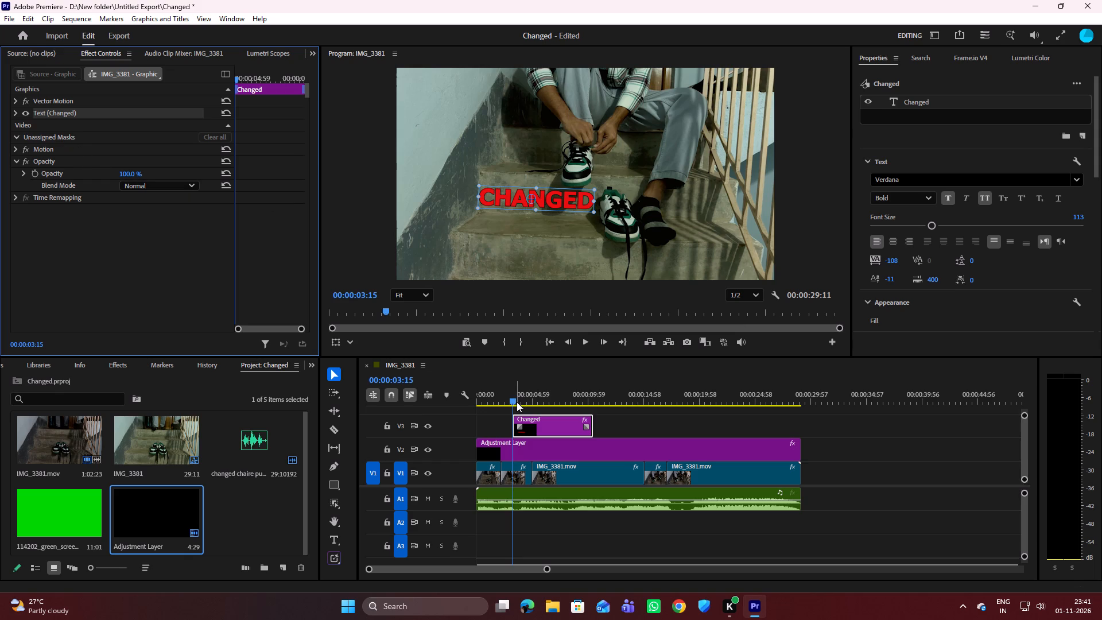
drag(514, 400, 477, 400)
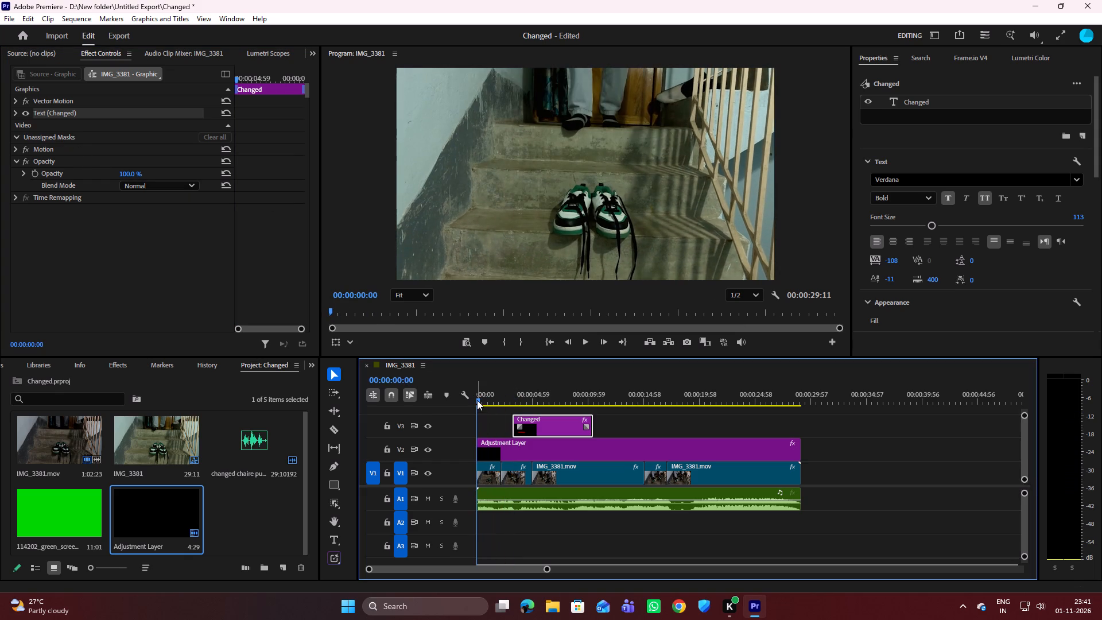
key(space)
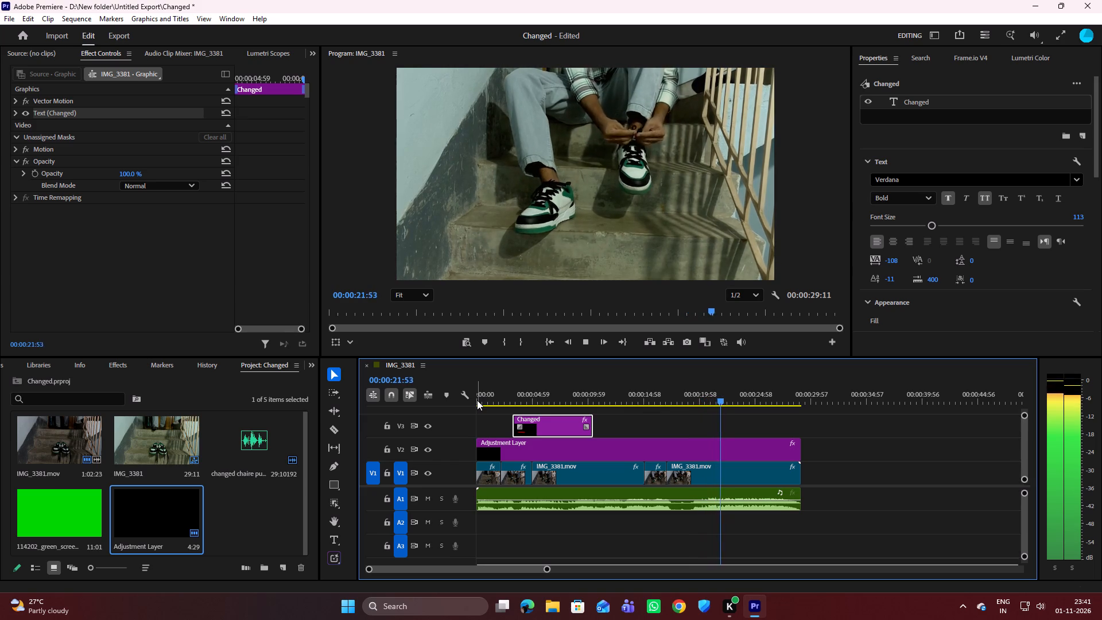
key(space)
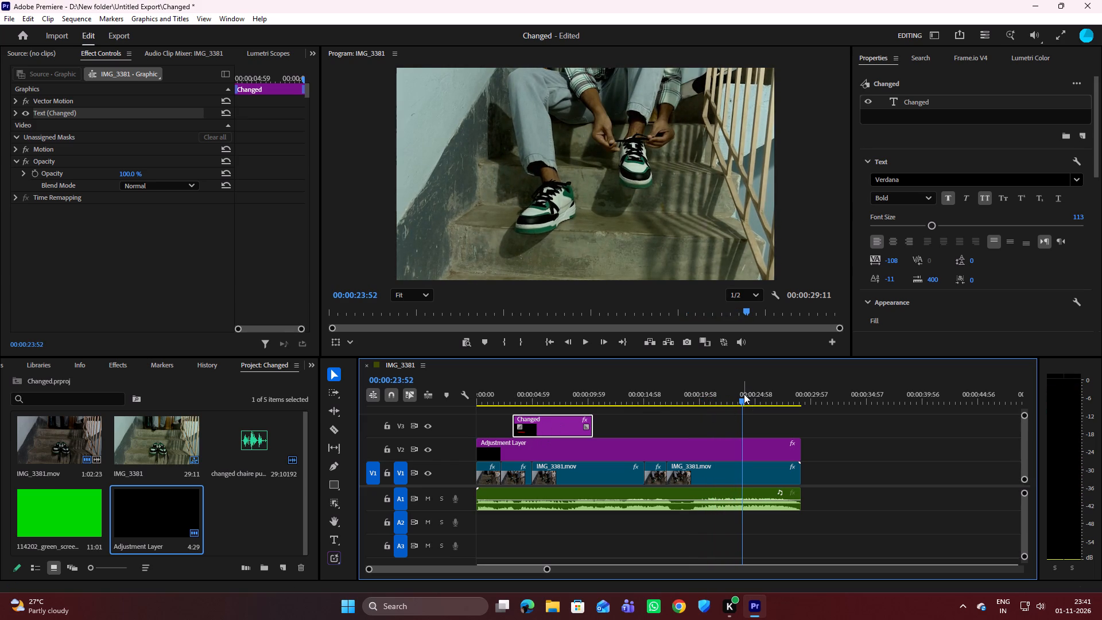
Replay the sequence from the start up to the end of the "Changed" title clip to check its timing.
drag(742, 396, 513, 413)
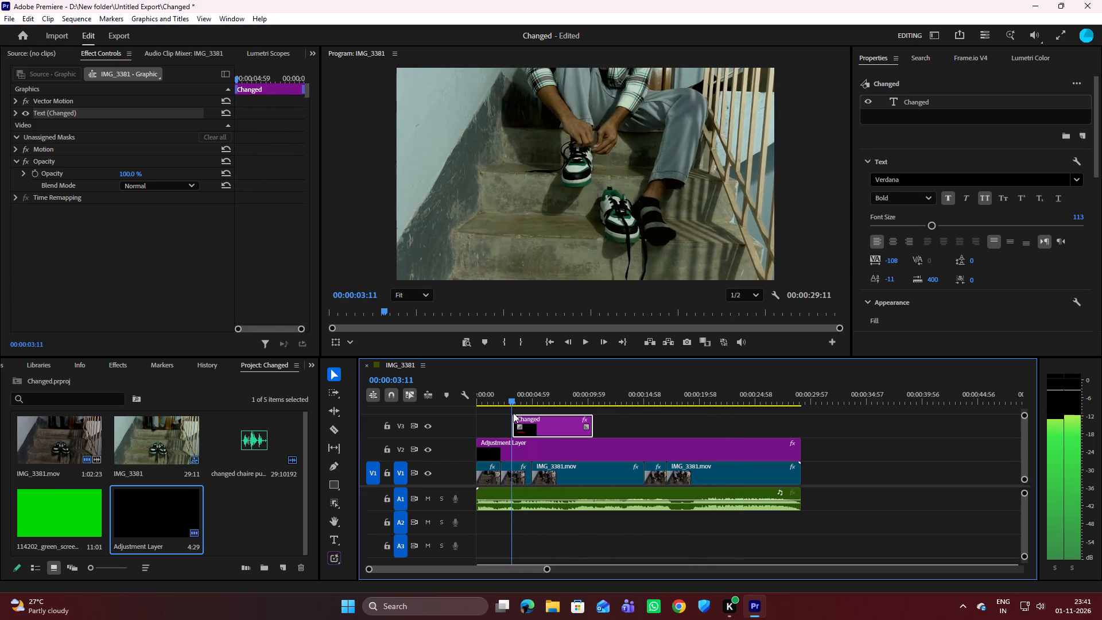
drag(513, 413, 474, 409)
key(space)
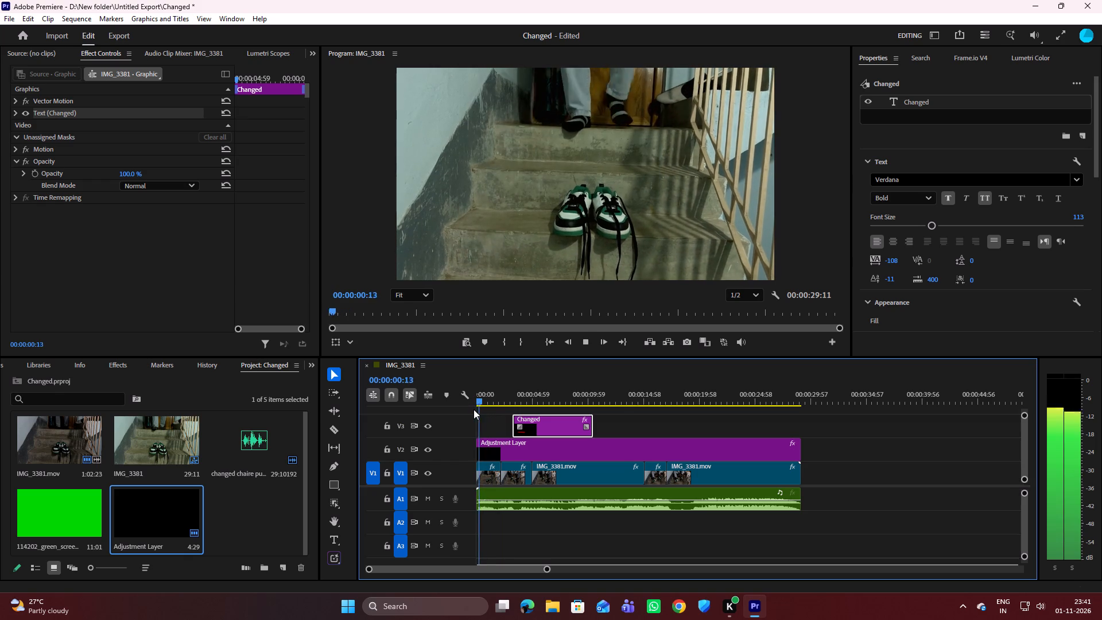
key(space)
drag(492, 400, 490, 398)
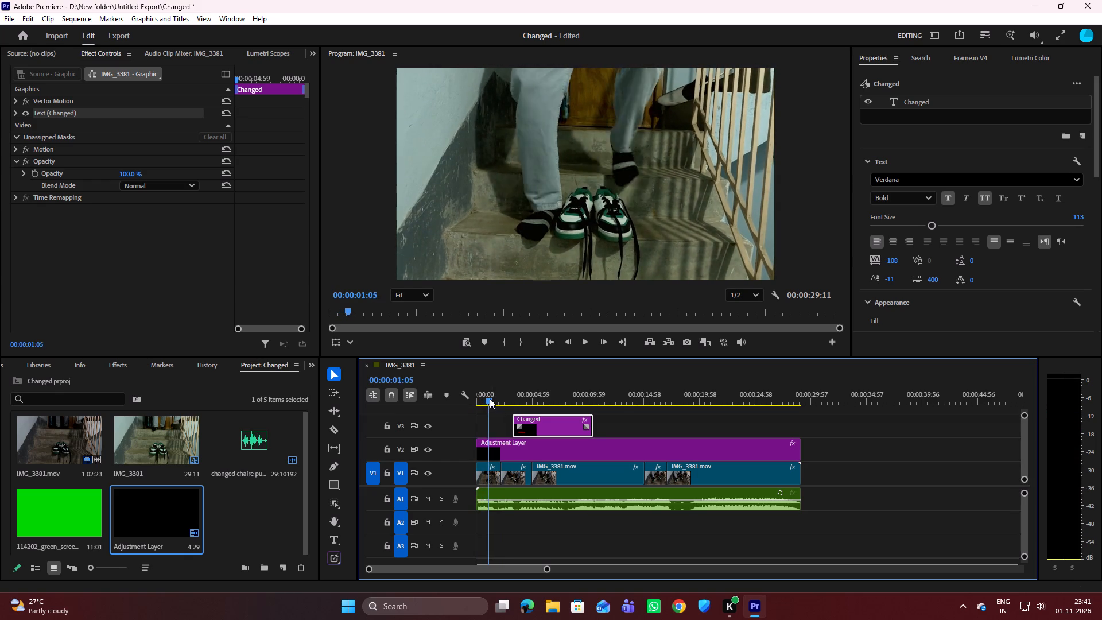
drag(490, 398, 479, 396)
key(space)
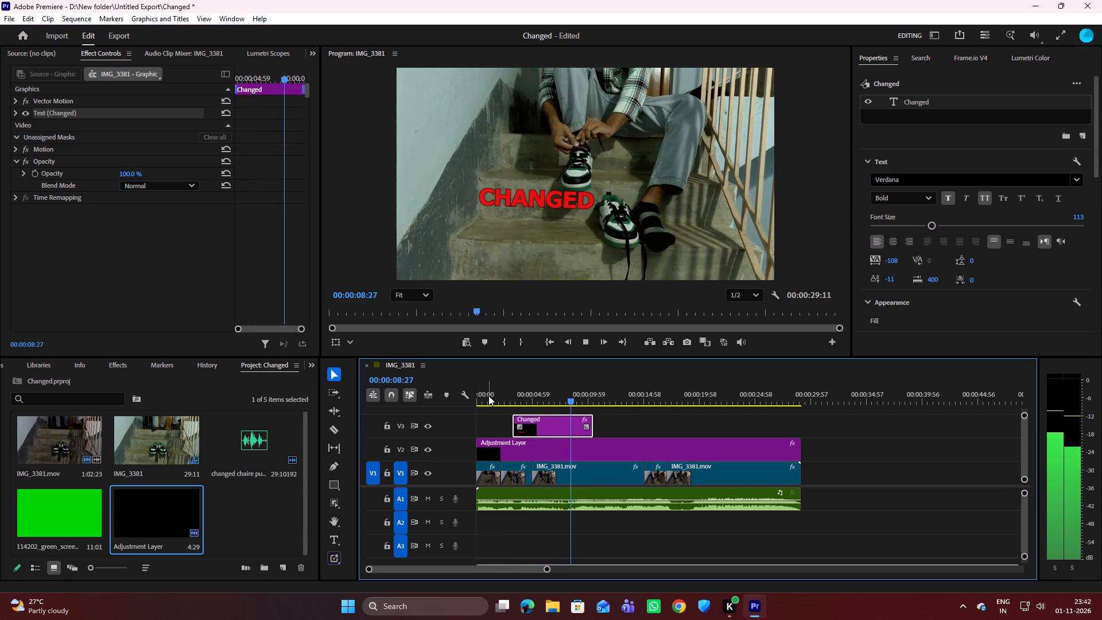
key(space)
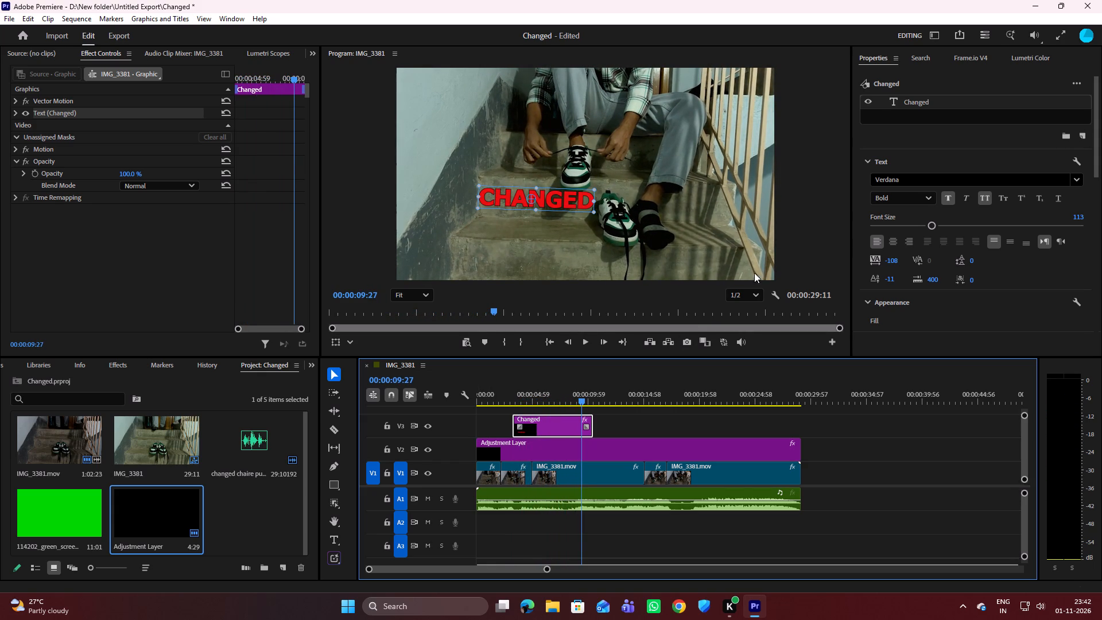
click(928, 196)
click(928, 196)
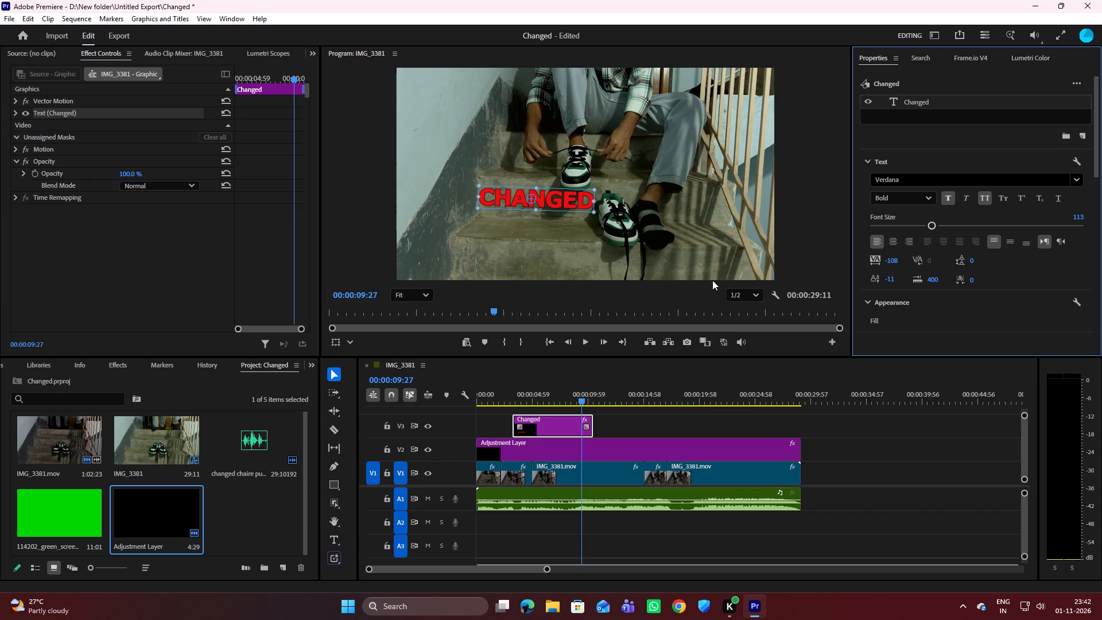
key(space)
key(space)
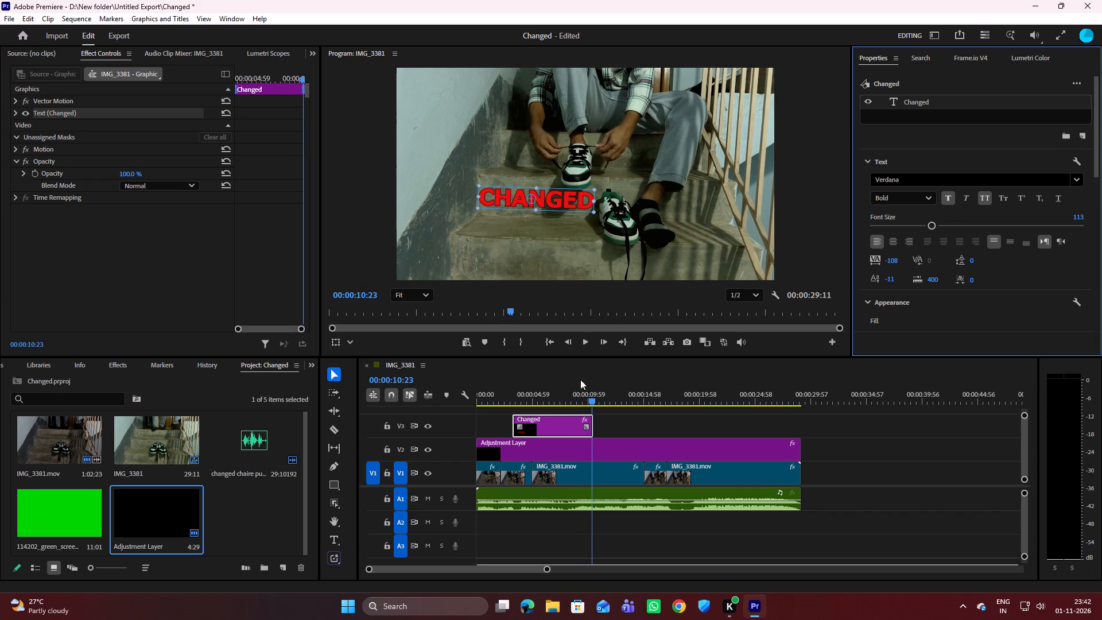
Extend the end of the "Changed" title clip on V3 to about 15 seconds on the timeline.
drag(592, 427, 623, 427)
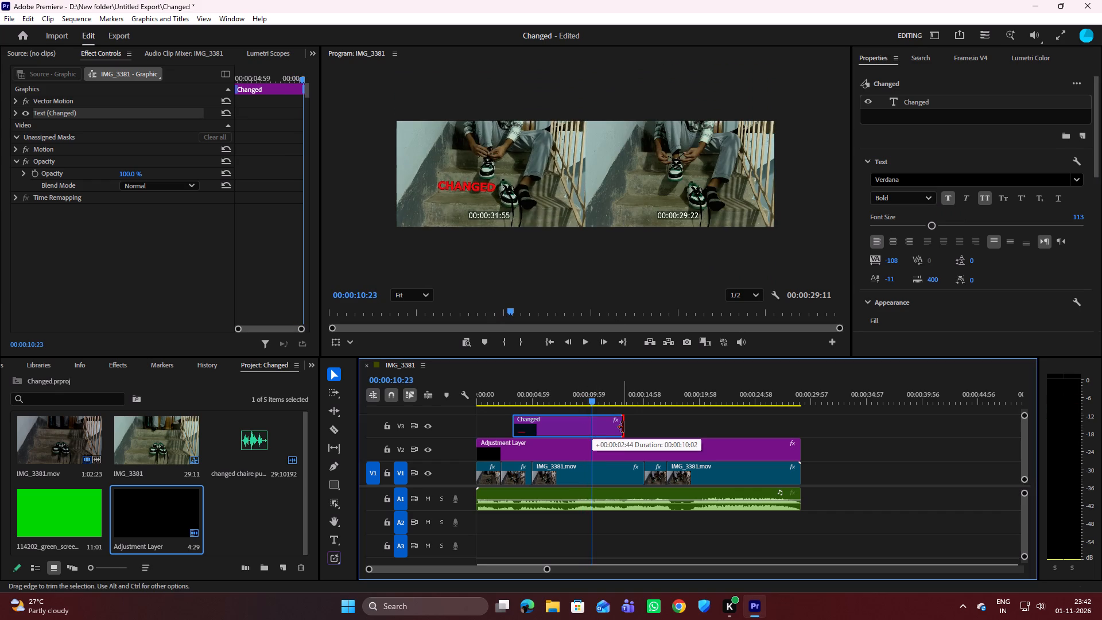
drag(623, 427, 625, 427)
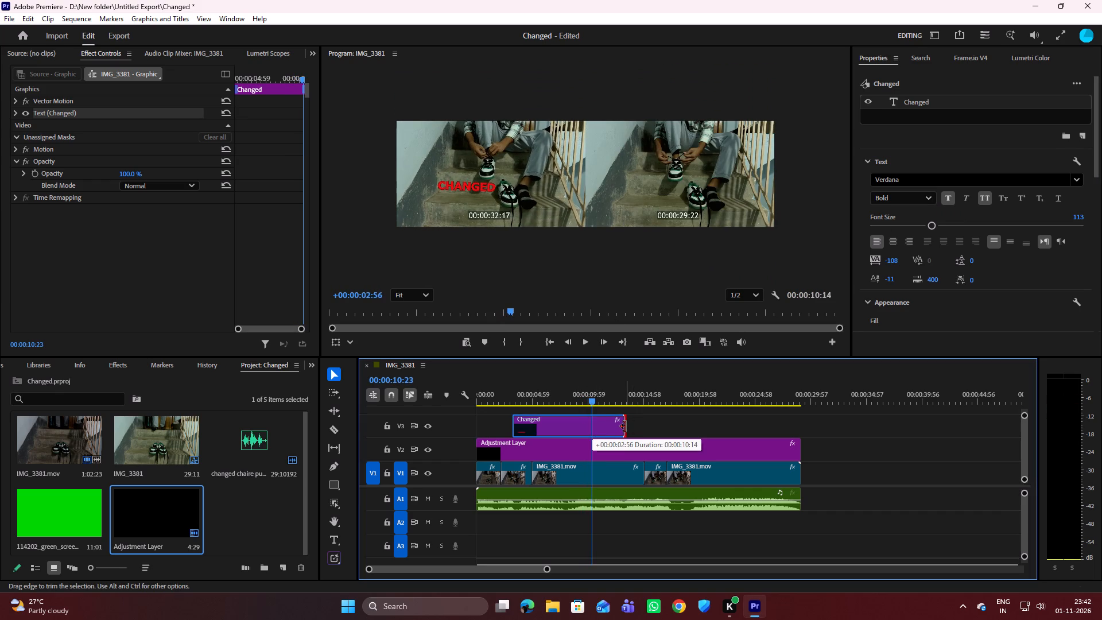
drag(625, 427, 639, 426)
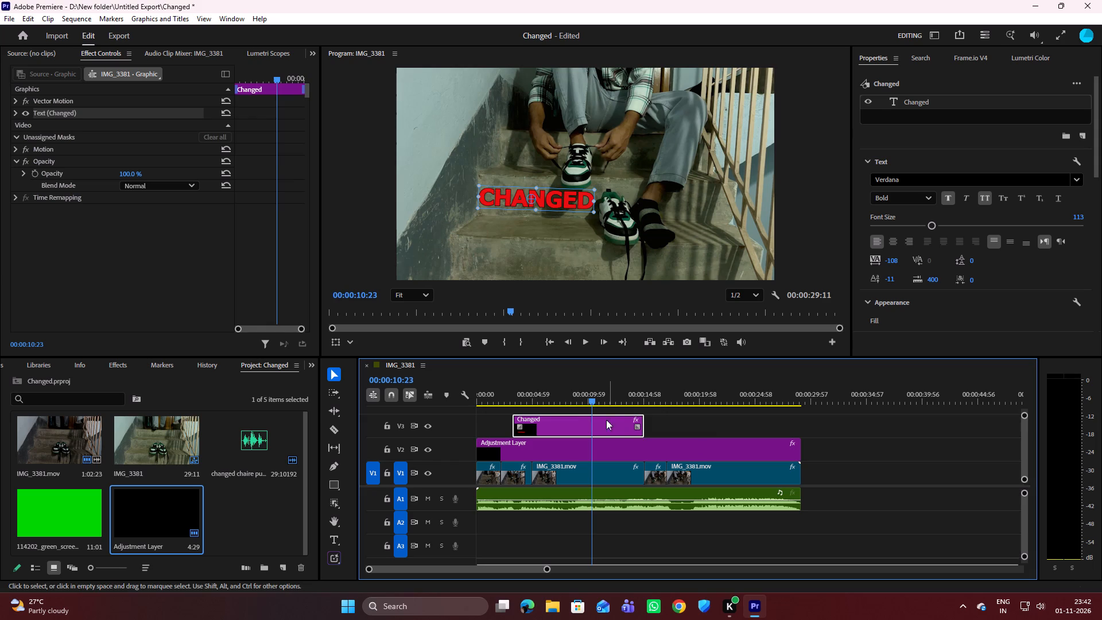
Play the sequence from near its start past the end of the extended "Changed" title to check its duration.
drag(591, 397, 491, 384)
key(space)
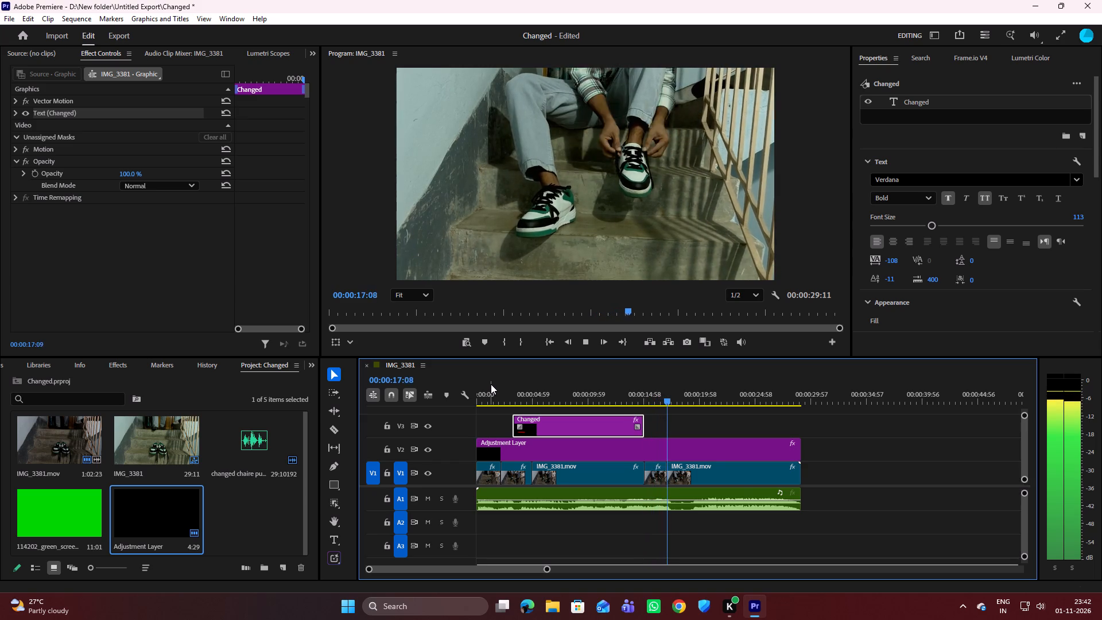
key(space)
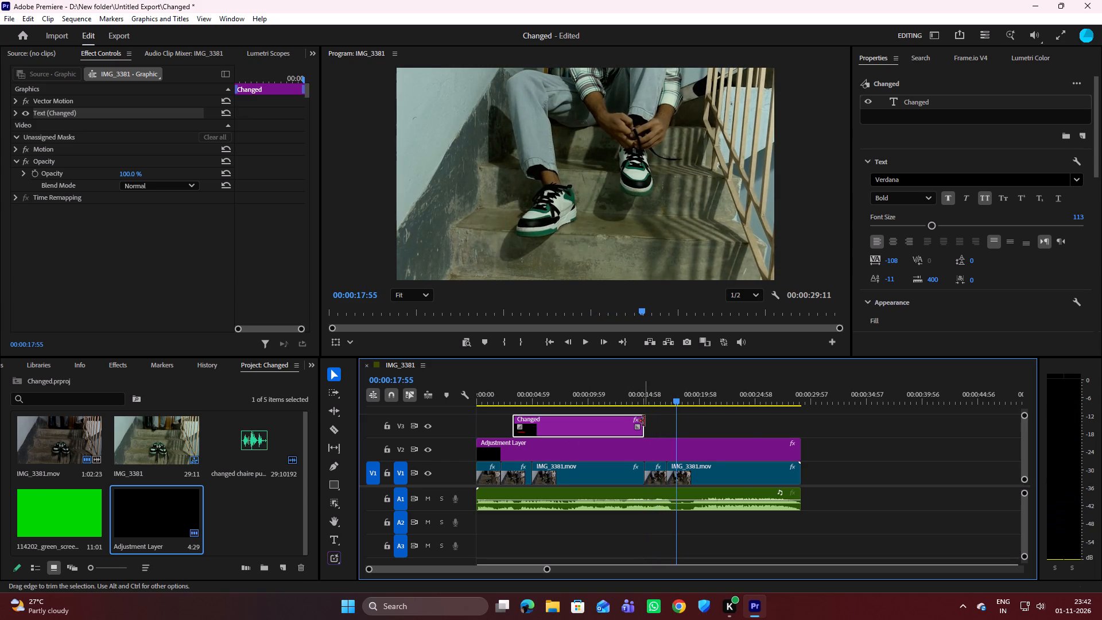
Trim the end of the "Changed" title clip back to about 14 seconds, slightly before the cut on V1.
drag(644, 421, 636, 421)
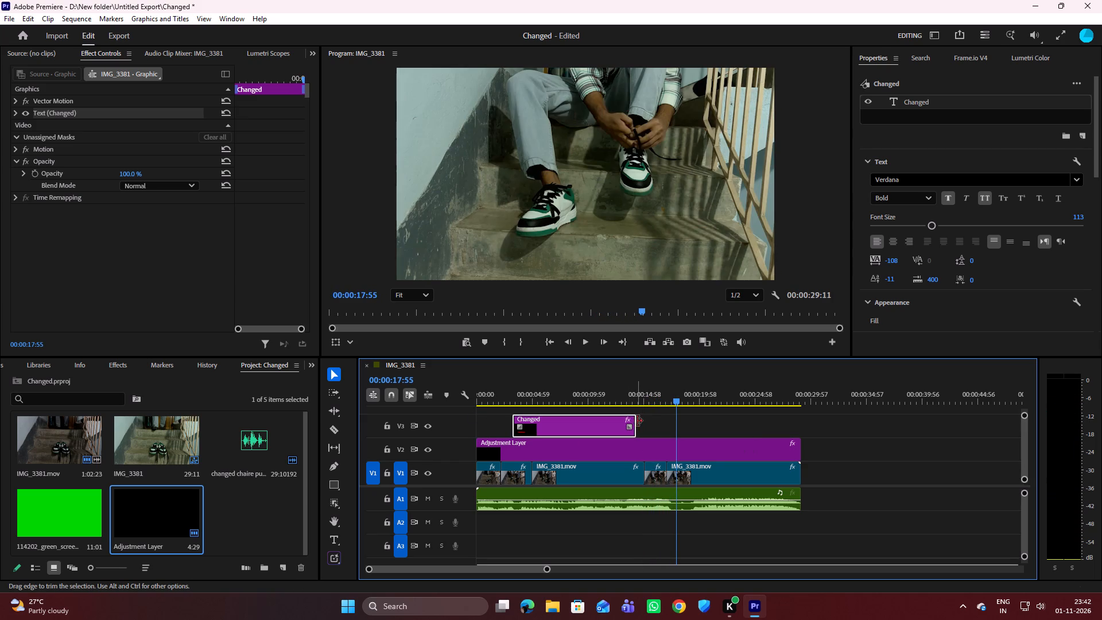
Play the rest of the sequence to near its end, and scrub back to the beginning to review the edit.
key(space)
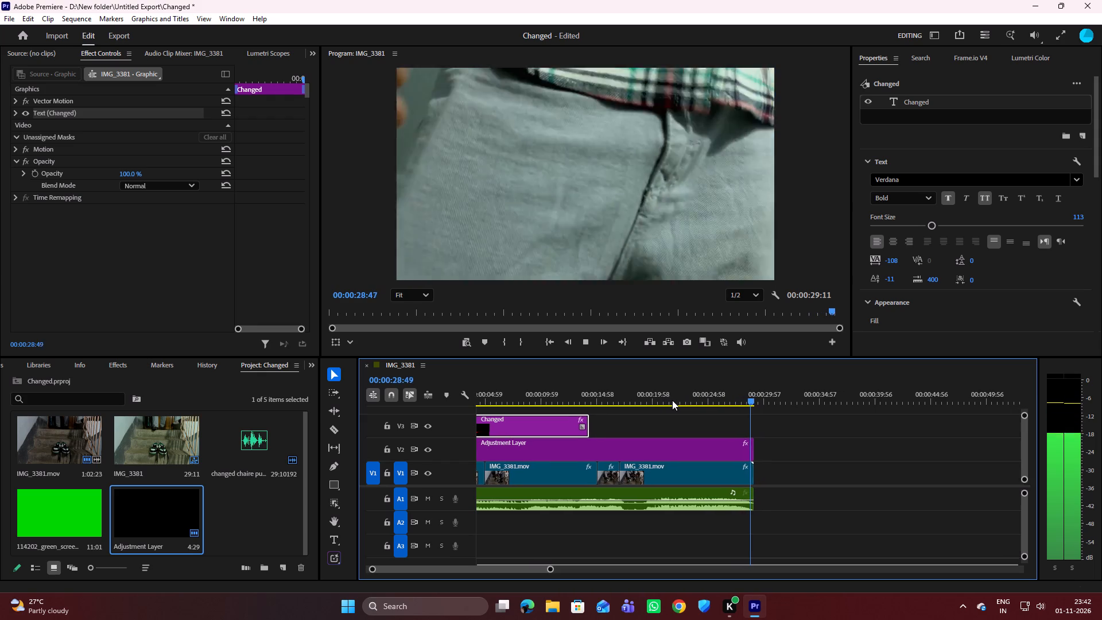
key(space)
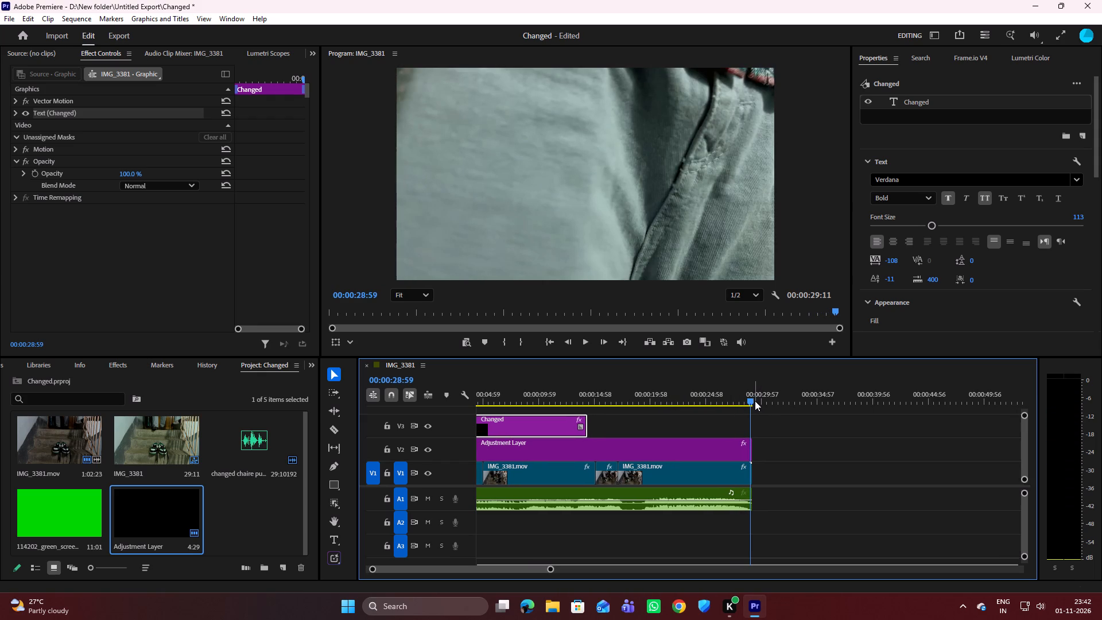
drag(750, 399, 612, 410)
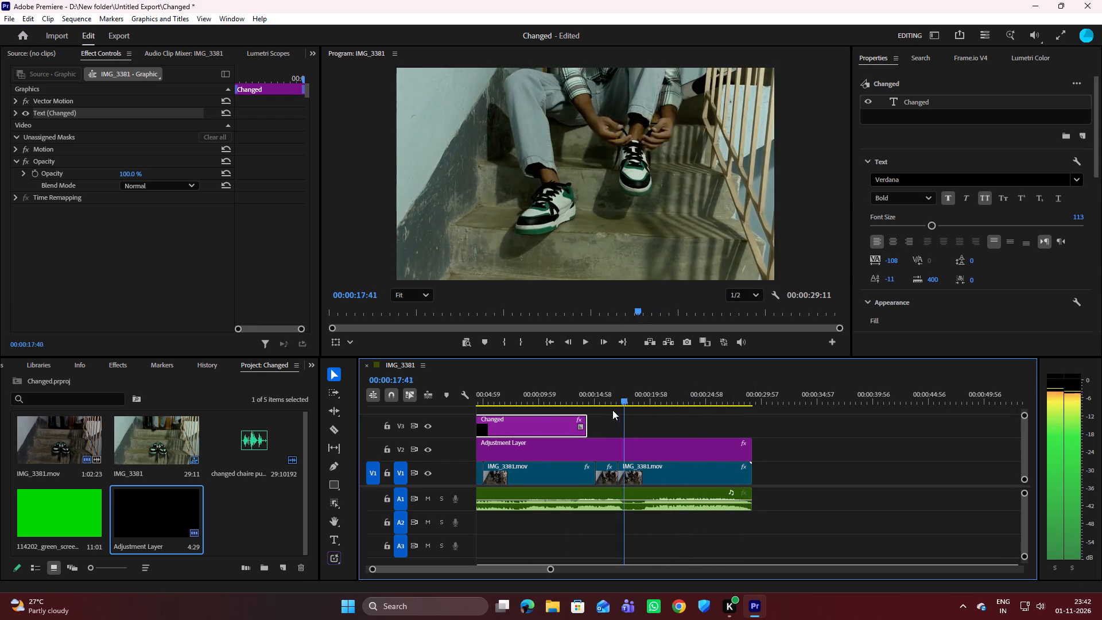
drag(612, 410, 448, 417)
Move the playhead to the "Changed" title's start at 00:00:03:18 and inspect its Vector Motion, Text, Motion and Opacity properties.
click(550, 420)
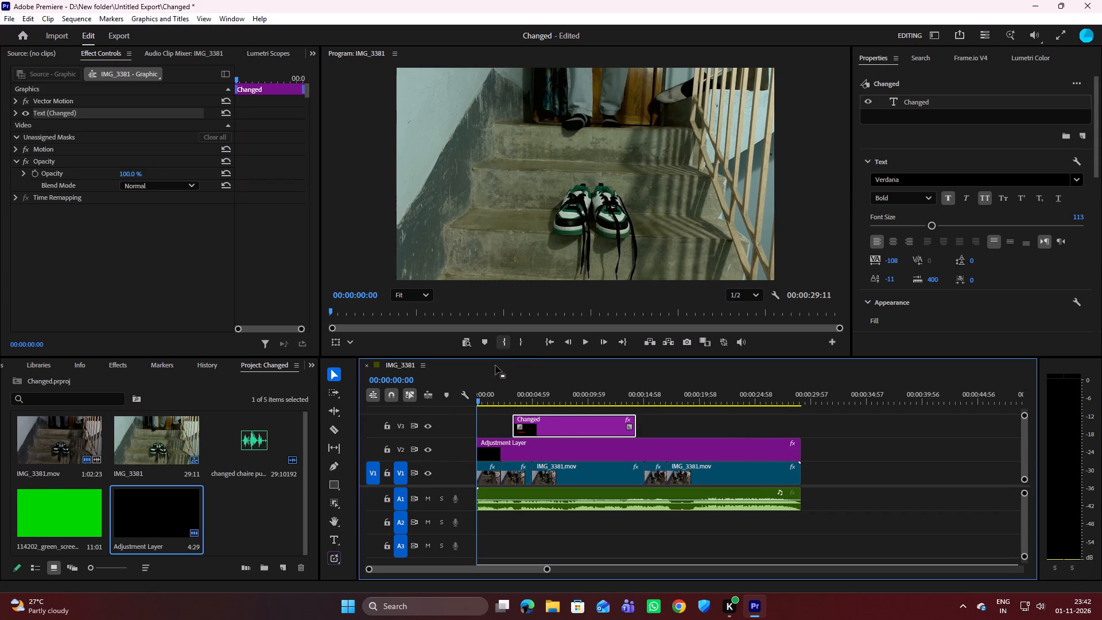
drag(478, 397, 515, 397)
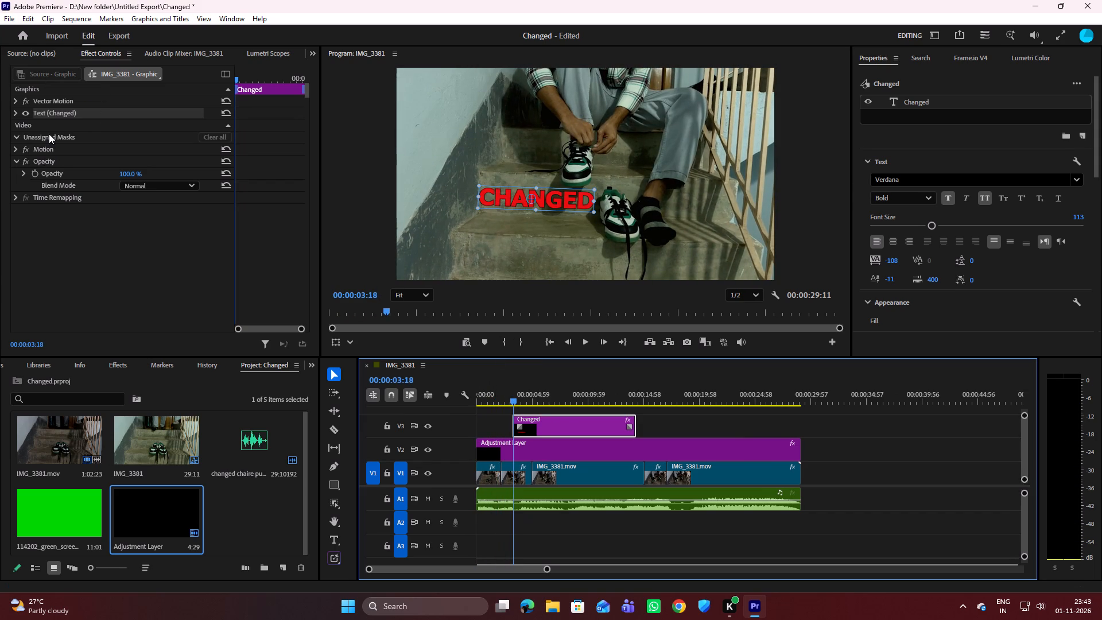
click(43, 99)
click(43, 99)
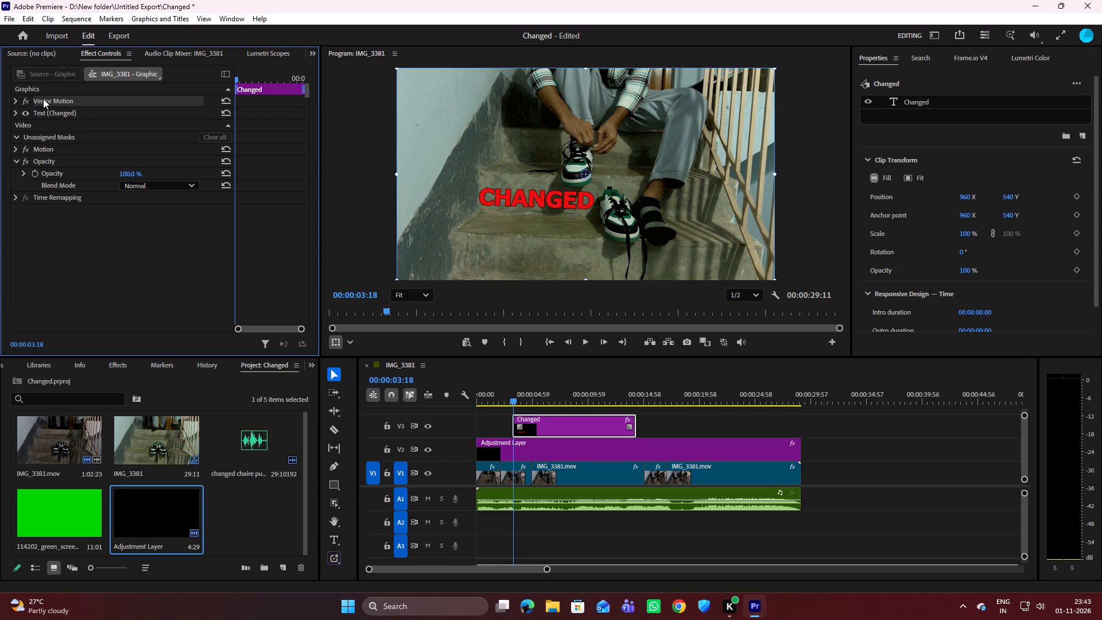
click(50, 112)
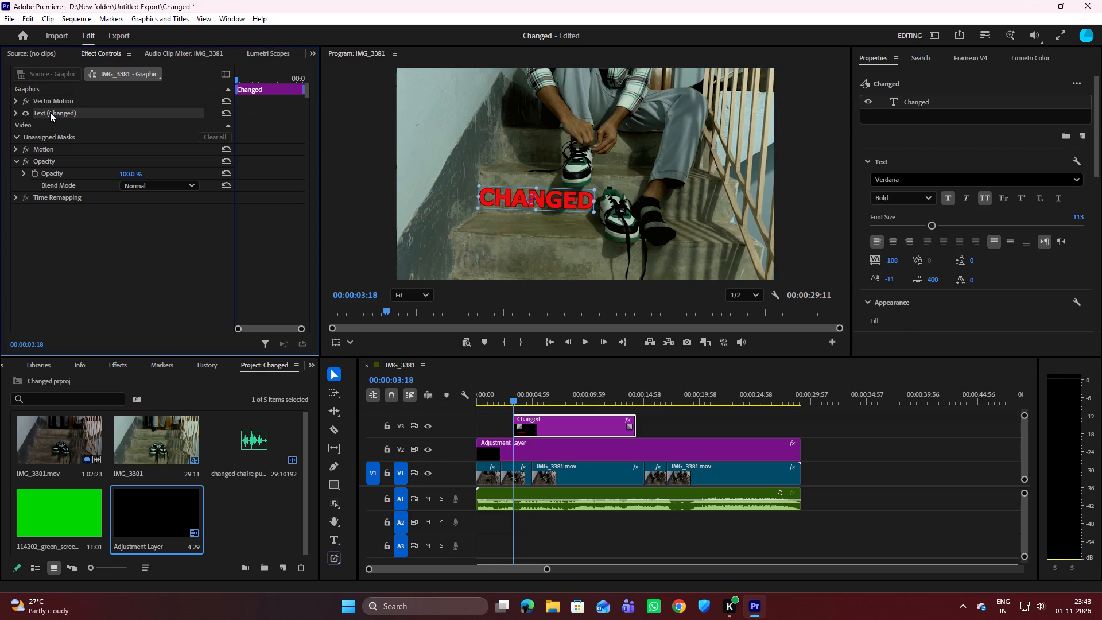
click(56, 150)
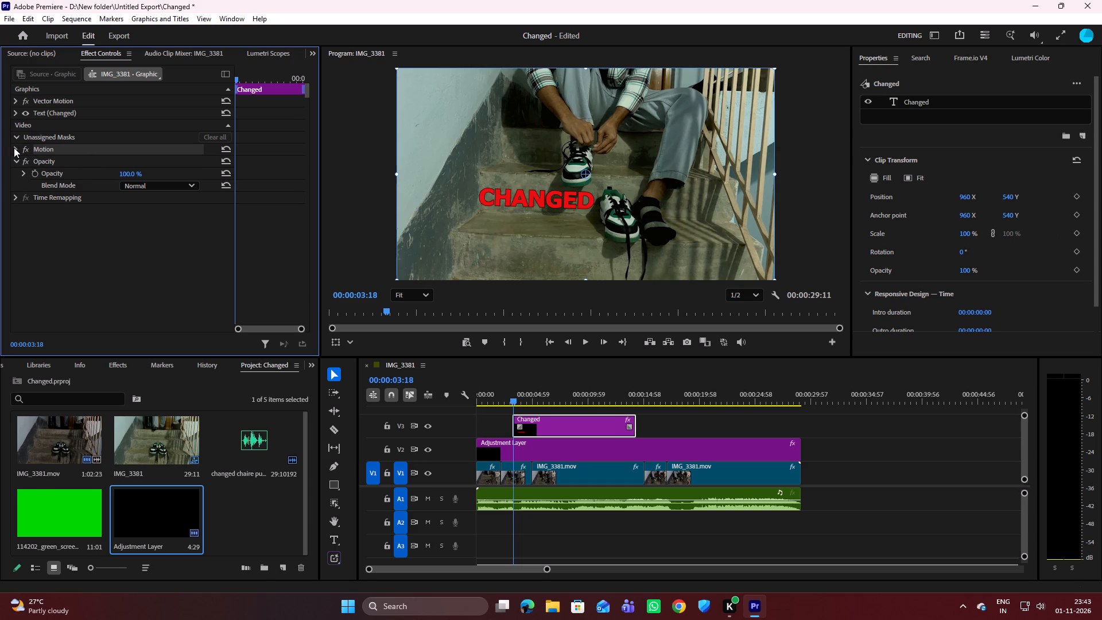
click(51, 172)
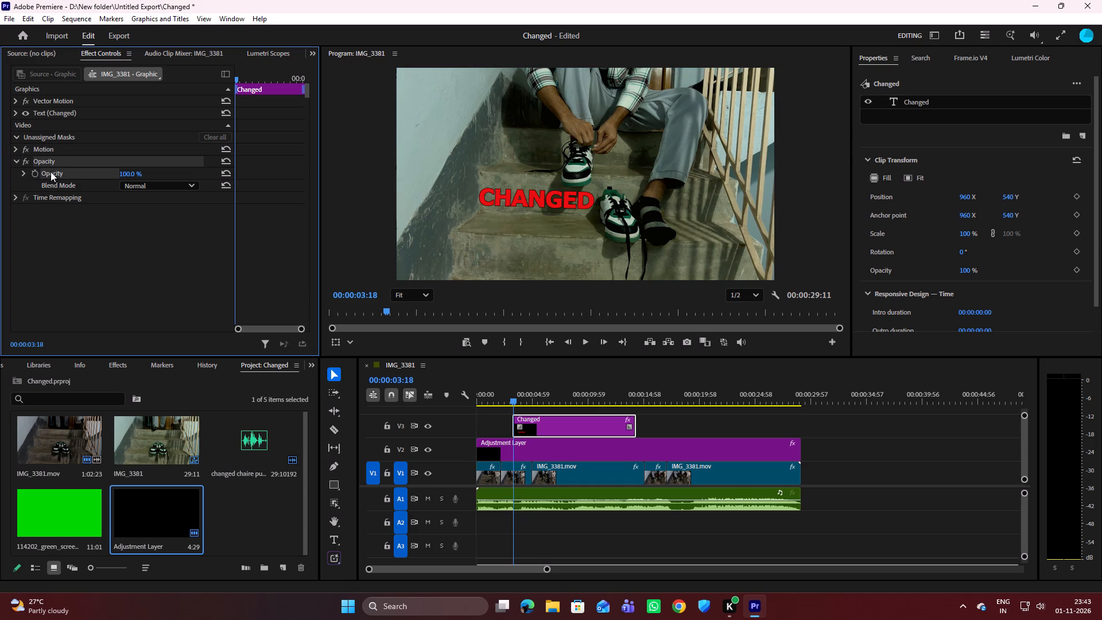
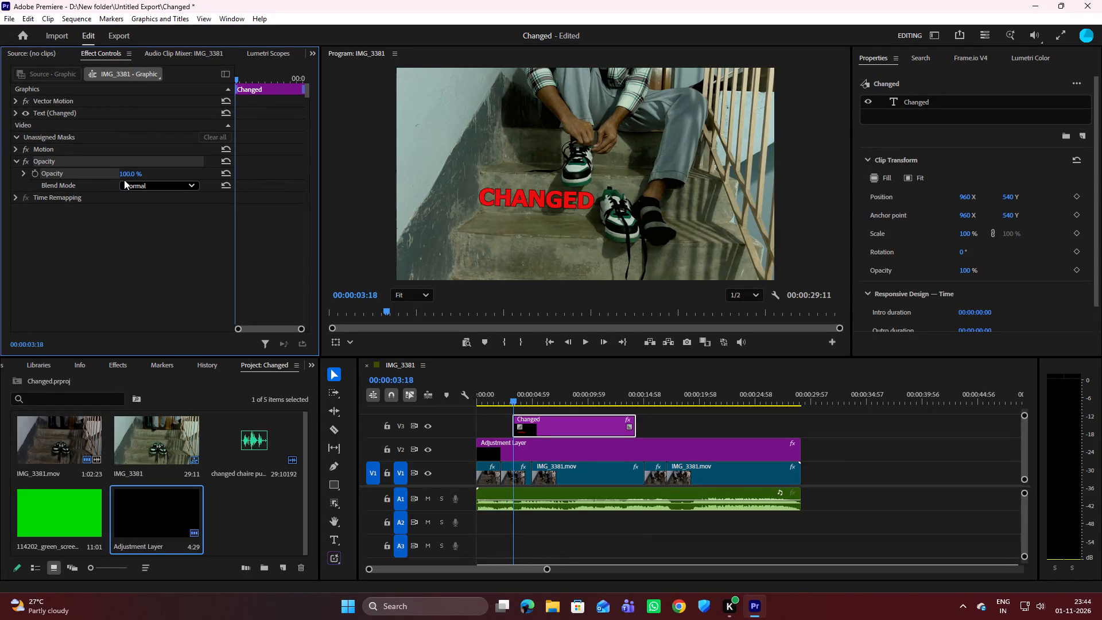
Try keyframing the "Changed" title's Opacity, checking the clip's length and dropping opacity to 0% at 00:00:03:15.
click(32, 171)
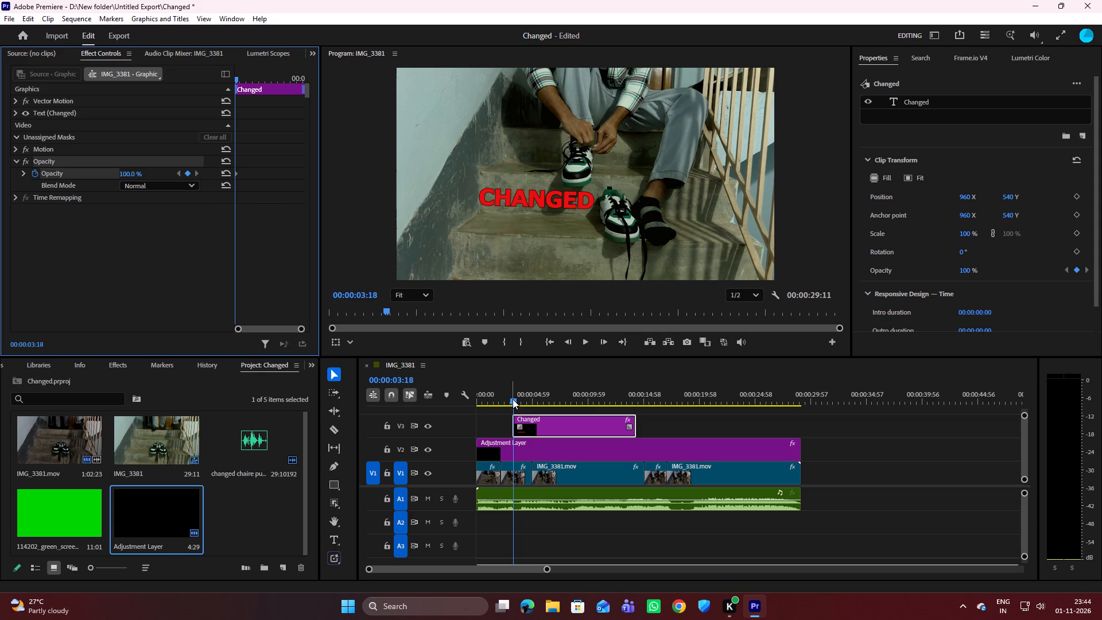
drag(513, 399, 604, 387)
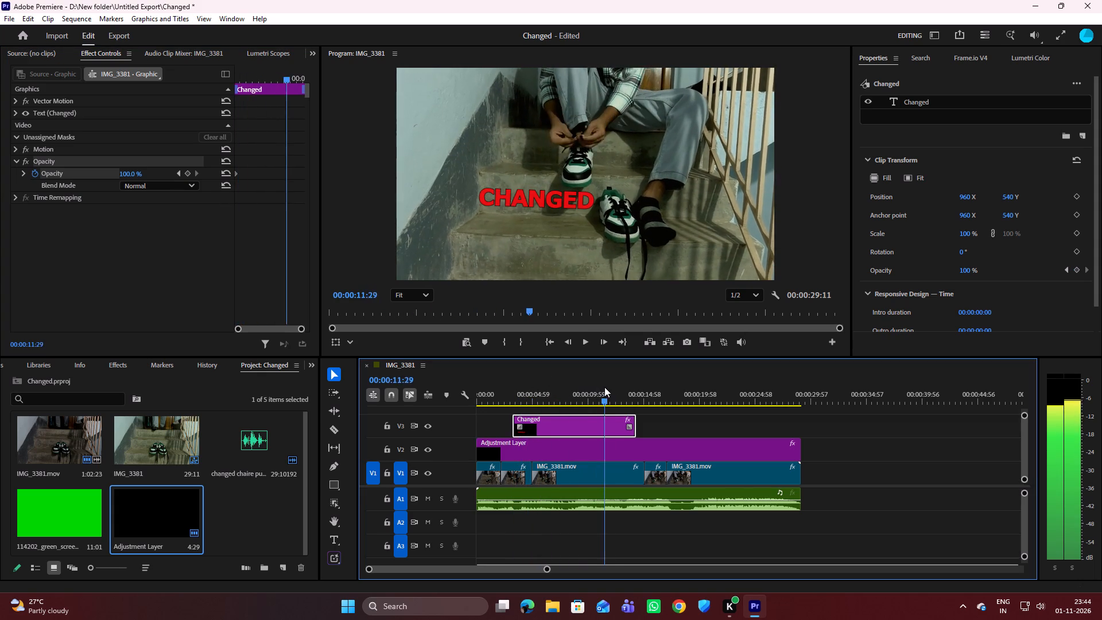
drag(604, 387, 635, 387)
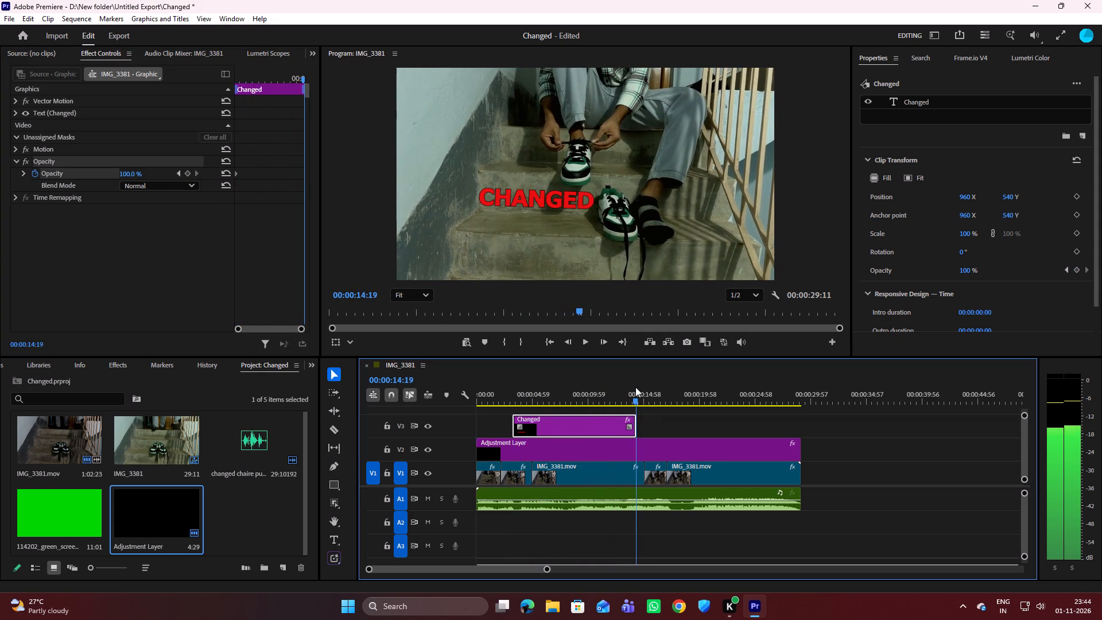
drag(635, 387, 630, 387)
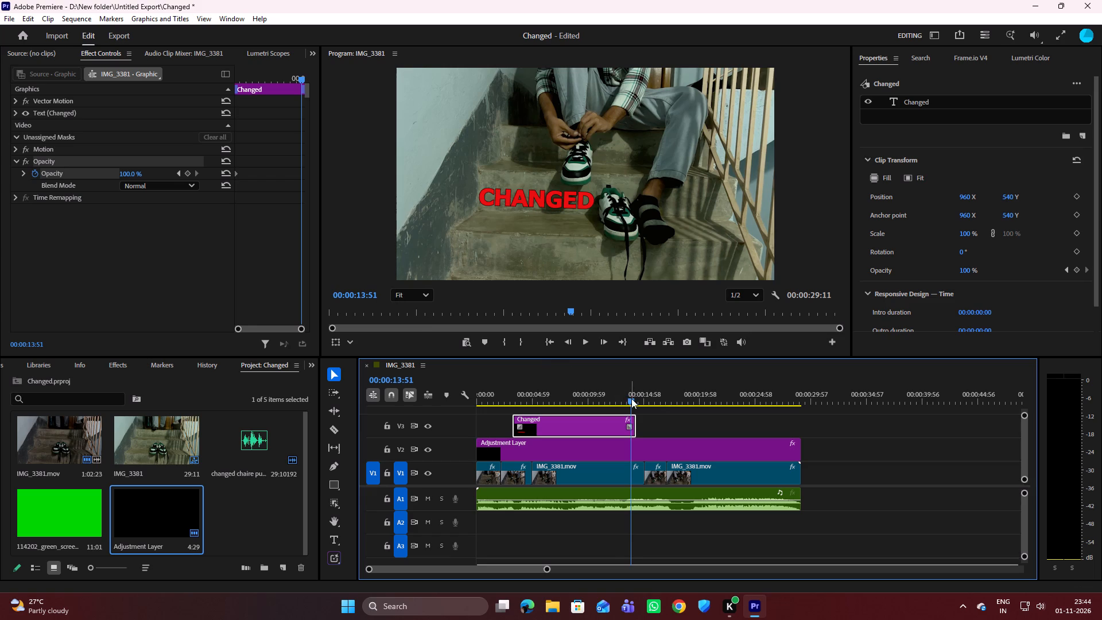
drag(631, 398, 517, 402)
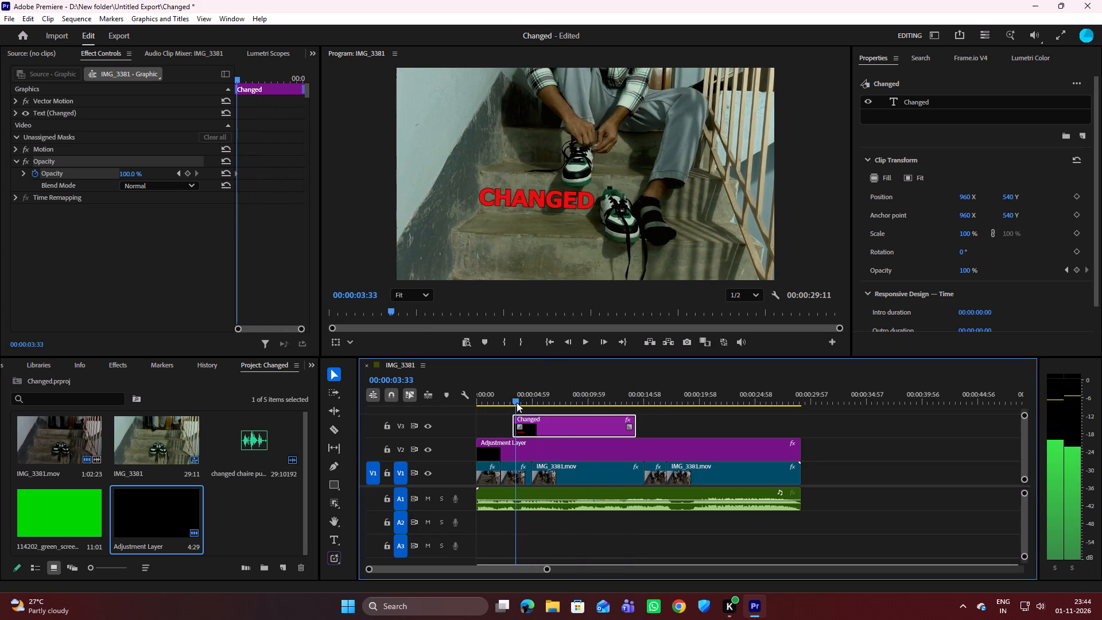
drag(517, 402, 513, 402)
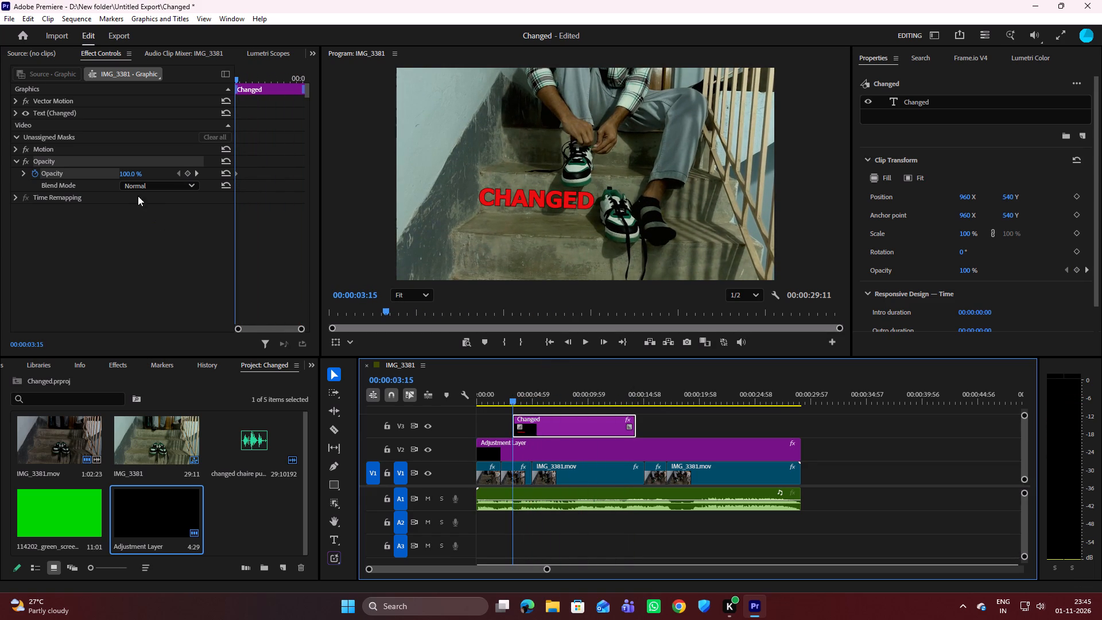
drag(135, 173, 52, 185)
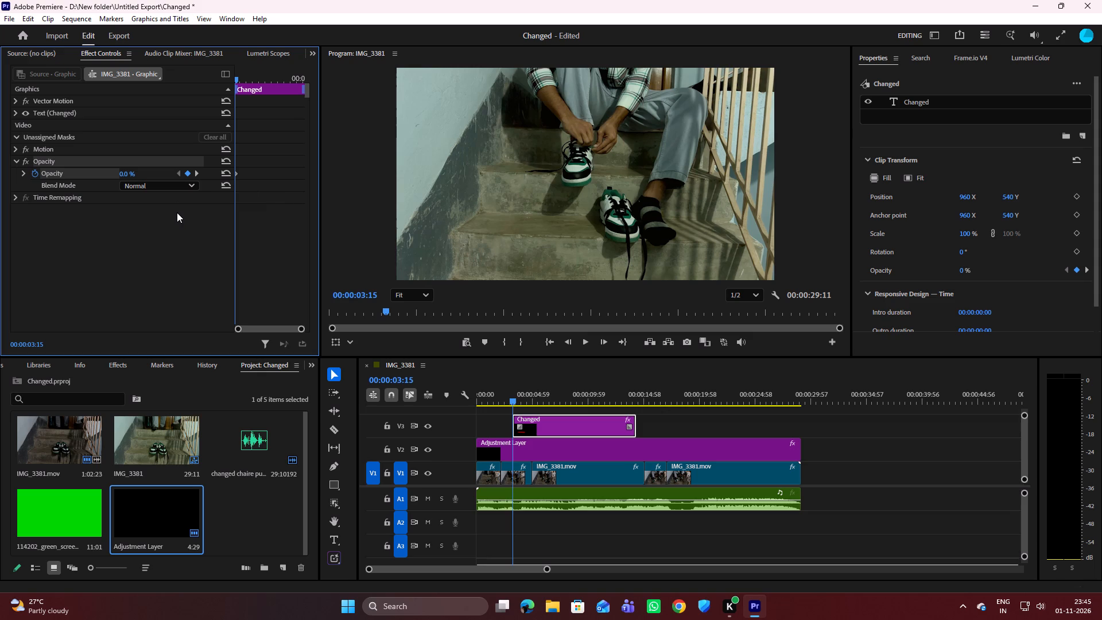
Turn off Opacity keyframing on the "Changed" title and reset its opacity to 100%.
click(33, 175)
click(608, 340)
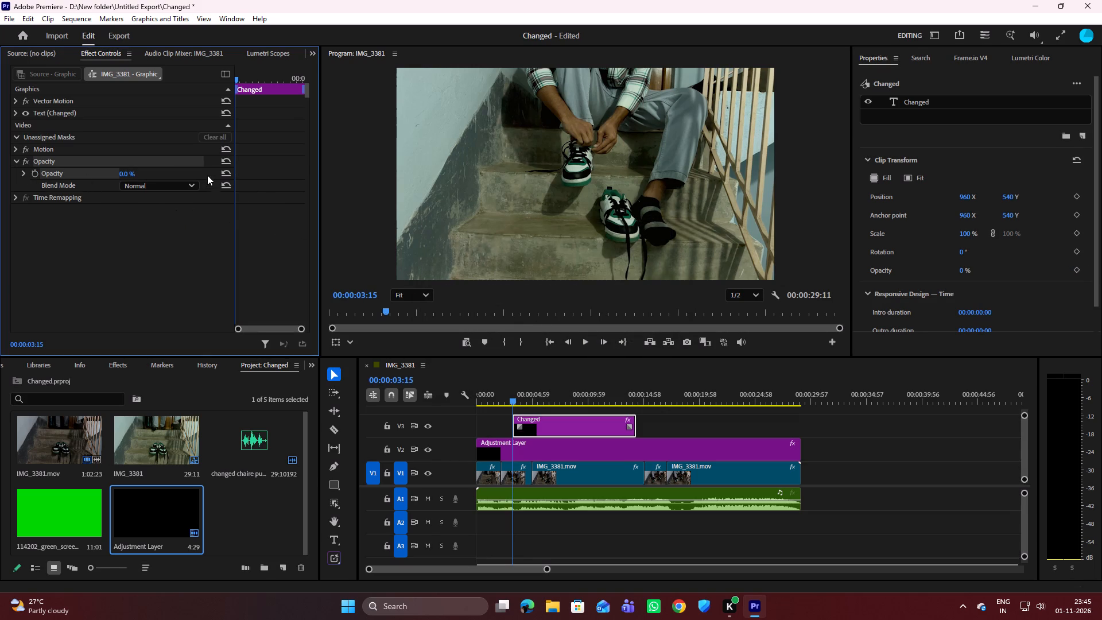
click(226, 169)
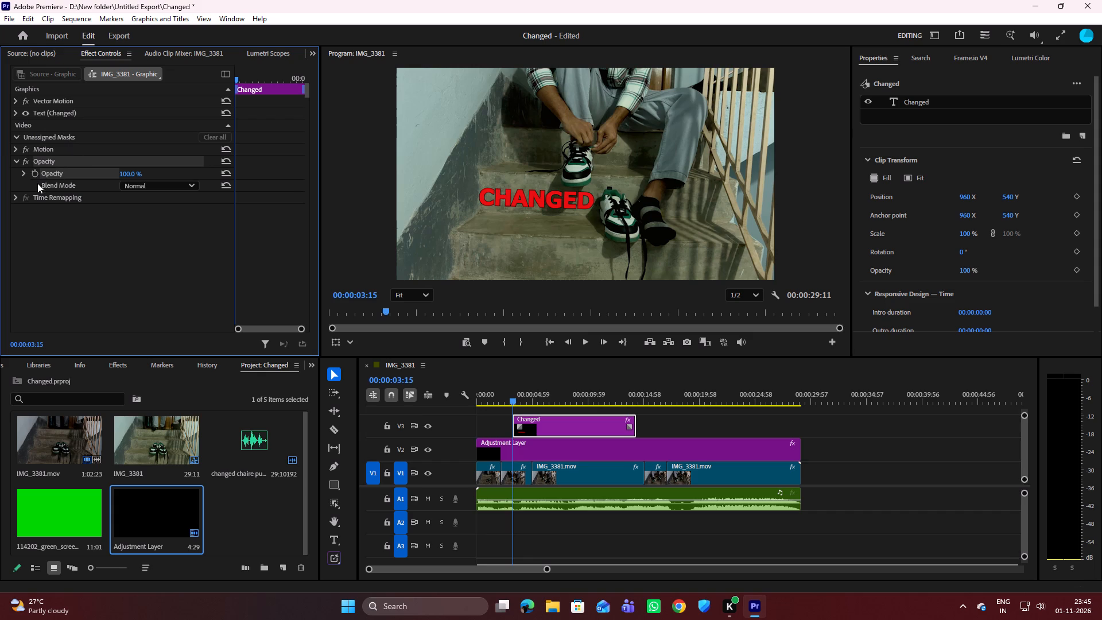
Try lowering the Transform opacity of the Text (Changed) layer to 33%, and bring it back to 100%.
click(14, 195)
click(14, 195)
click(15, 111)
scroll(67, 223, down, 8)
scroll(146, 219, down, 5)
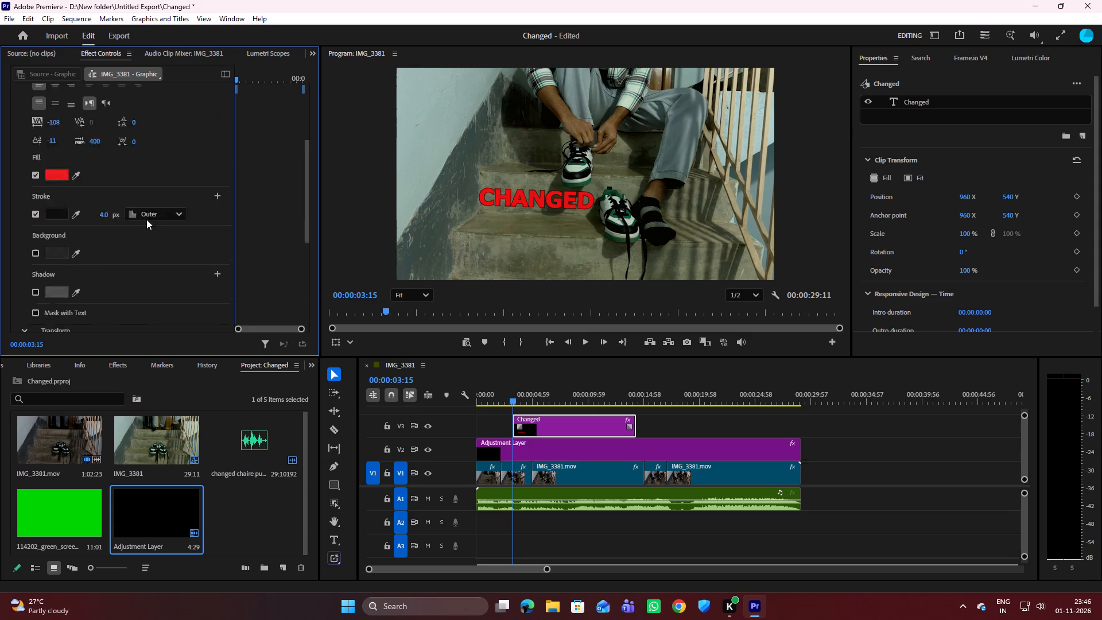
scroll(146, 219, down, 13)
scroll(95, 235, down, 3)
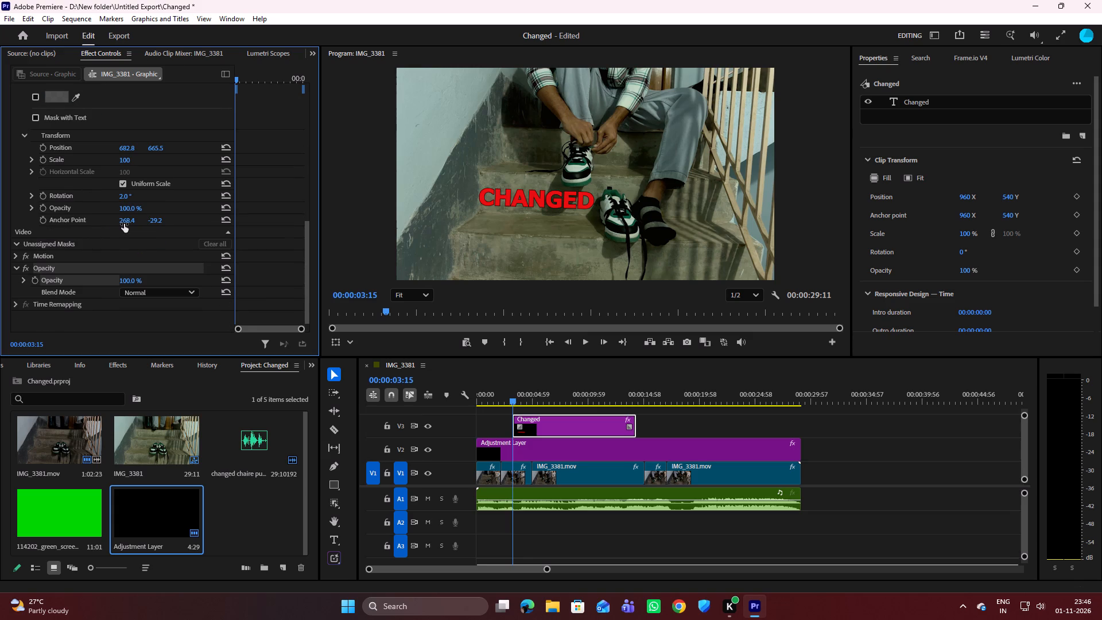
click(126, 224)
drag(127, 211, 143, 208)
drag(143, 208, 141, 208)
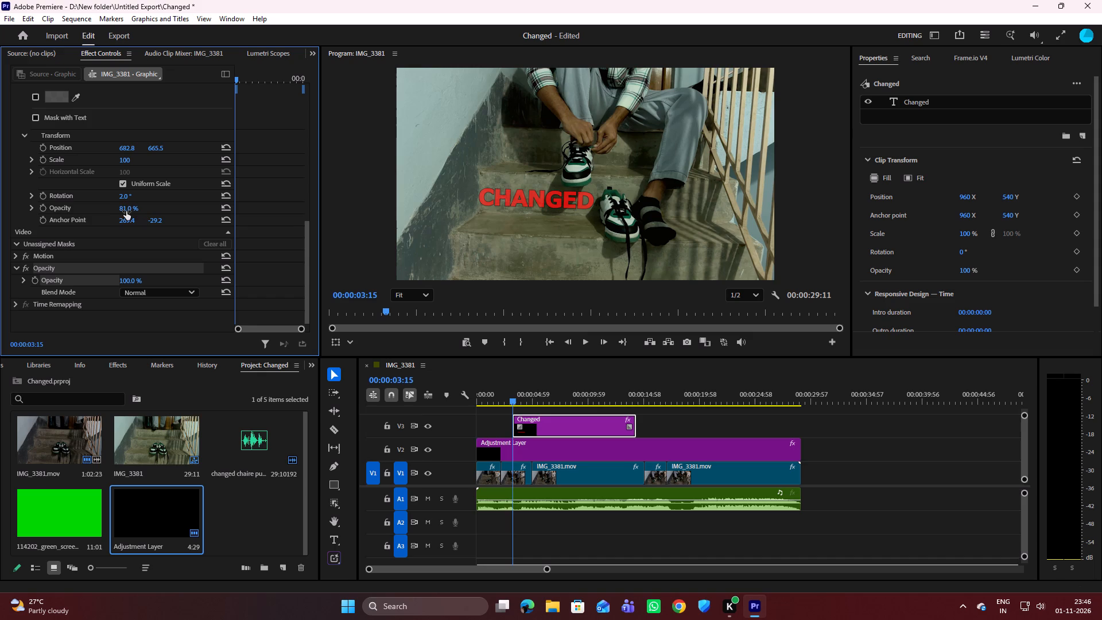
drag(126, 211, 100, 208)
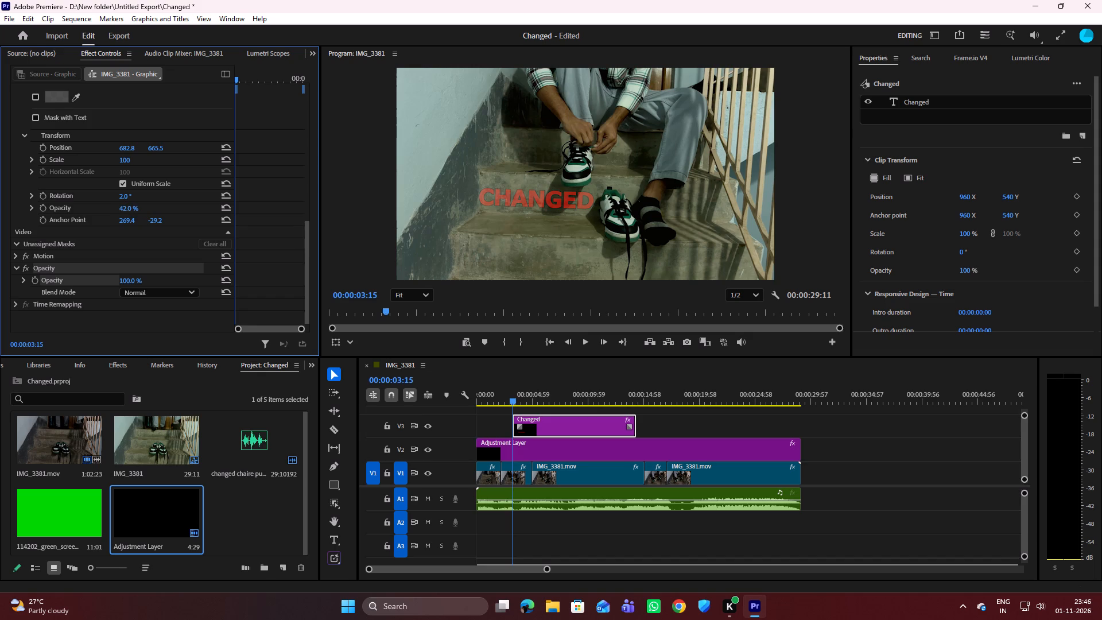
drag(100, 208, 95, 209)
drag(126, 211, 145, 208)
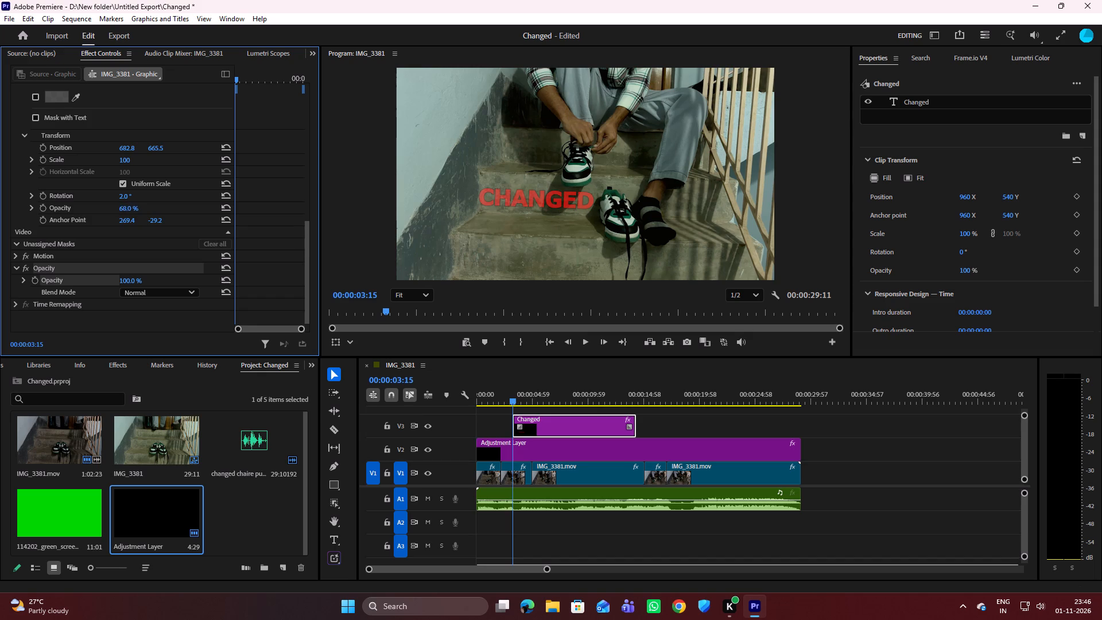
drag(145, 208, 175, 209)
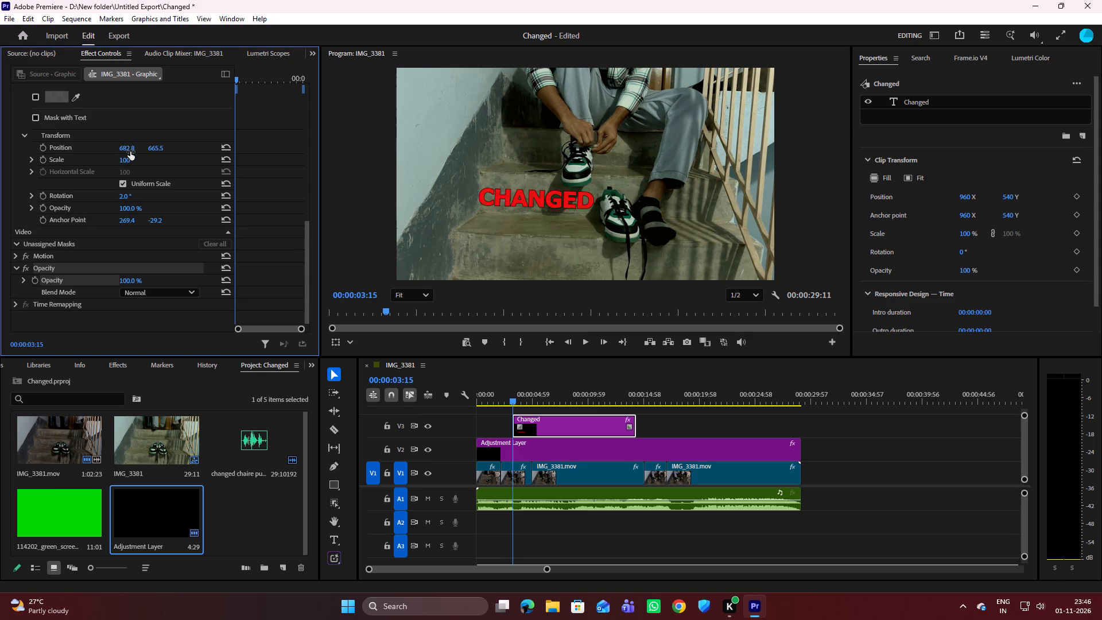
Move the Text (Changed) layer to a Transform position of 689.8, 681.5.
drag(158, 148, 156, 151)
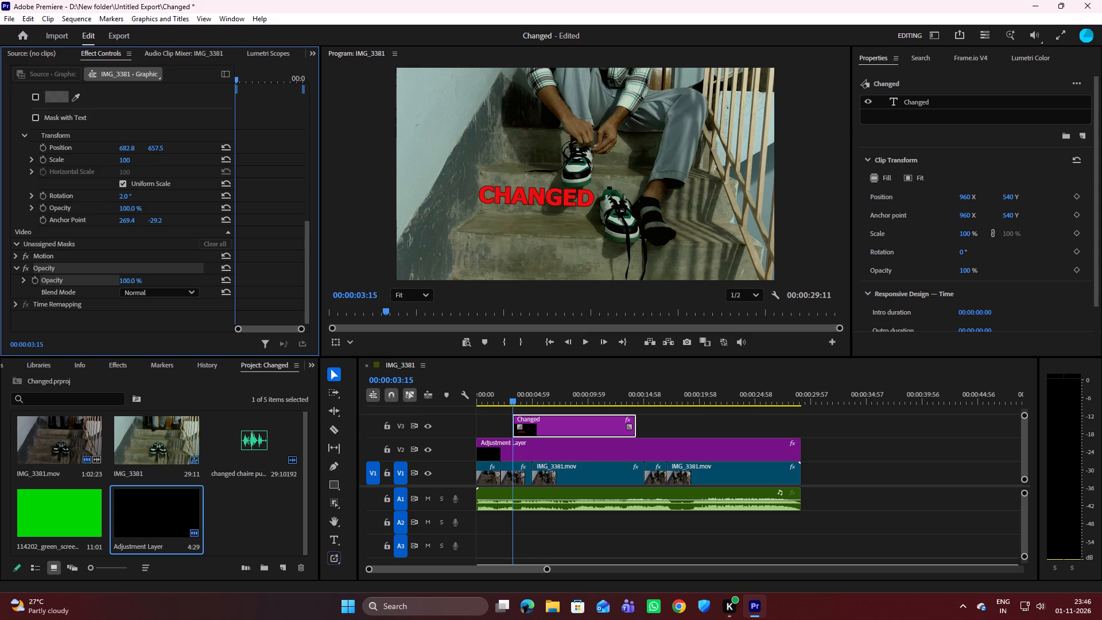
drag(156, 151, 163, 150)
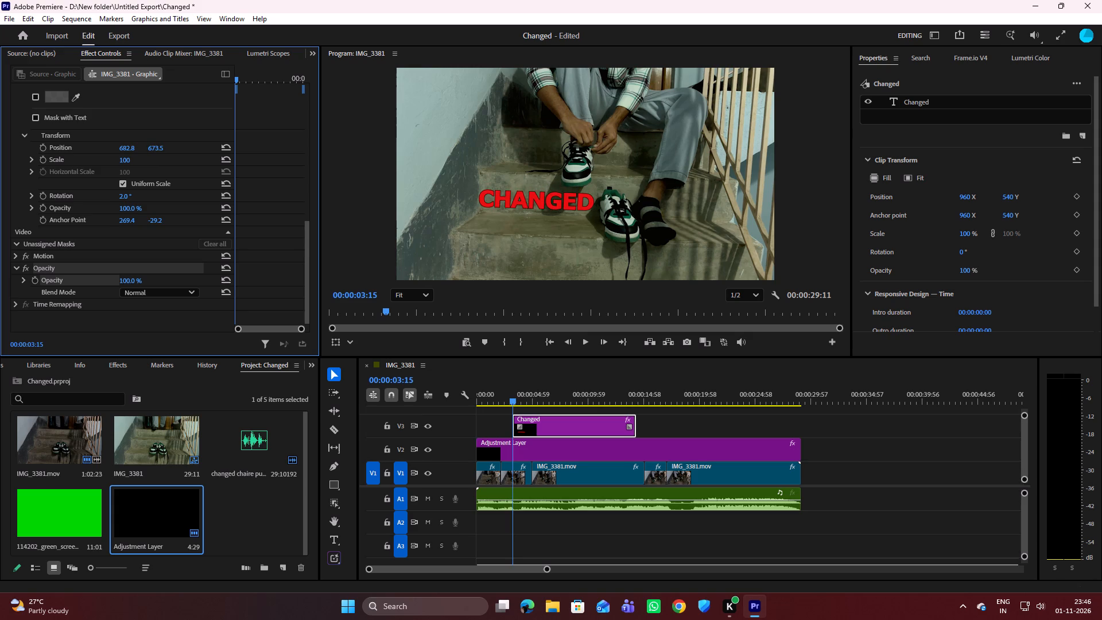
drag(163, 150, 168, 150)
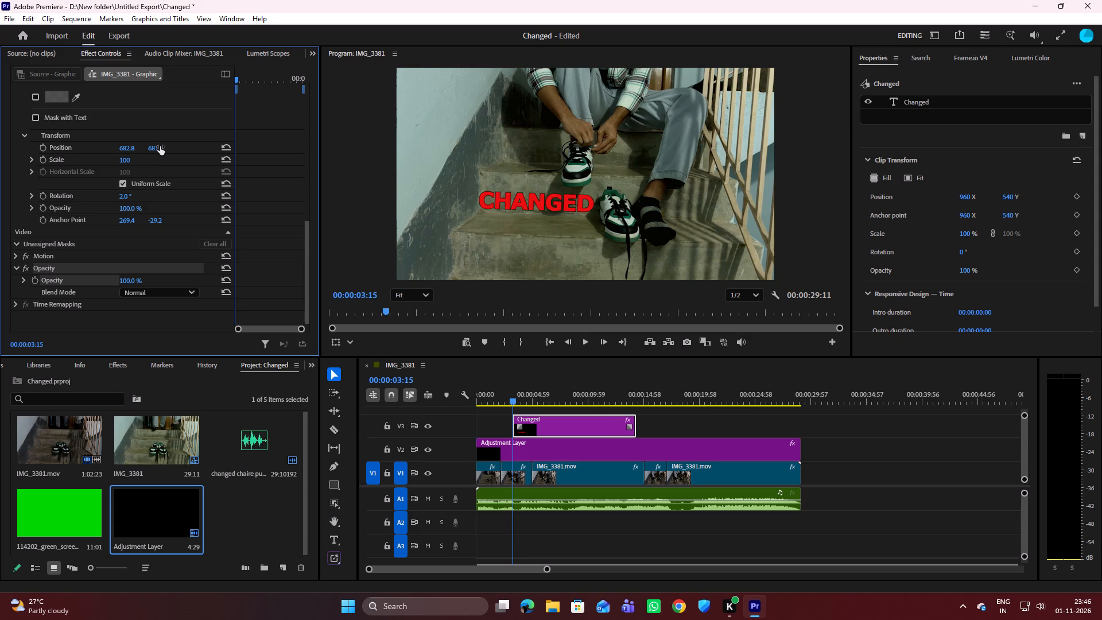
click(130, 149)
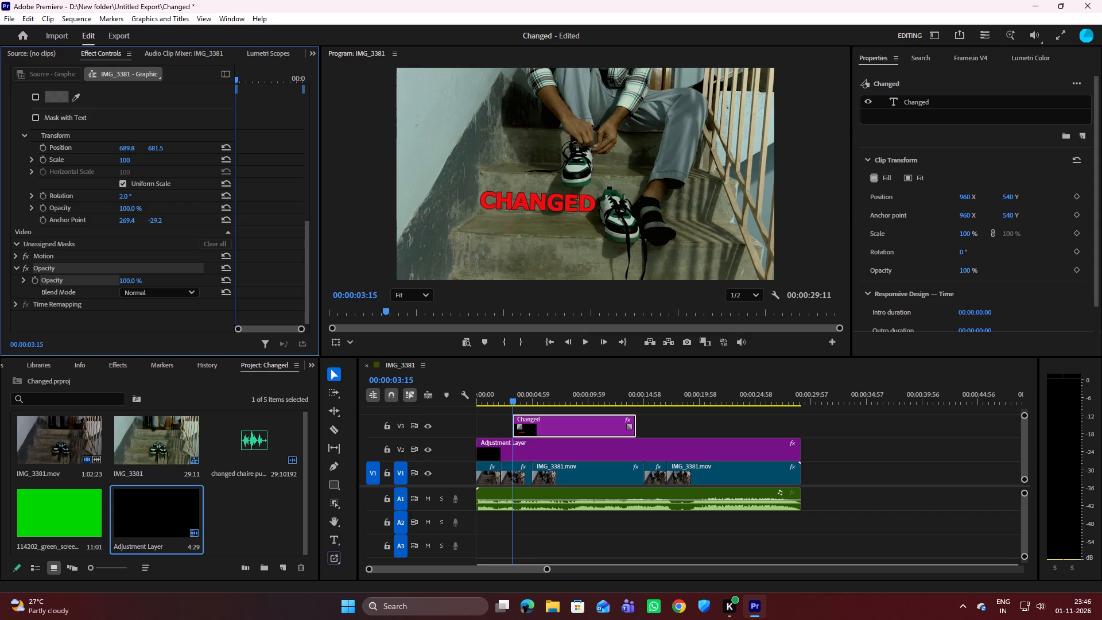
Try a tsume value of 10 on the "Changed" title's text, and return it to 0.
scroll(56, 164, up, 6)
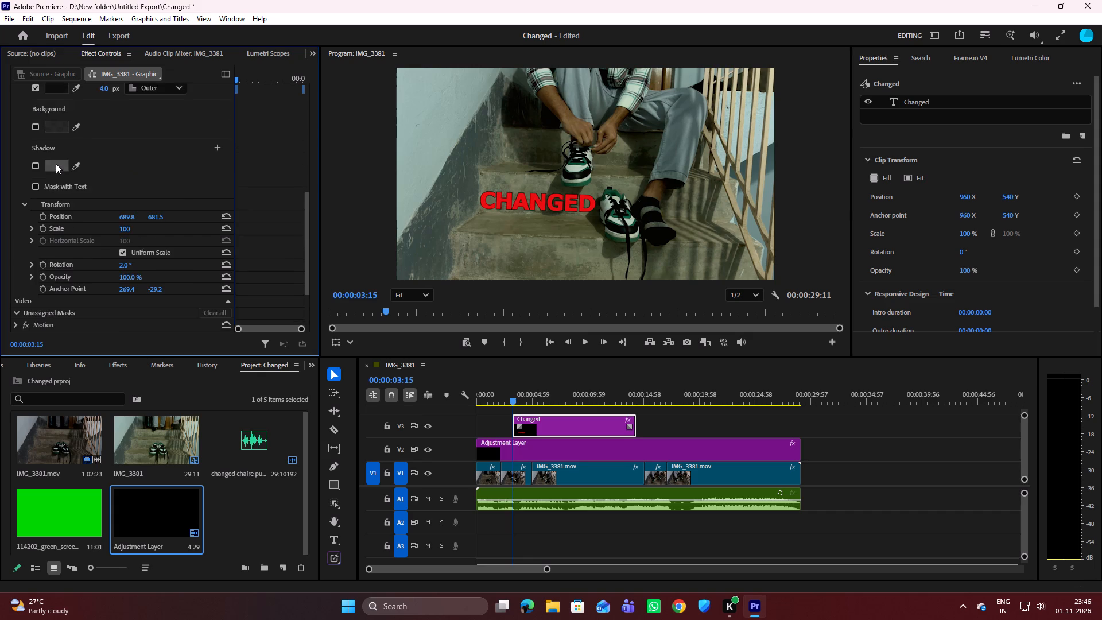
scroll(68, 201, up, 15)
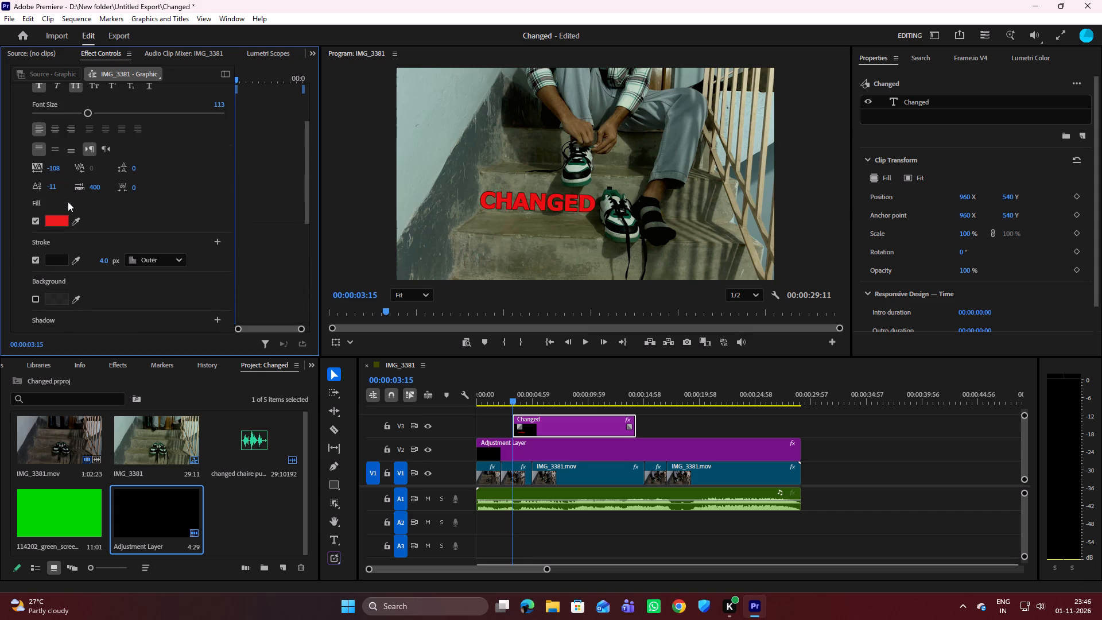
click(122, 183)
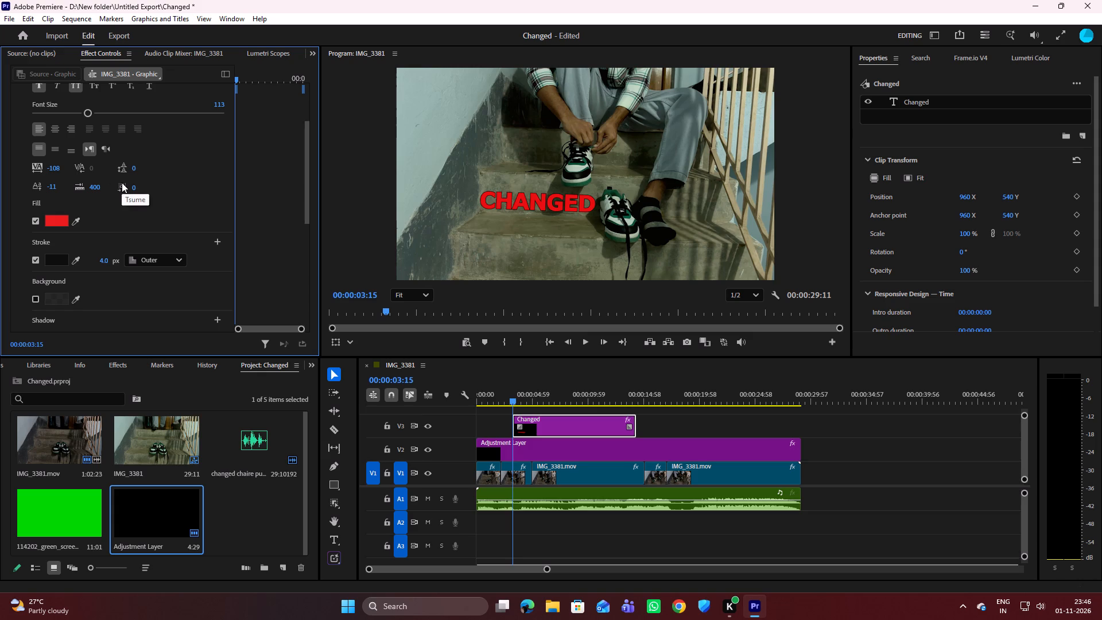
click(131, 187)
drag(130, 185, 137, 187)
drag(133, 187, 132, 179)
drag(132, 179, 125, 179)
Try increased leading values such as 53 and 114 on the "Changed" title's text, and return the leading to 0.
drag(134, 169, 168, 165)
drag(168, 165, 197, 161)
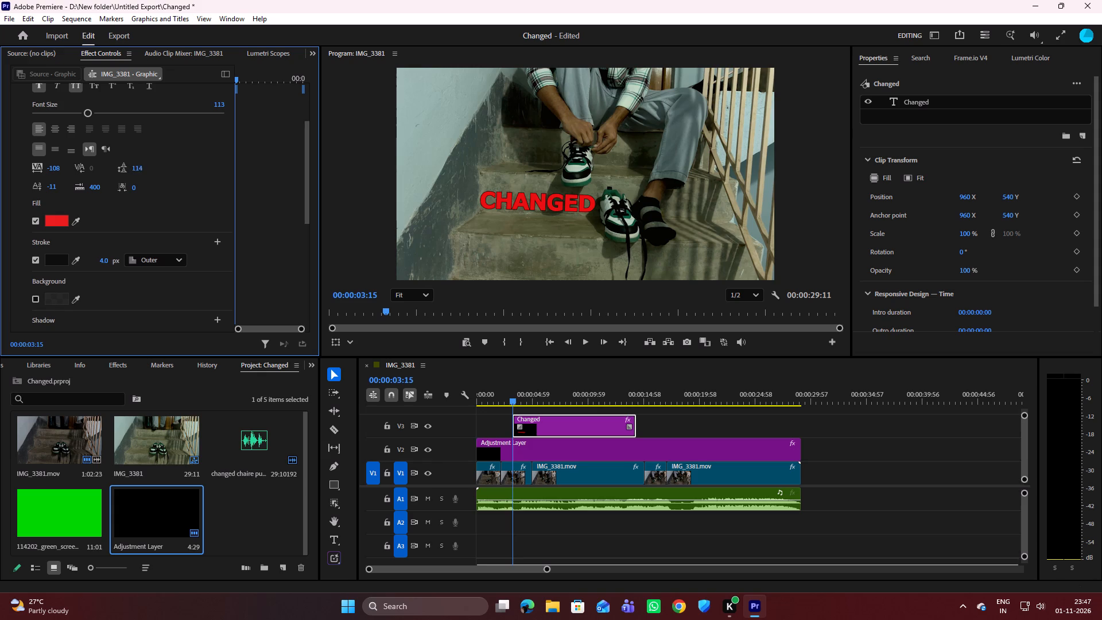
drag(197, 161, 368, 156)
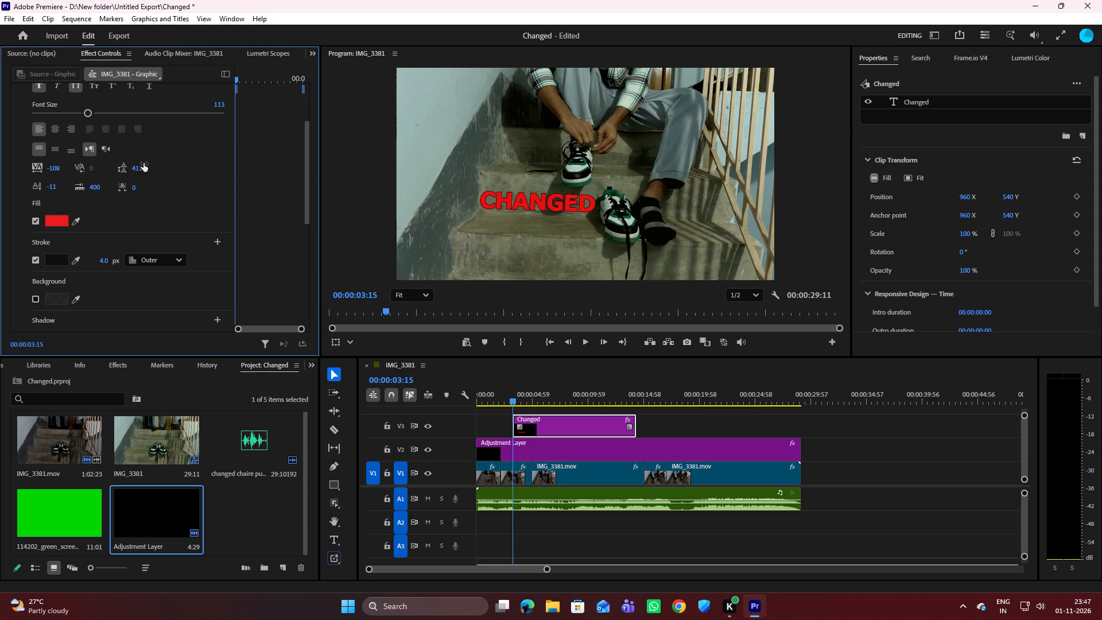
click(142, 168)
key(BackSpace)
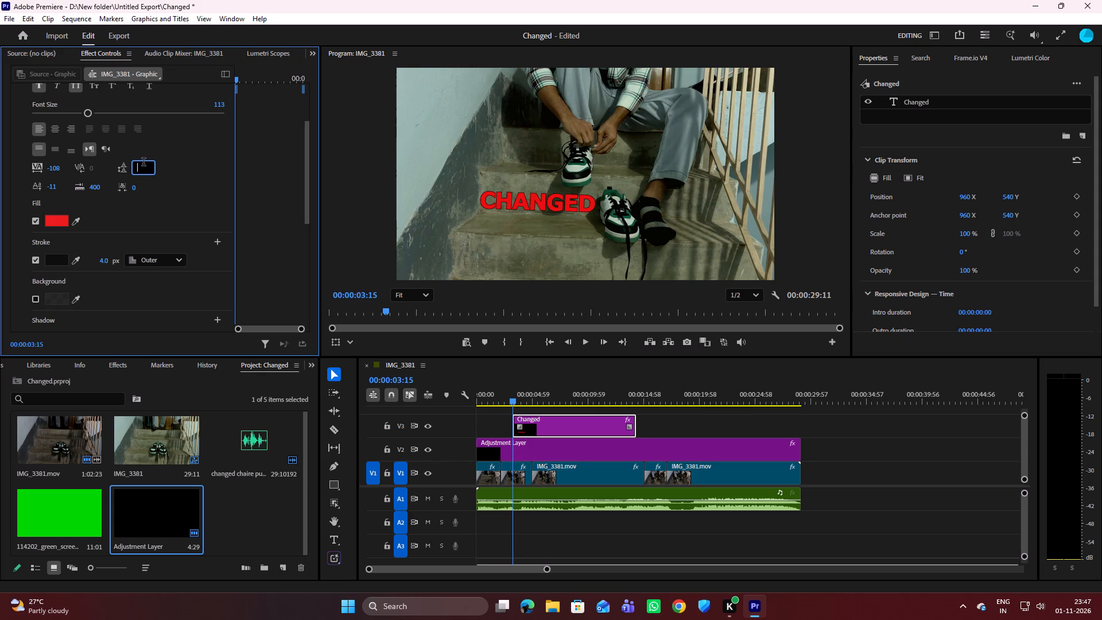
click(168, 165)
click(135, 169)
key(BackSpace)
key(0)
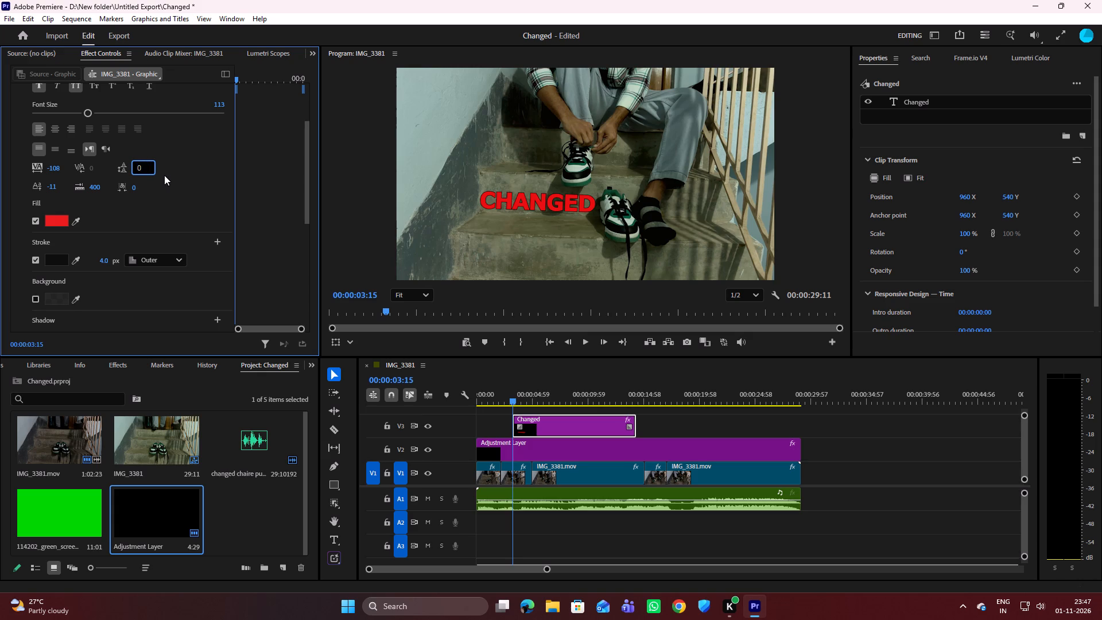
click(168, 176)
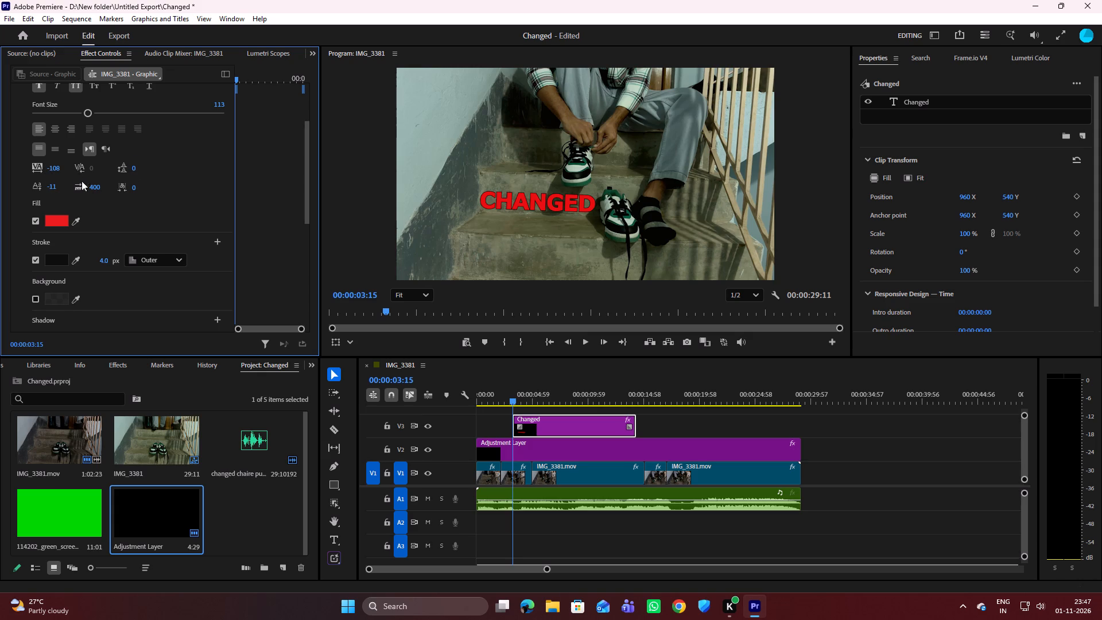
Look through the "Changed" title's text, appearance, transform and opacity settings.
scroll(78, 195, down, 19)
scroll(71, 225, down, 3)
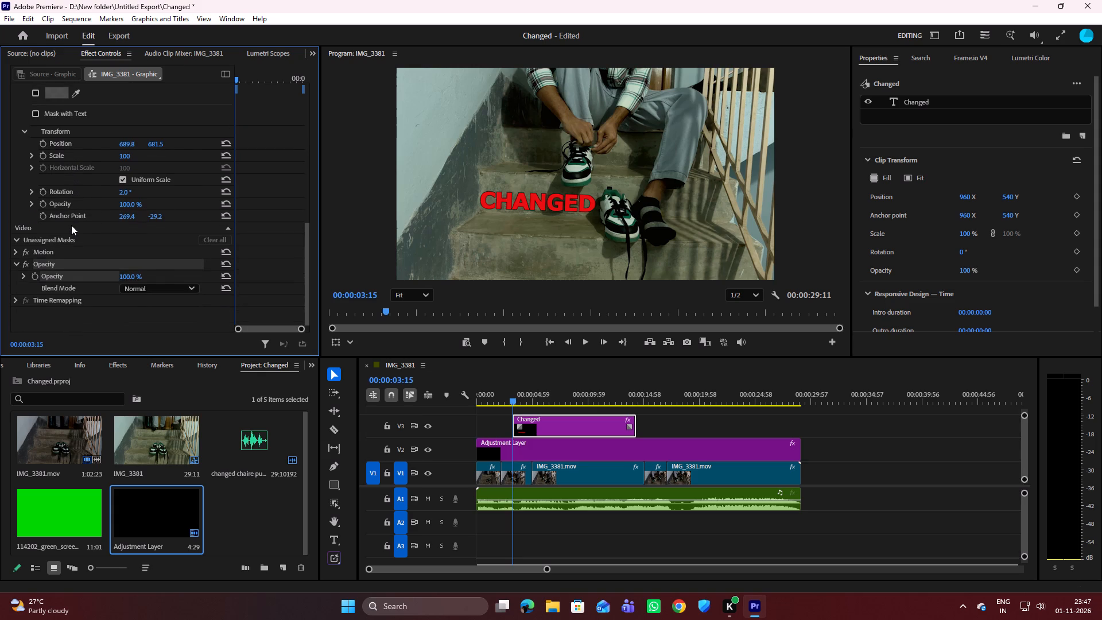
scroll(71, 225, up, 3)
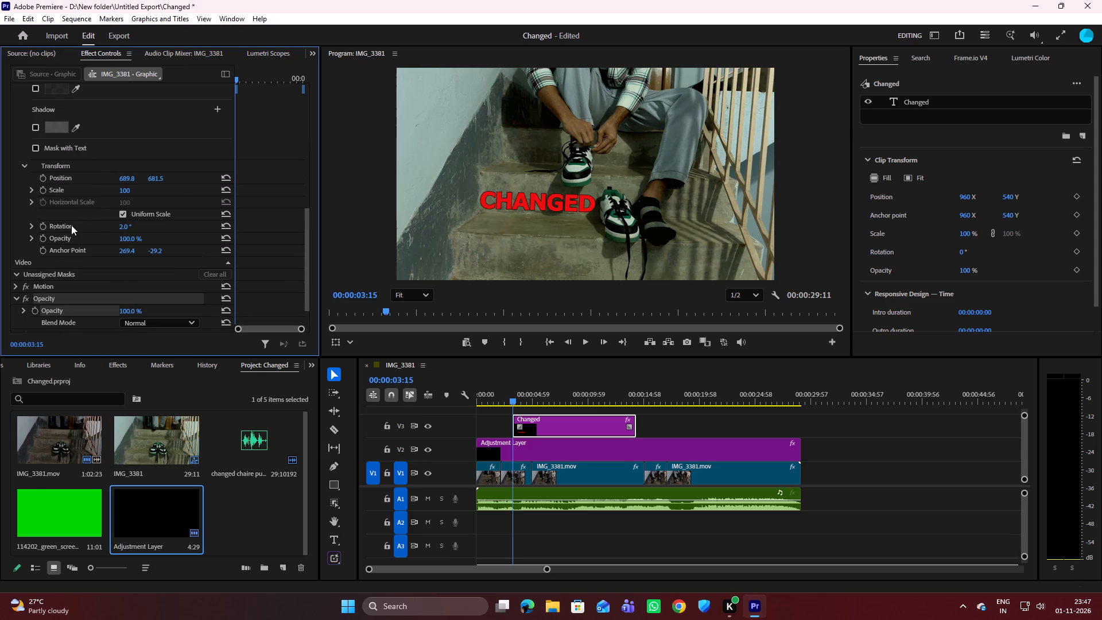
scroll(71, 225, up, 20)
scroll(71, 225, up, 3)
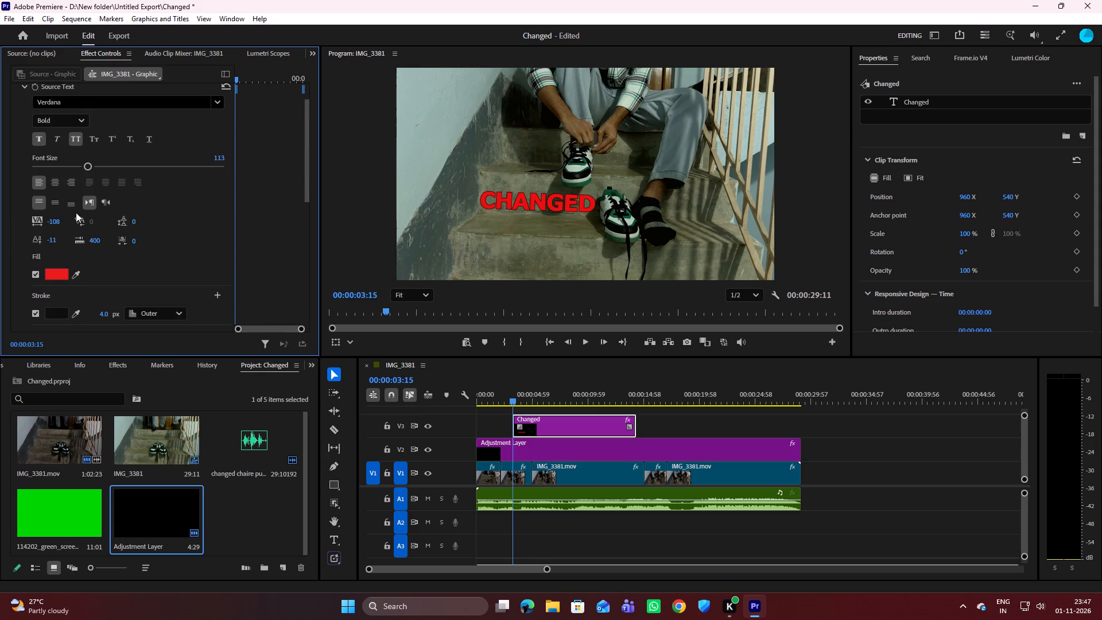
scroll(76, 212, up, 8)
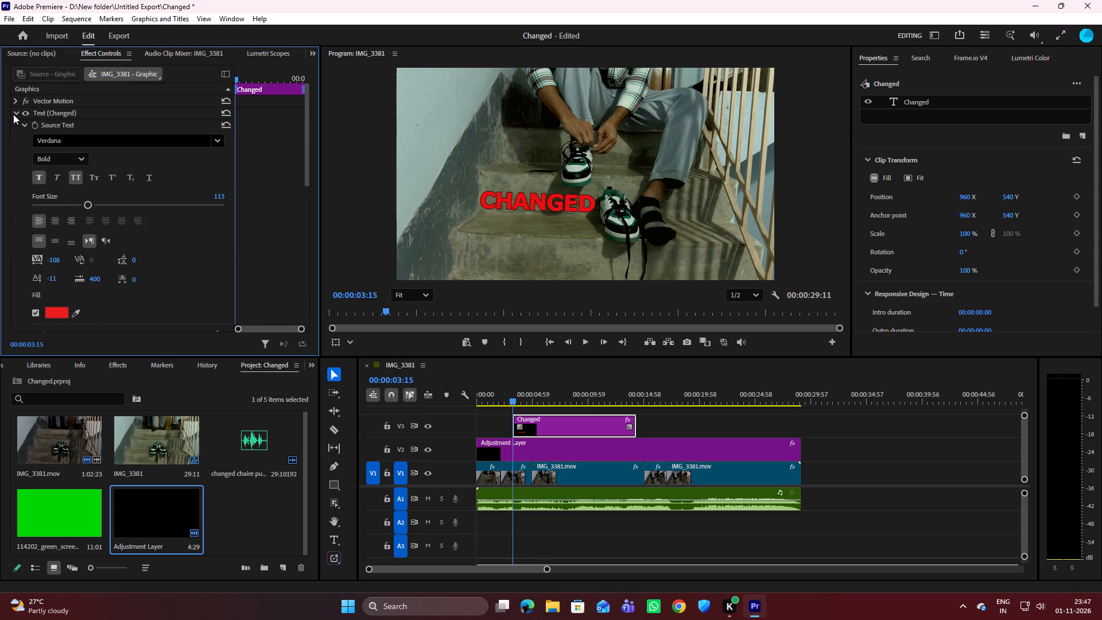
Collapse the Text (Changed) settings and shift the title's Vector Motion position to 954.0, 540.0.
click(53, 123)
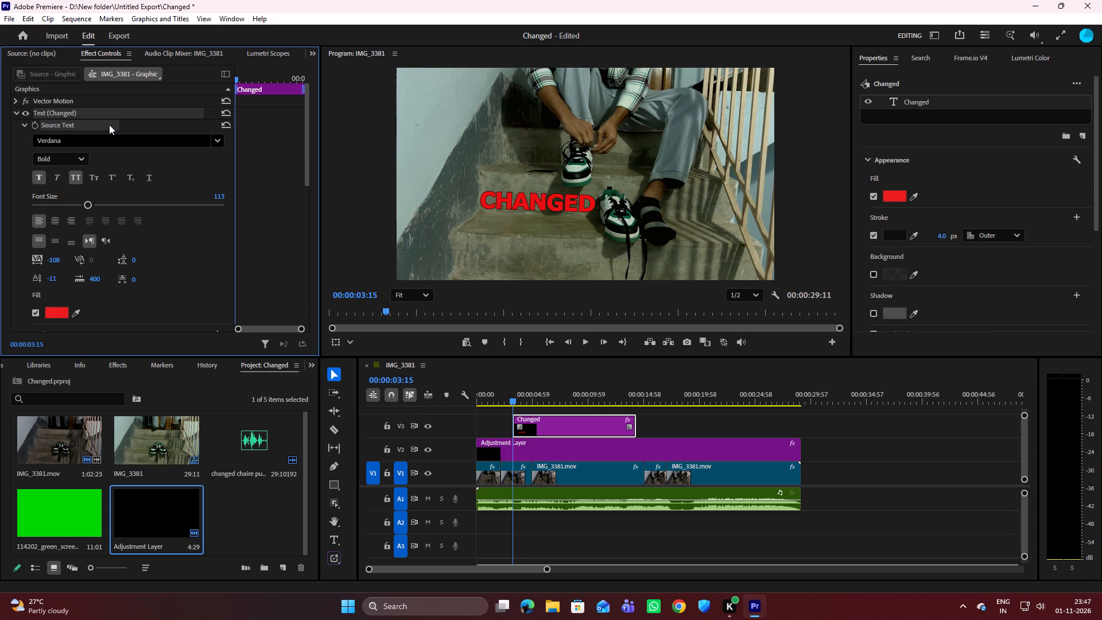
click(15, 113)
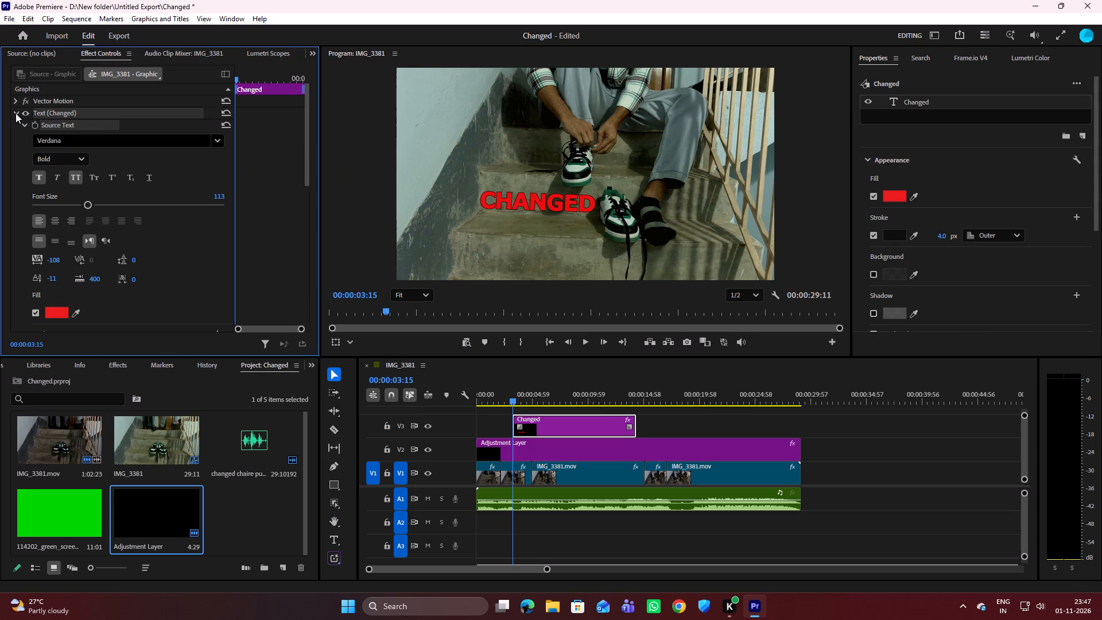
click(15, 102)
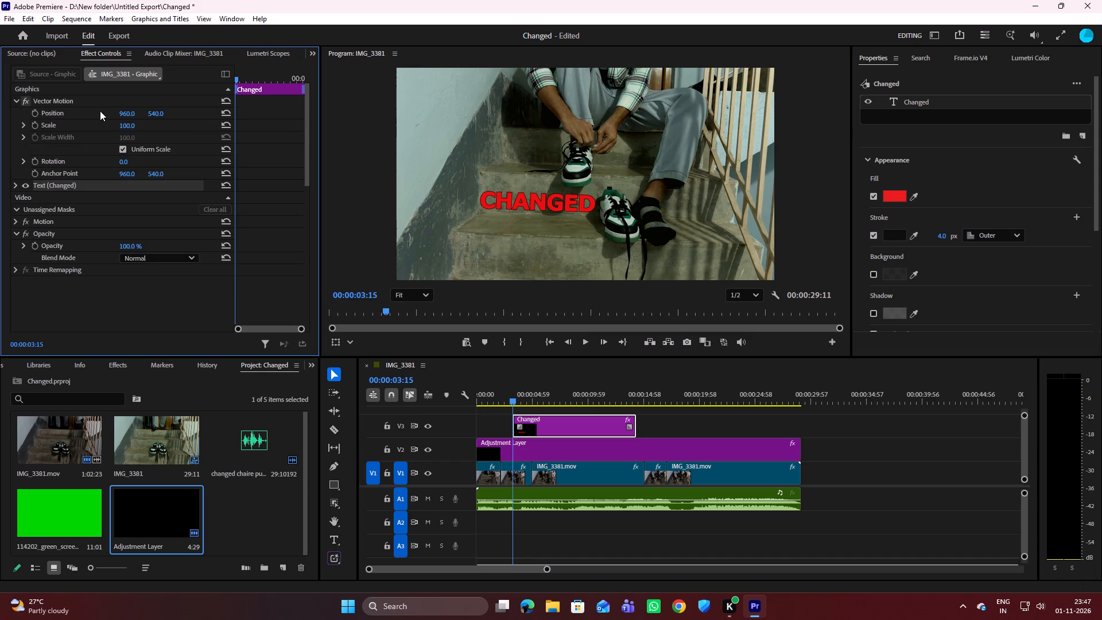
drag(129, 113, 122, 106)
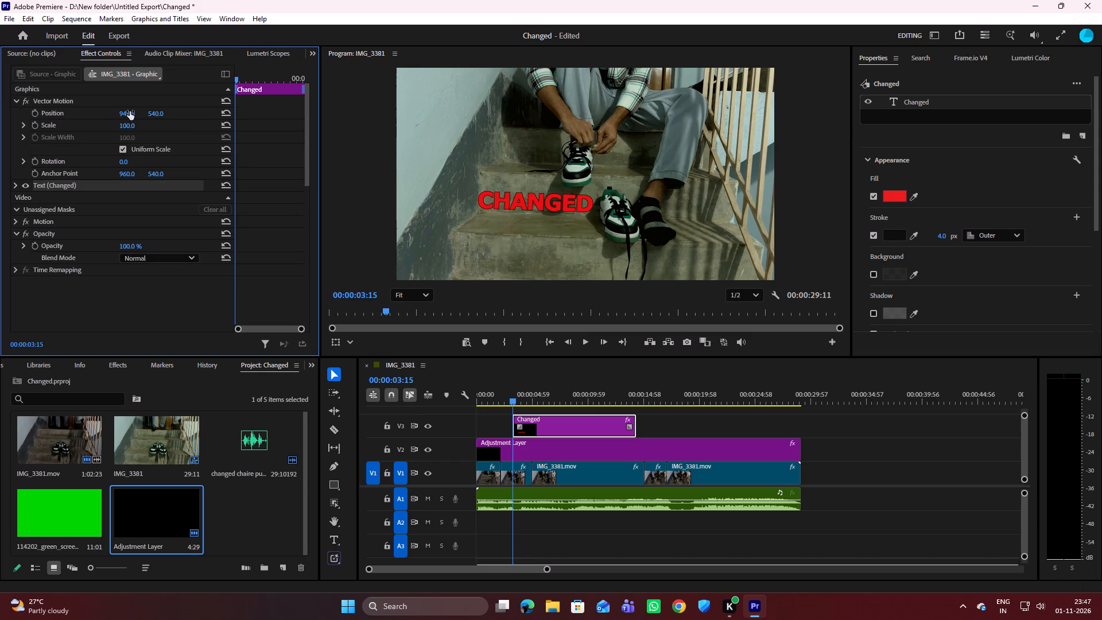
click(130, 111)
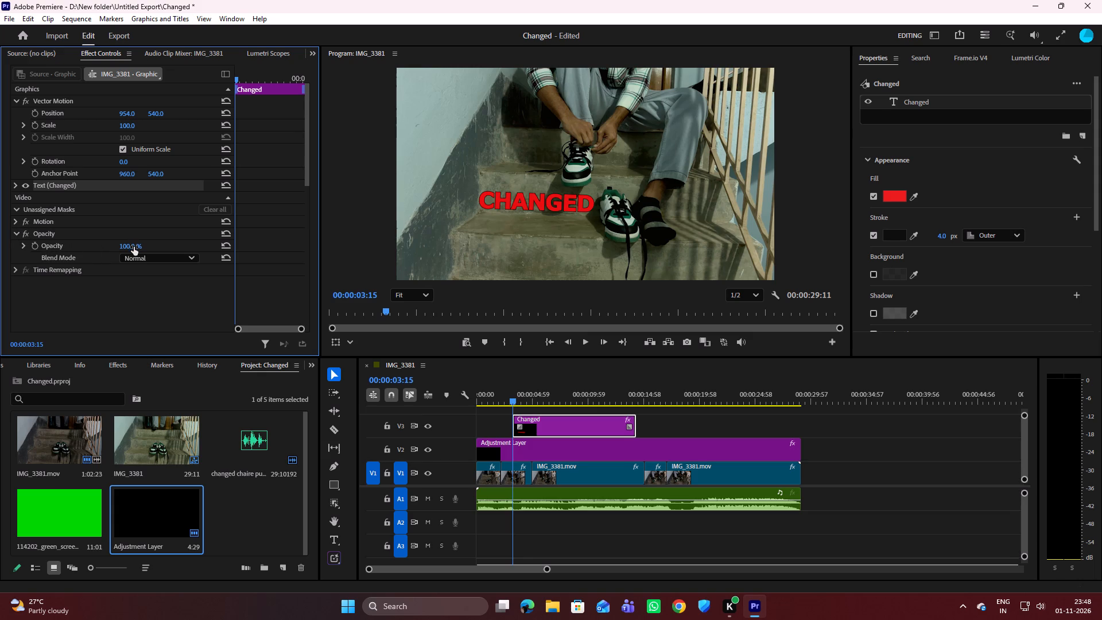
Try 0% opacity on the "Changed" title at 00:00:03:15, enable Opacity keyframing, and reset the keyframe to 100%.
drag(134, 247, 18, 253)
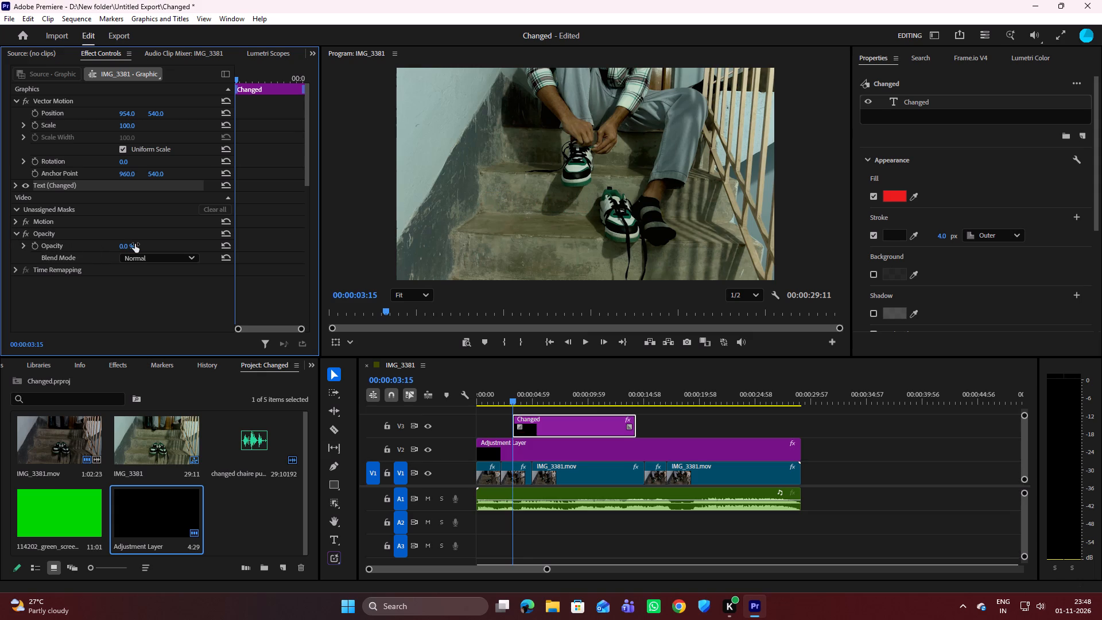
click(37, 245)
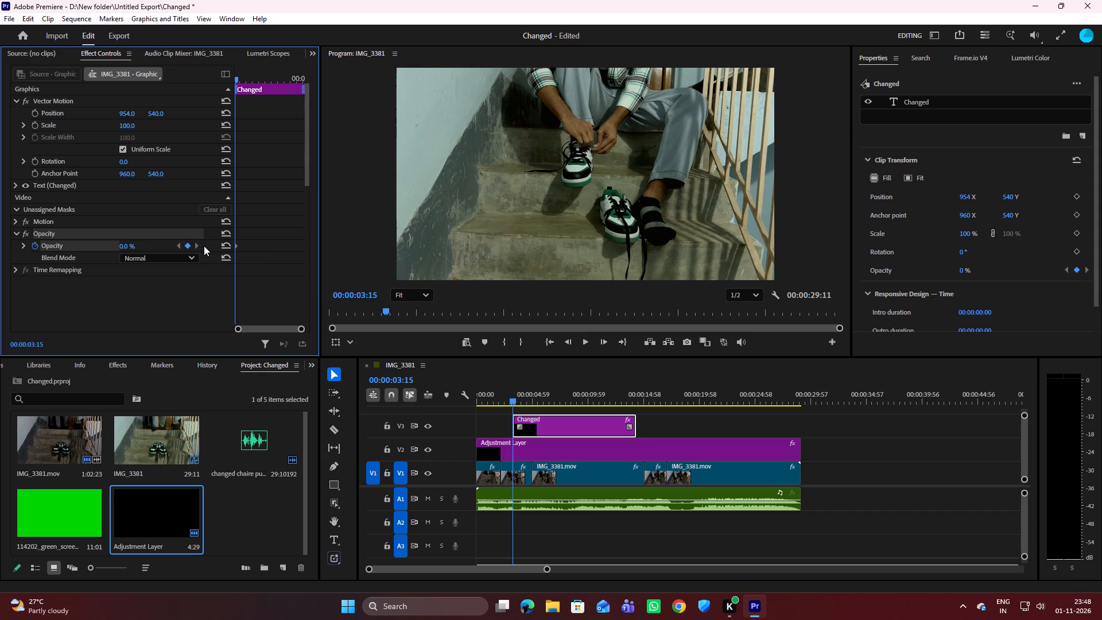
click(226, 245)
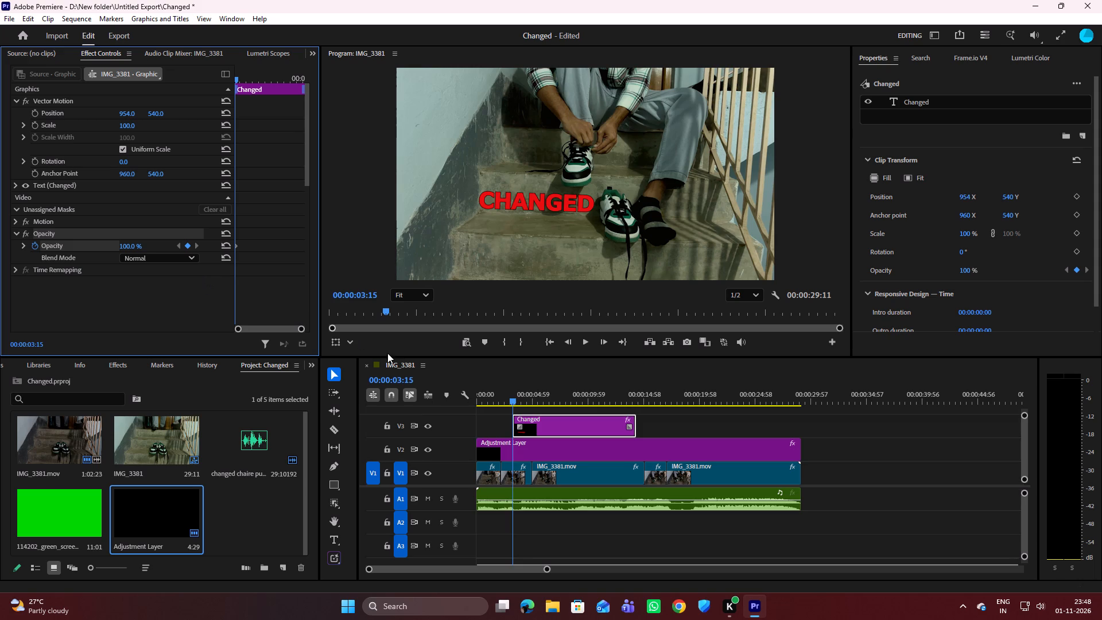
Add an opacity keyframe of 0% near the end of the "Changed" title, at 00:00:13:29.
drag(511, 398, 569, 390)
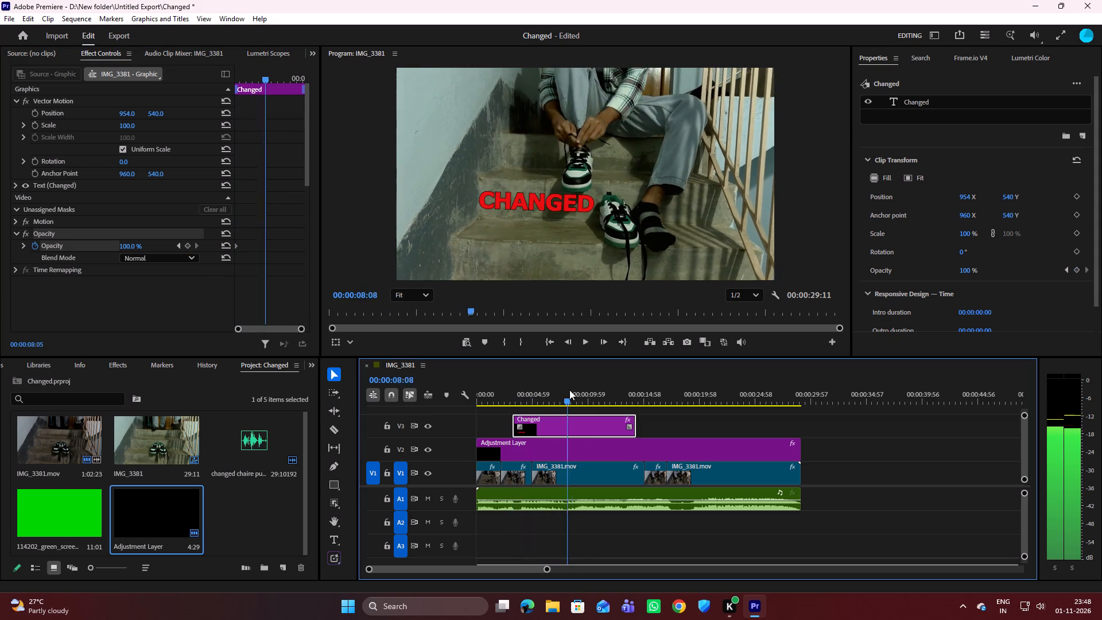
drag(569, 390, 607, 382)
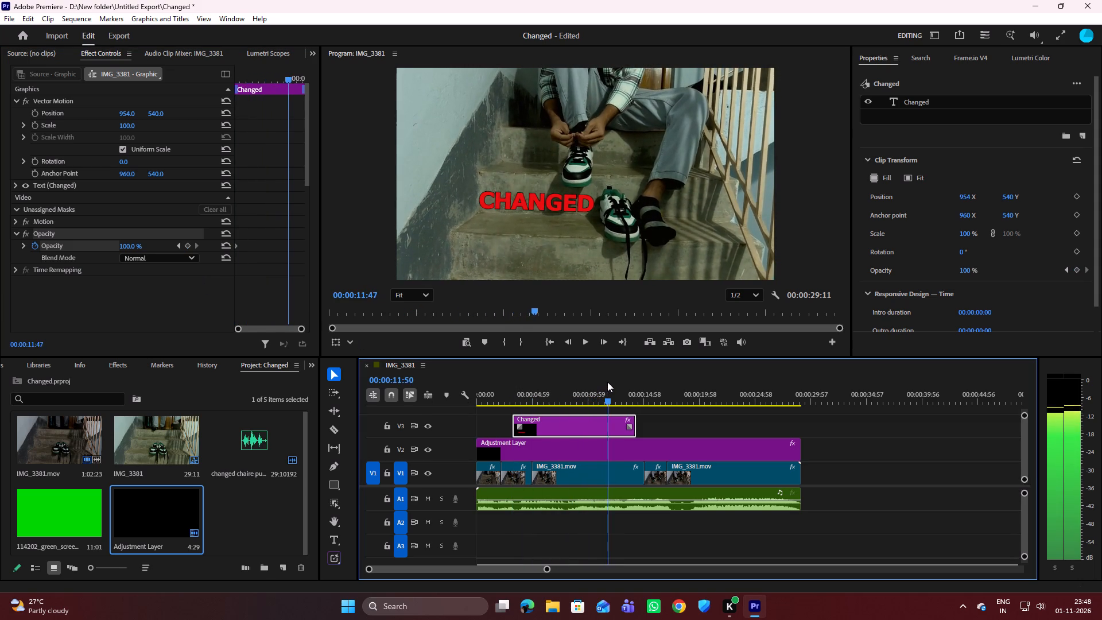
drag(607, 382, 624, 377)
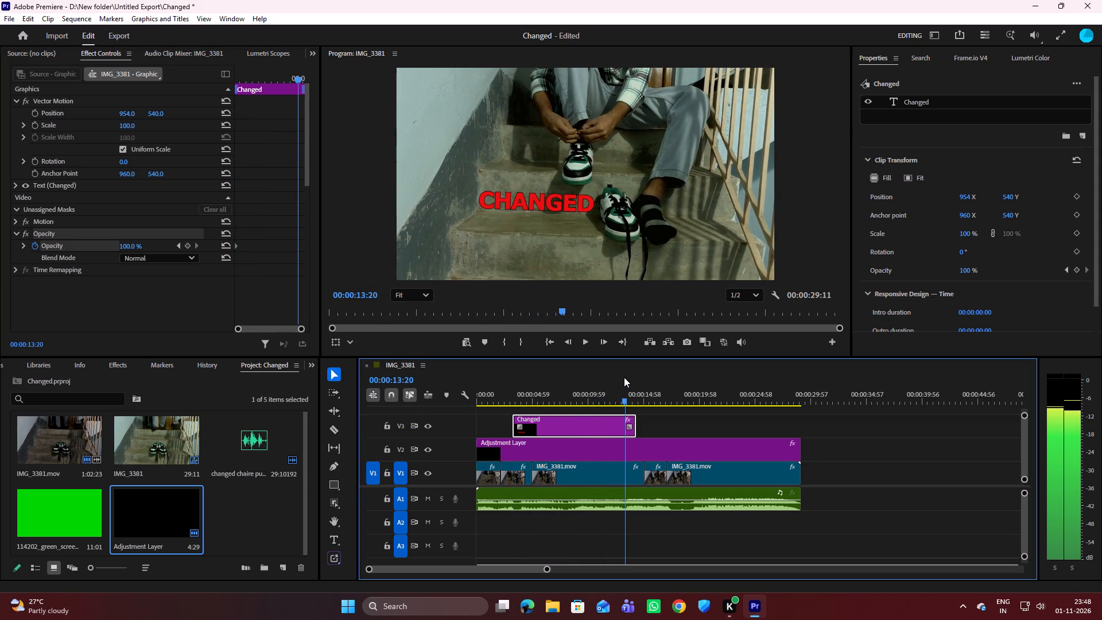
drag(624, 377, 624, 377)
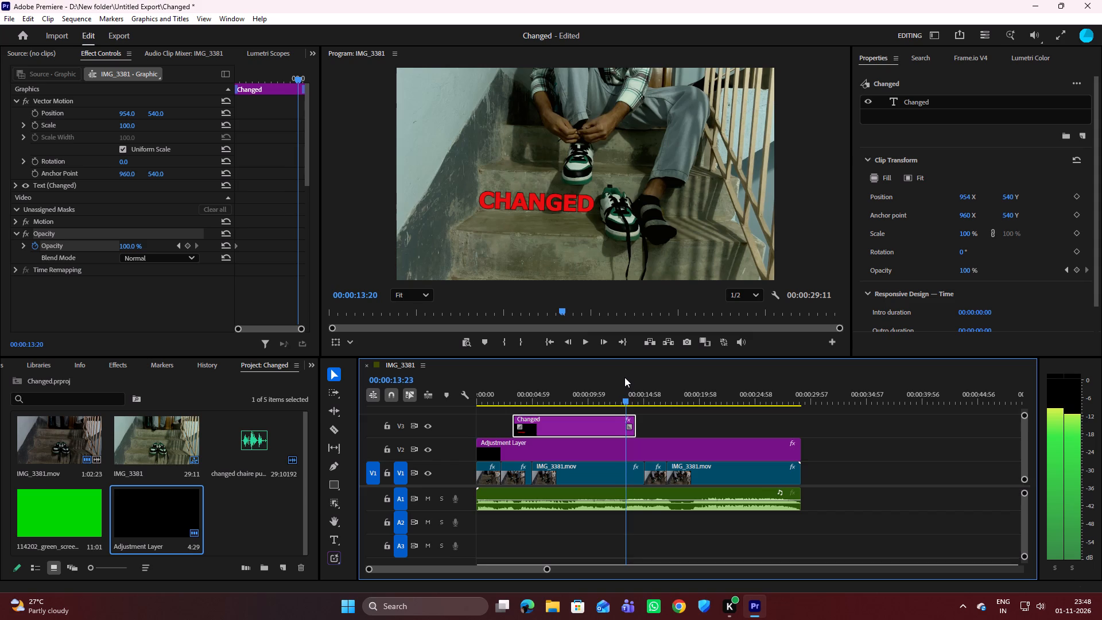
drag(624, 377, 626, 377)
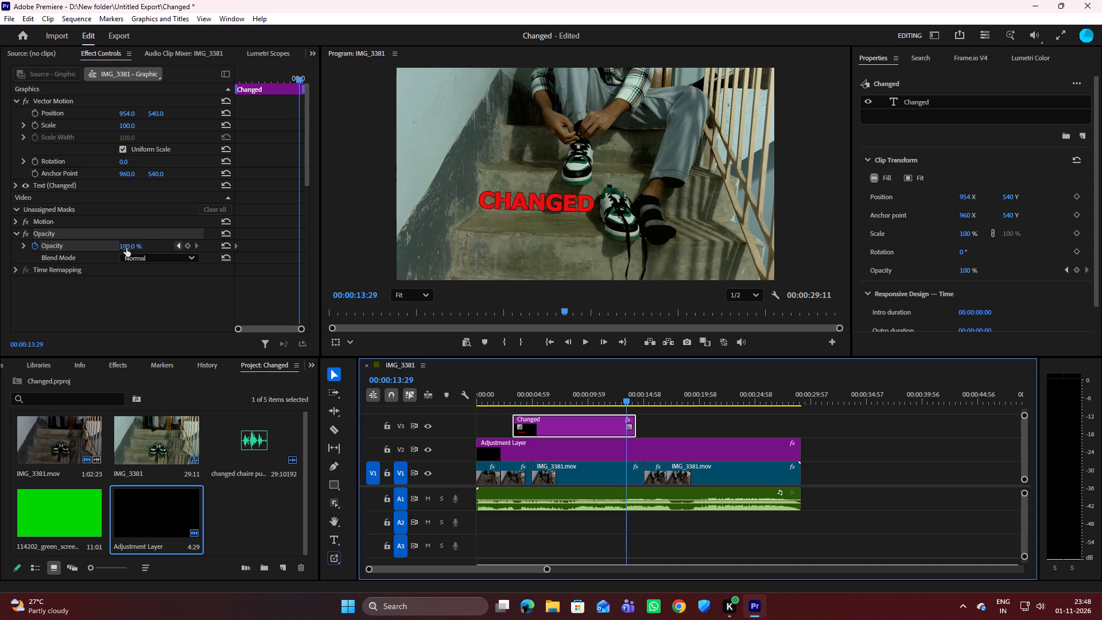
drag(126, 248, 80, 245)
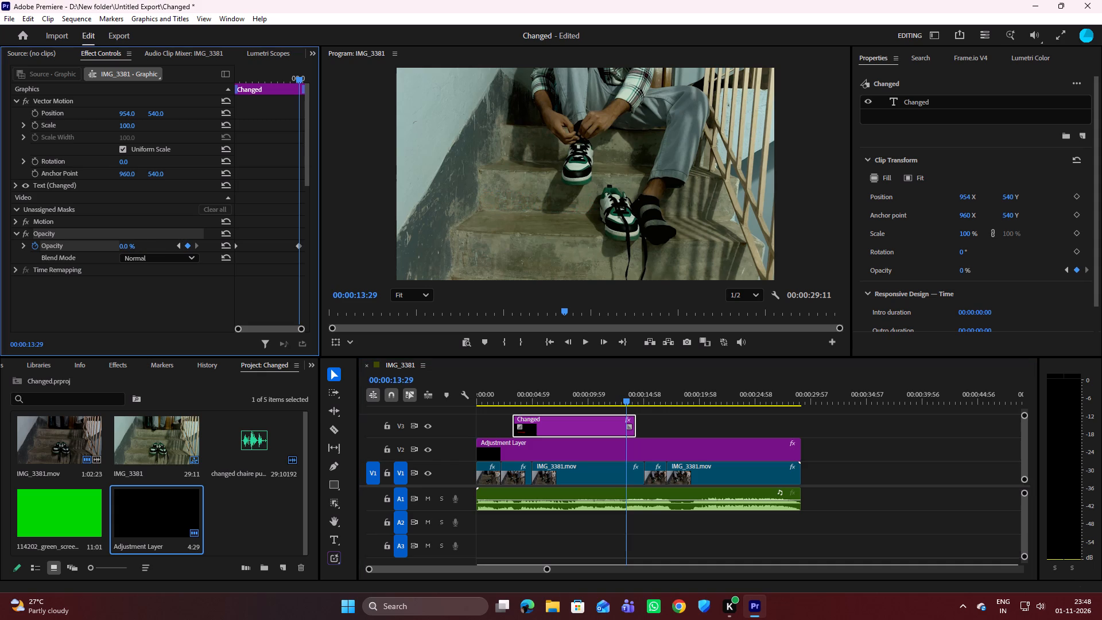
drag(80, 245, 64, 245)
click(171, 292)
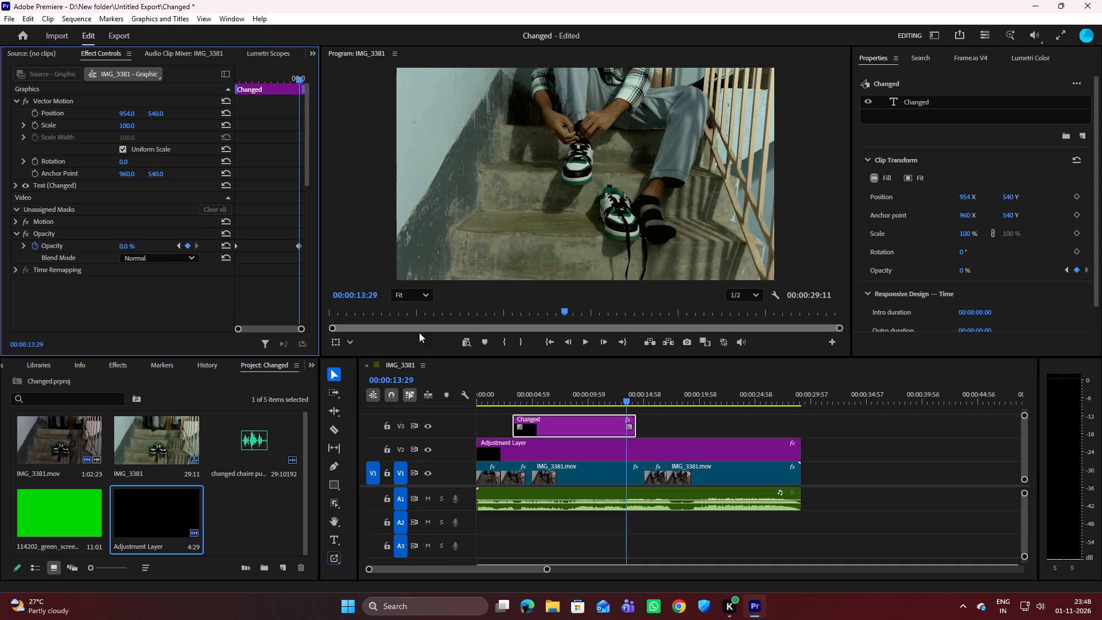
Play the sequence from 00:00:00:34 through the end of the "Changed" title to review its opacity fade.
drag(624, 397, 484, 400)
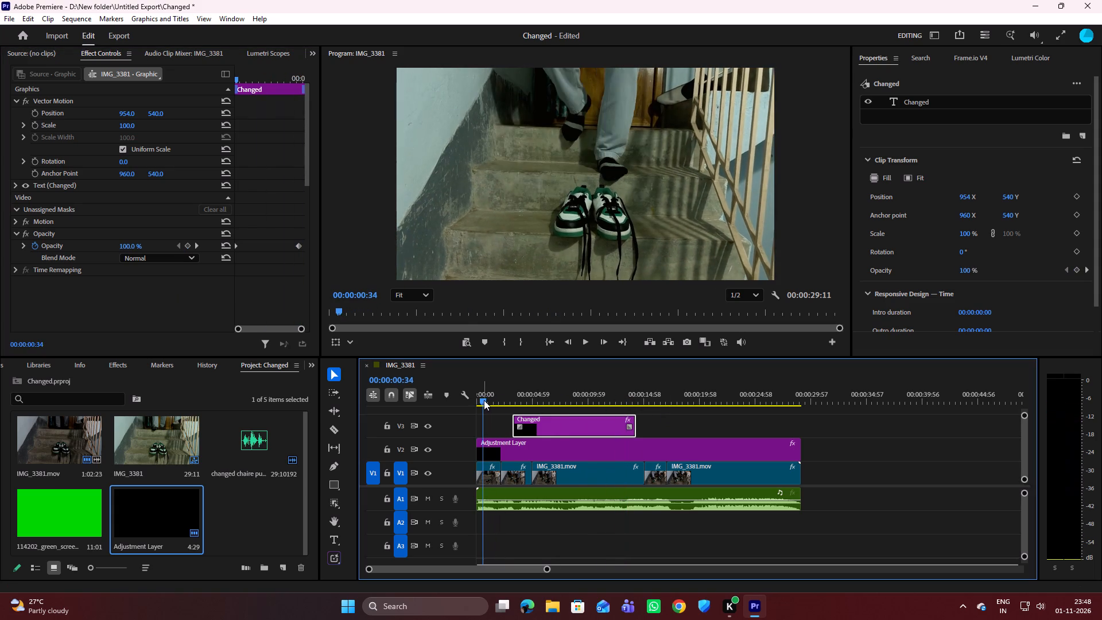
key(space)
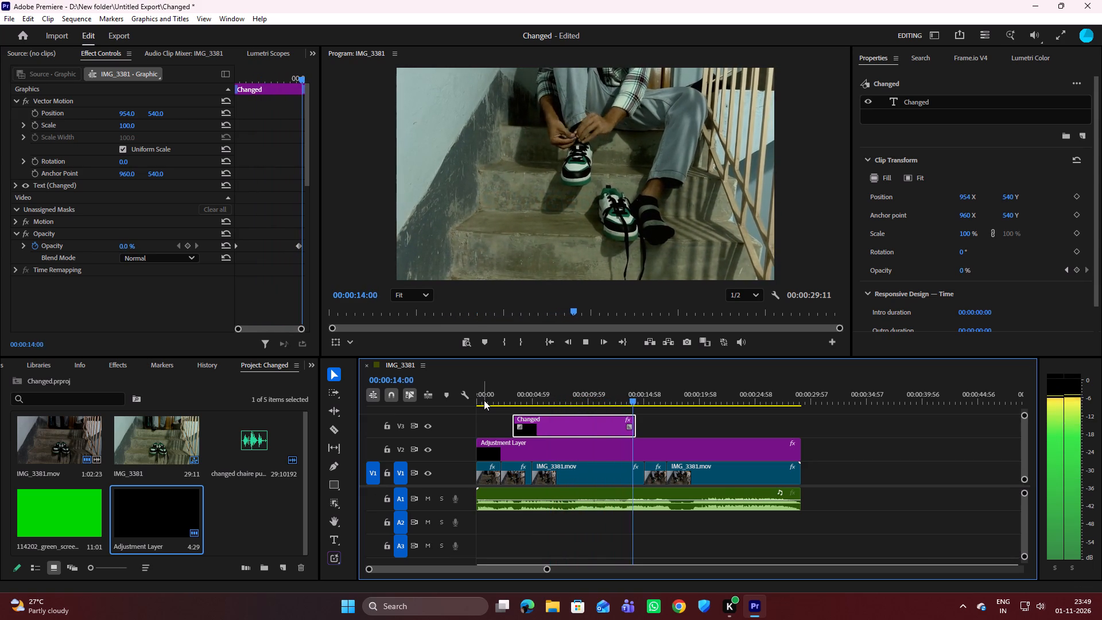
key(space)
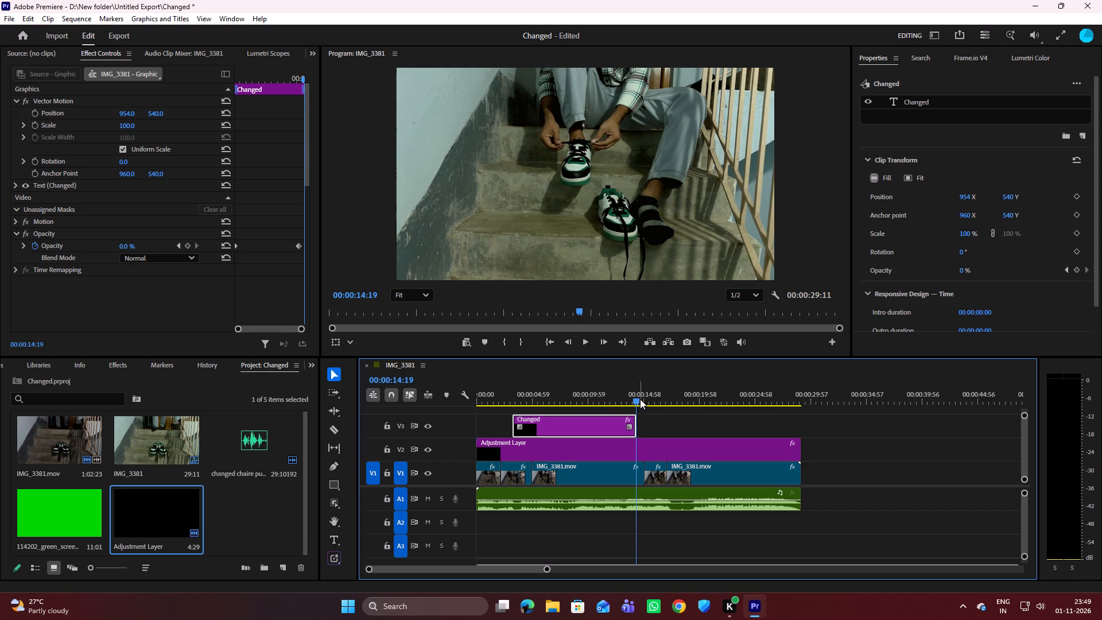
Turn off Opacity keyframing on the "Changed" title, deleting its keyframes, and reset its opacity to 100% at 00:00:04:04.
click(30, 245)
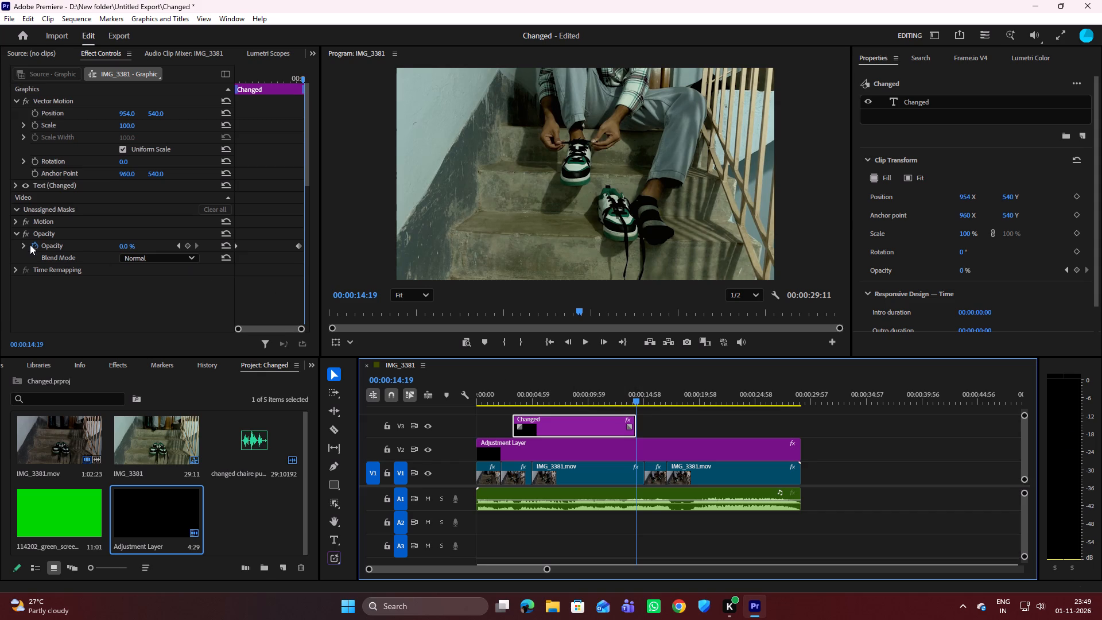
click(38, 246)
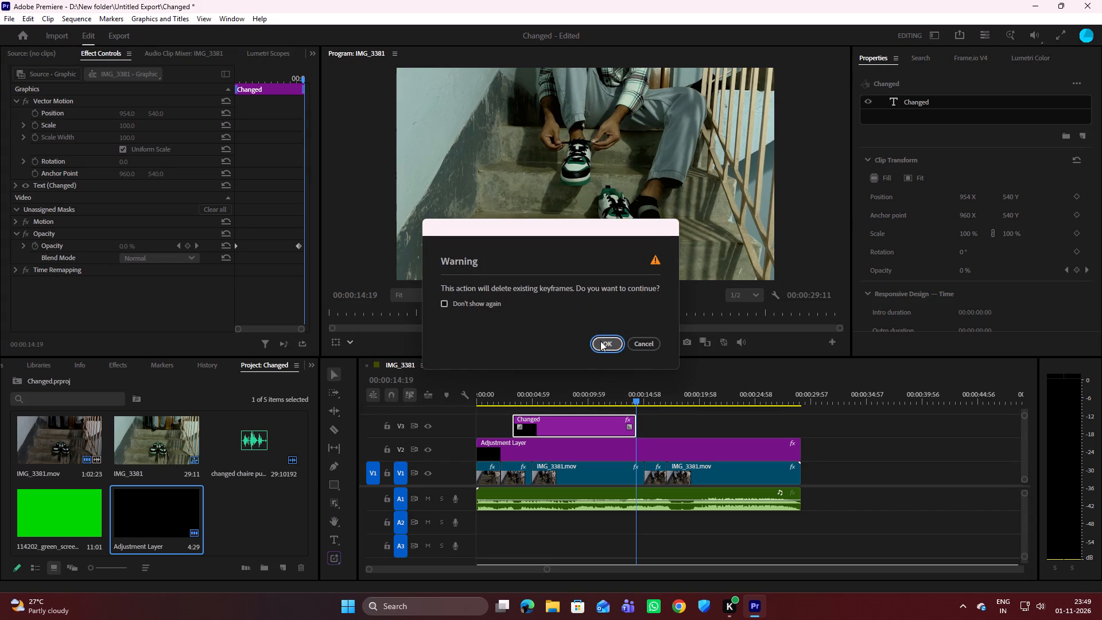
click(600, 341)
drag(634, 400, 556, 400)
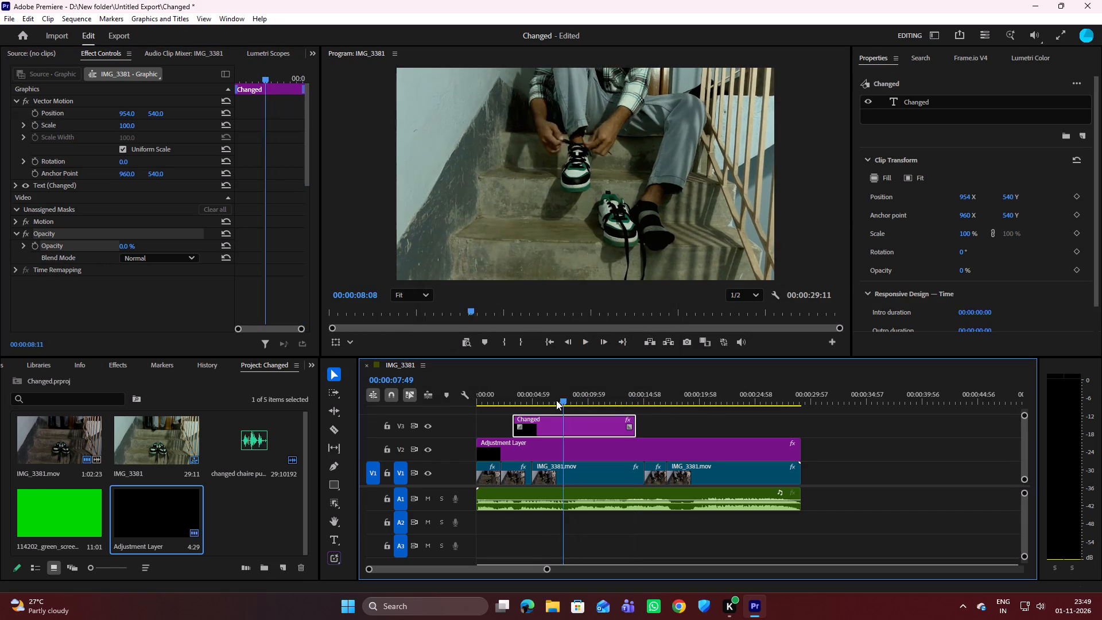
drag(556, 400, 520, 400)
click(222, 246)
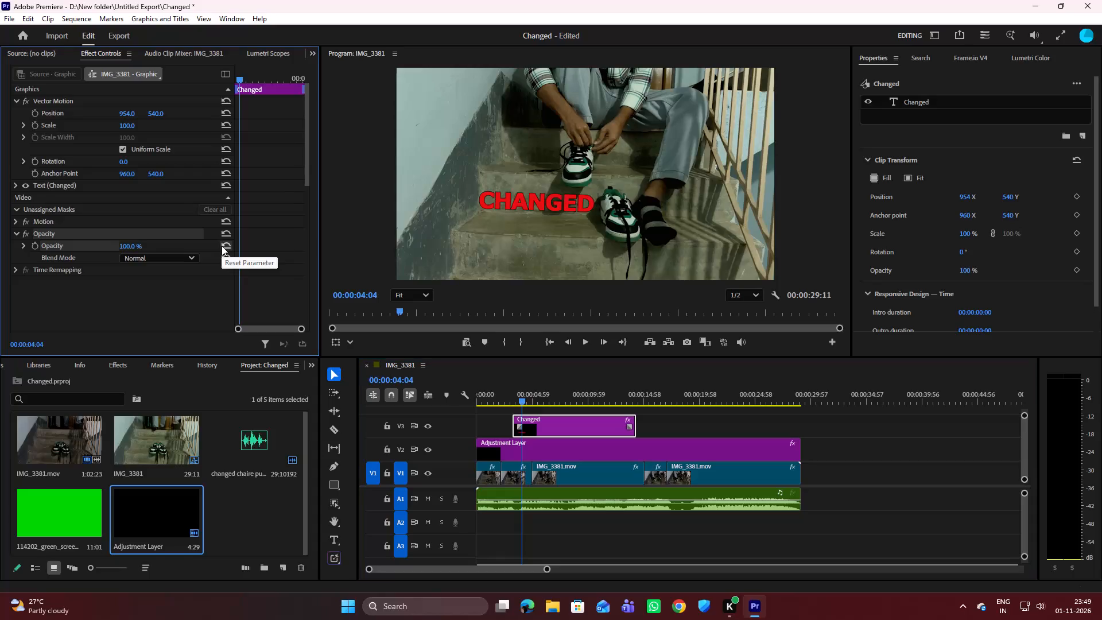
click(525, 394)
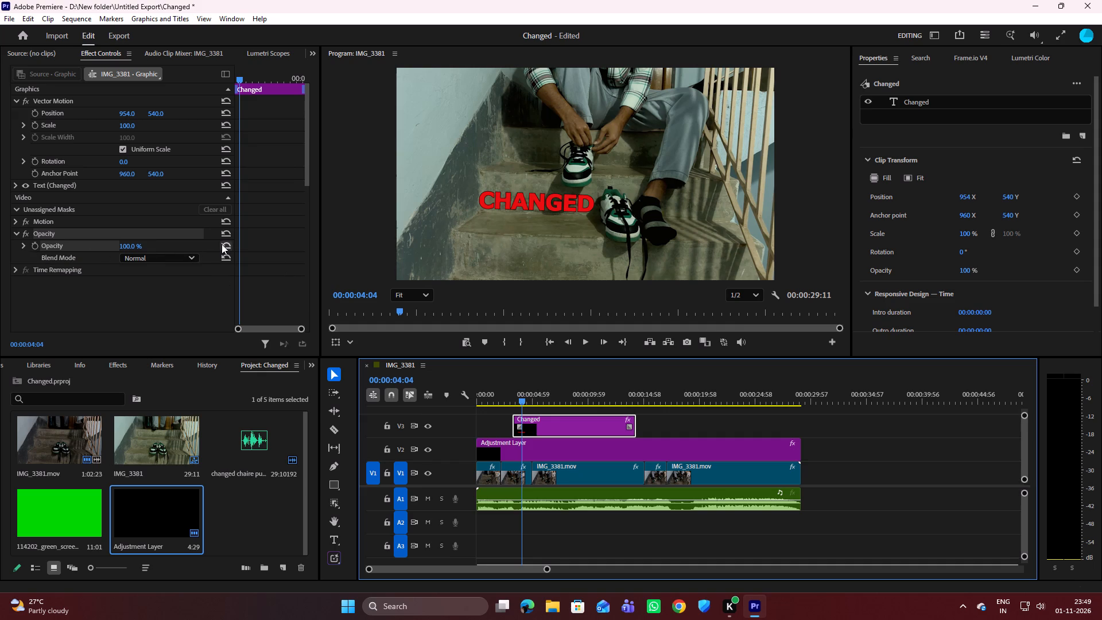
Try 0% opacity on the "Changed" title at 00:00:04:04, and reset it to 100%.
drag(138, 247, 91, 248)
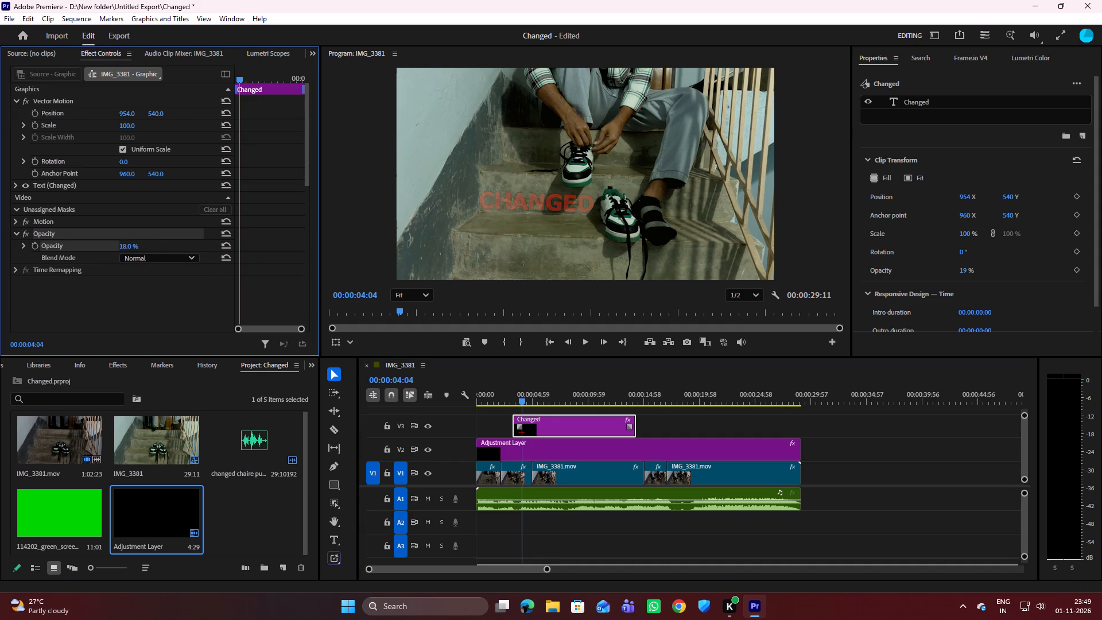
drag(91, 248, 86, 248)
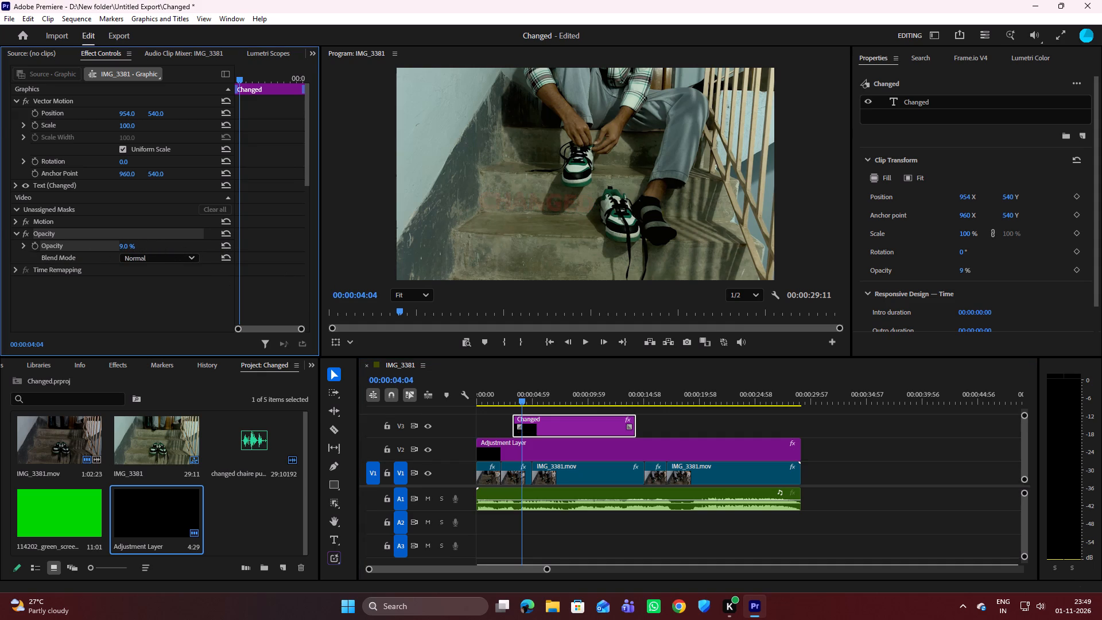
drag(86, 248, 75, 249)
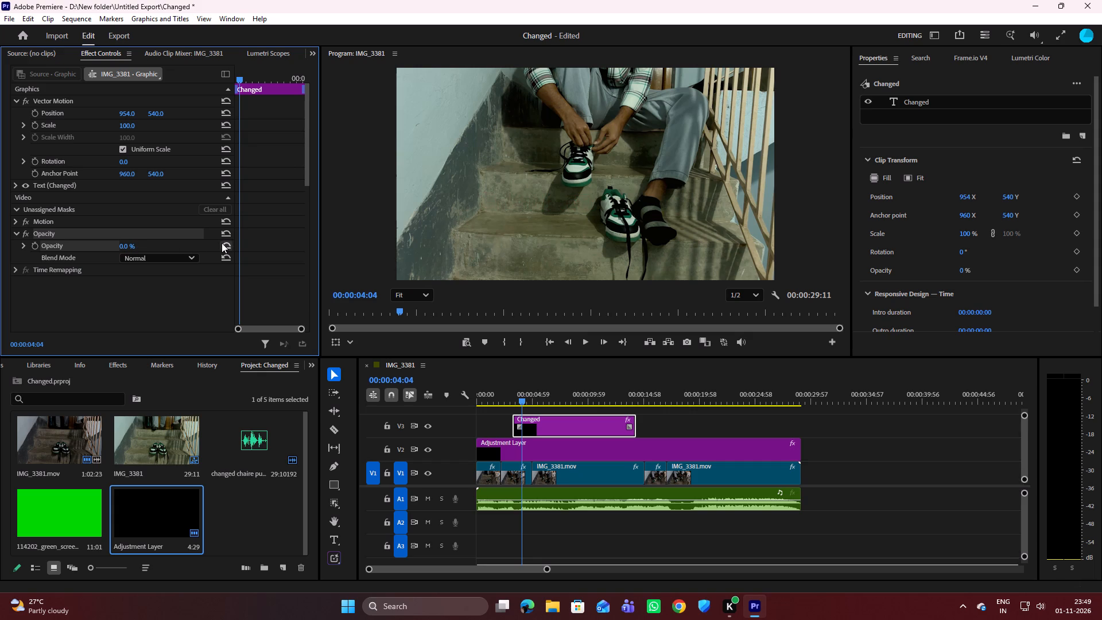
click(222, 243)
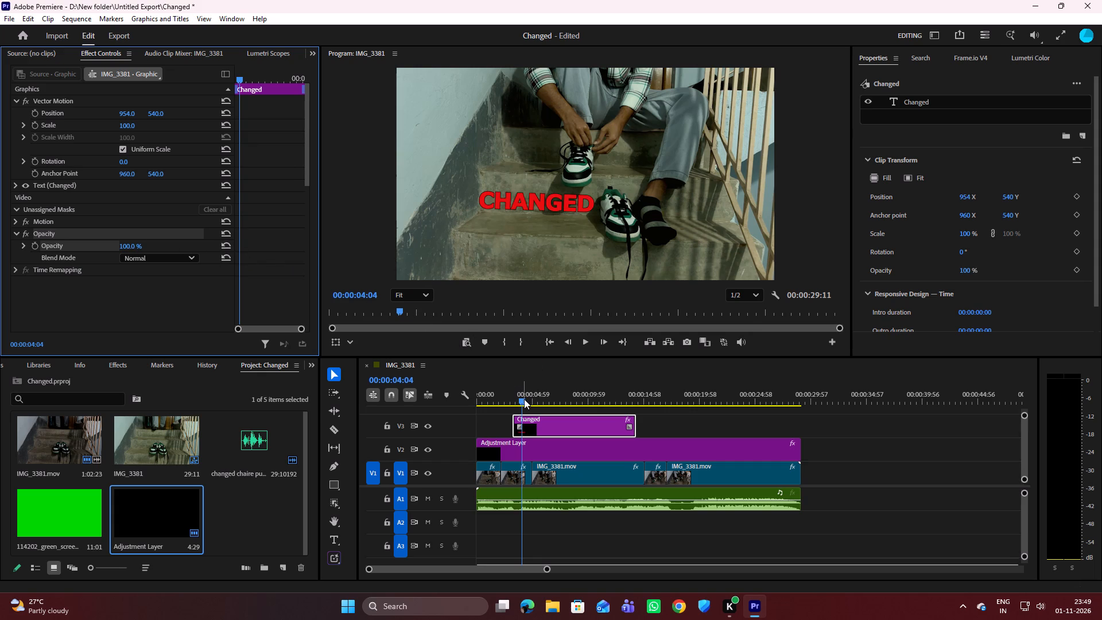
Set the "Changed" title's opacity to 0% at its start, 00:00:03:15, and enable Opacity keyframing there.
drag(523, 399, 514, 394)
key(Left)
key(Left)
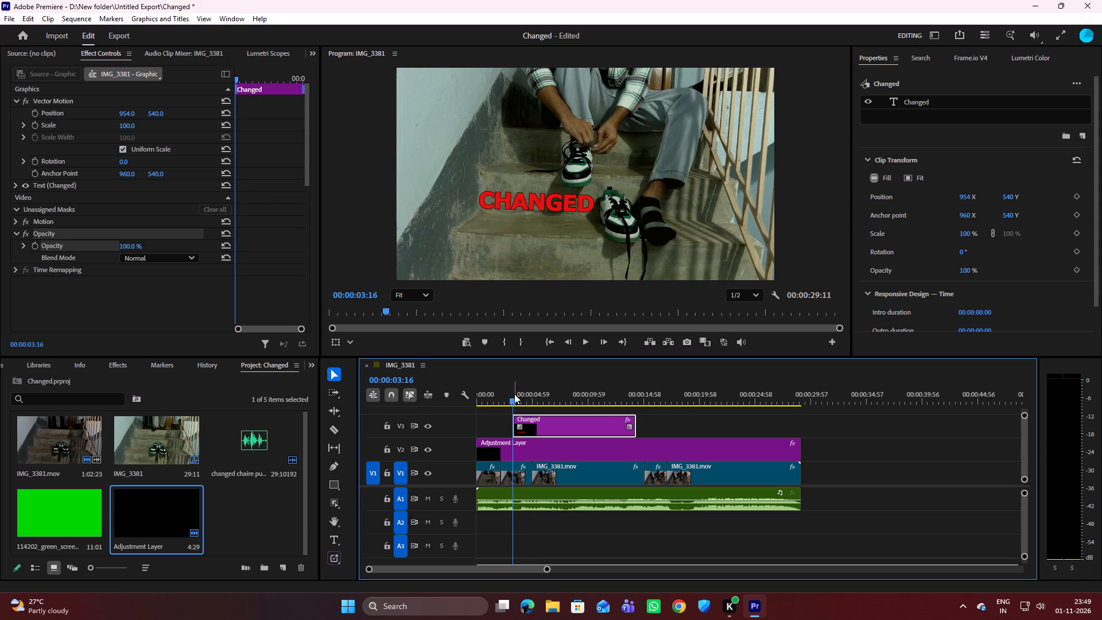
key(Left)
key(Left)
key(Left)
key(Right)
key(Right)
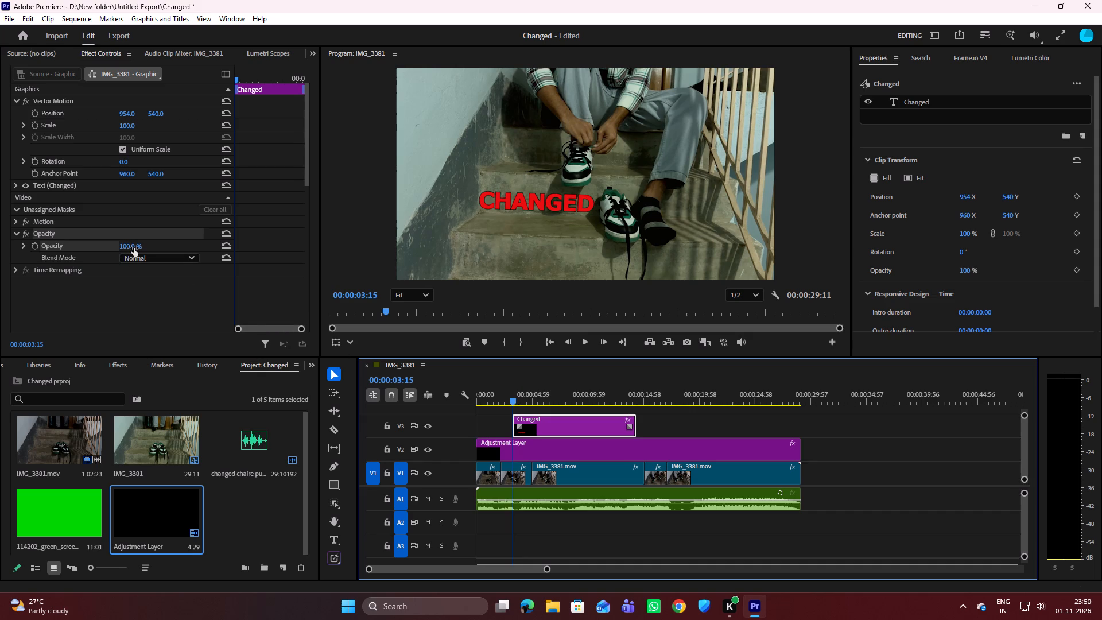
drag(134, 248, 102, 247)
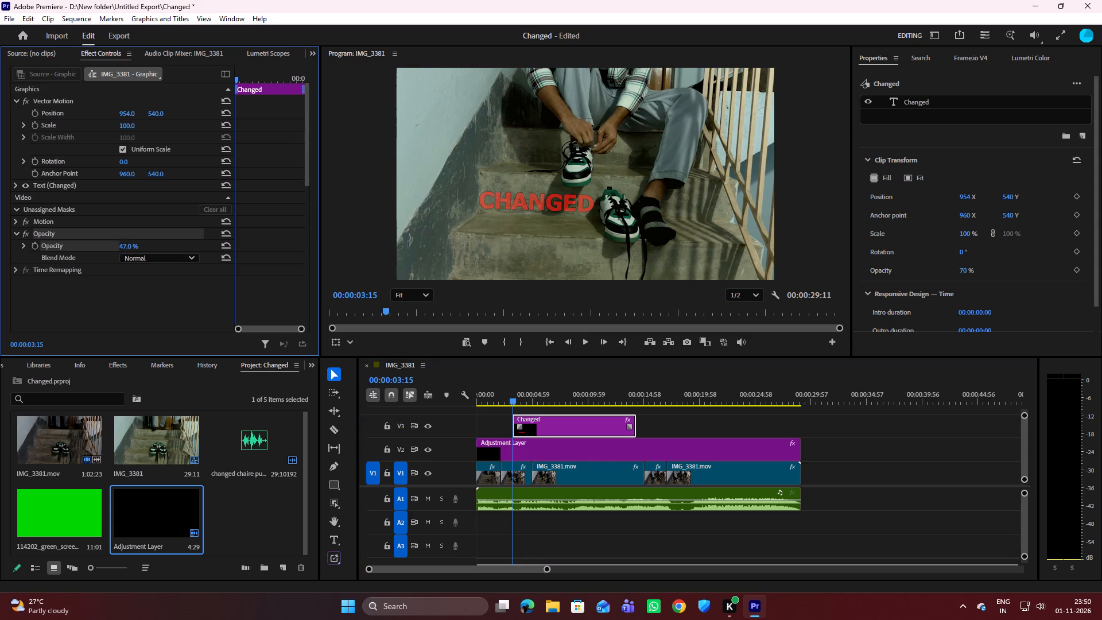
drag(102, 247, 64, 232)
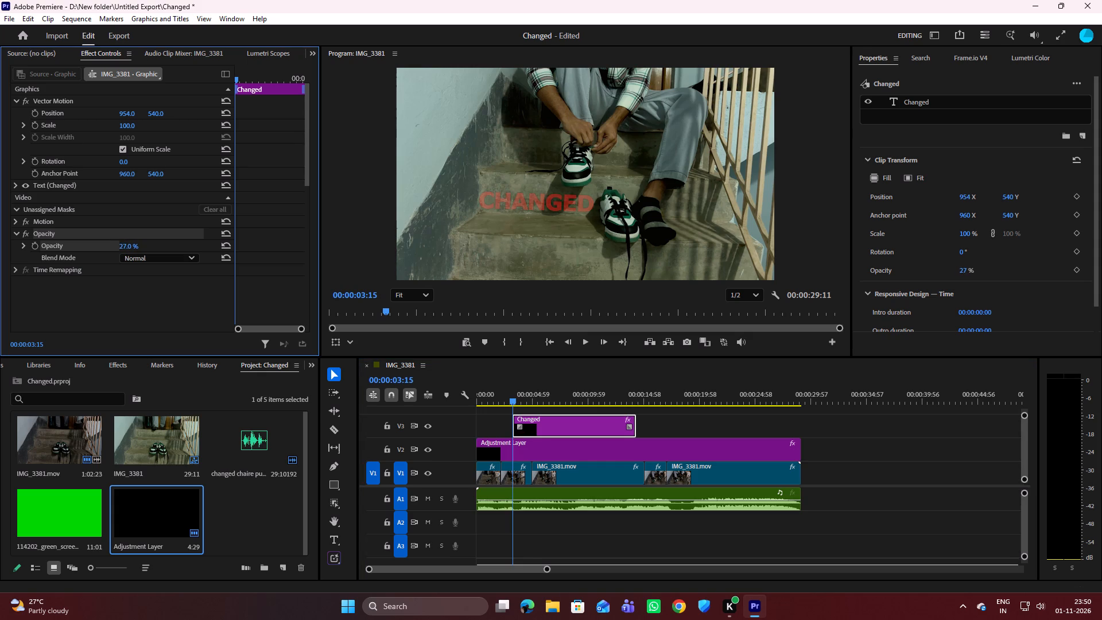
drag(64, 232, 24, 232)
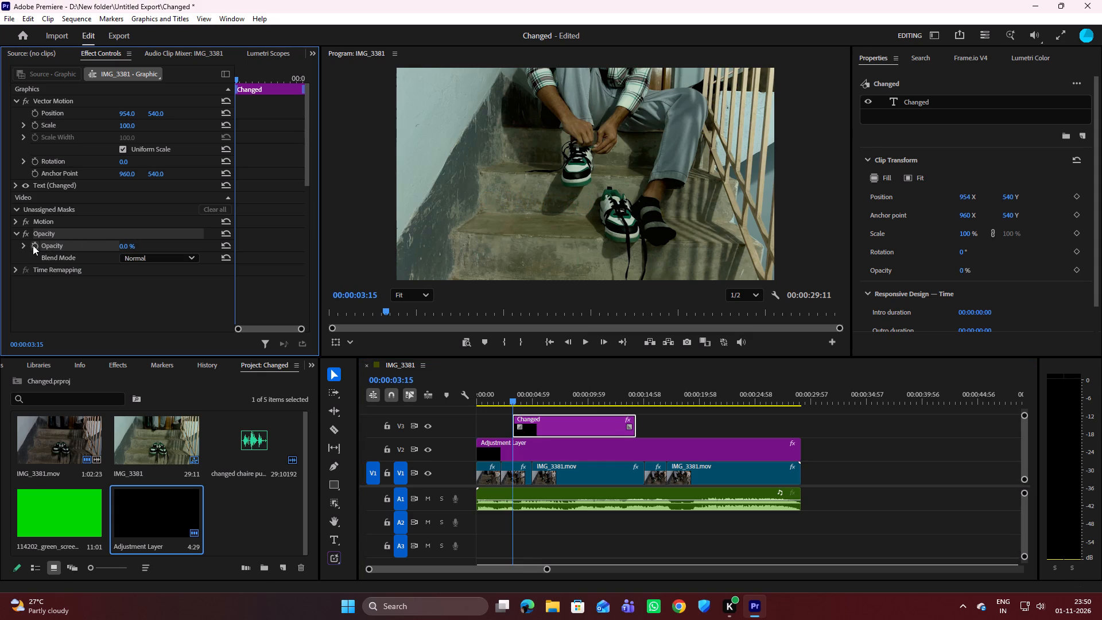
click(33, 245)
Add a 100% opacity keyframe on the "Changed" title at 00:00:03:55 to complete the fade-in.
drag(513, 399, 518, 398)
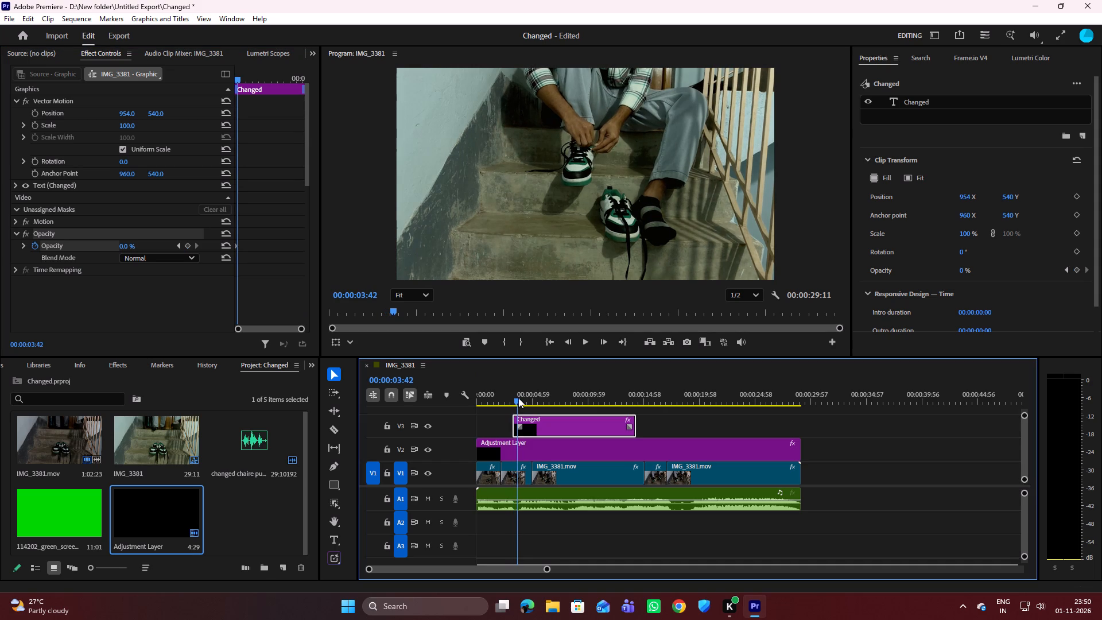
drag(518, 398, 523, 396)
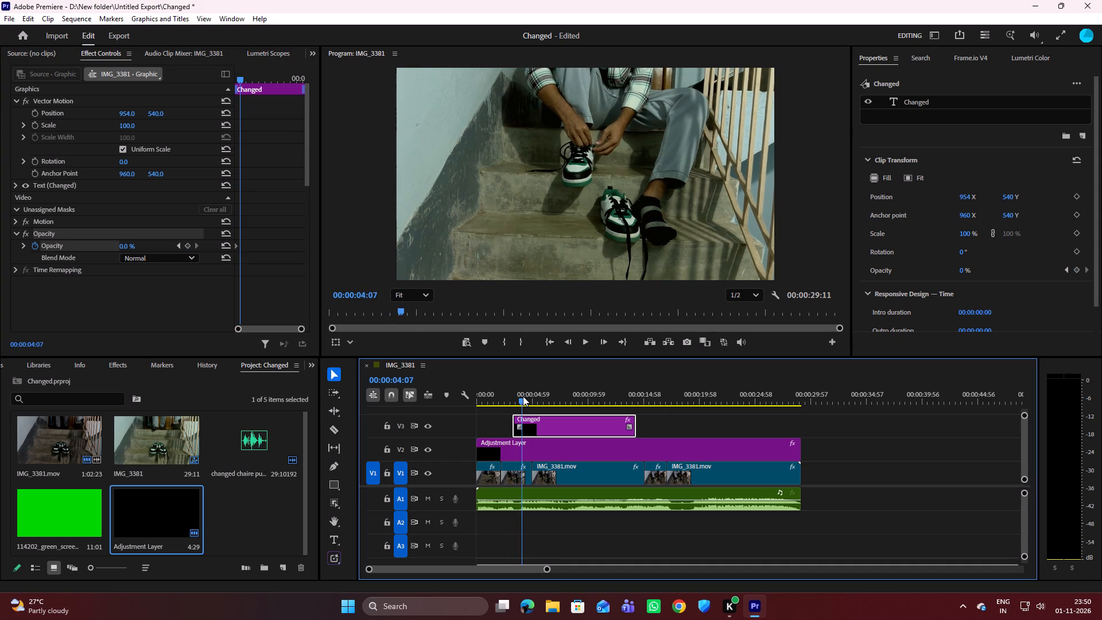
drag(523, 396, 521, 395)
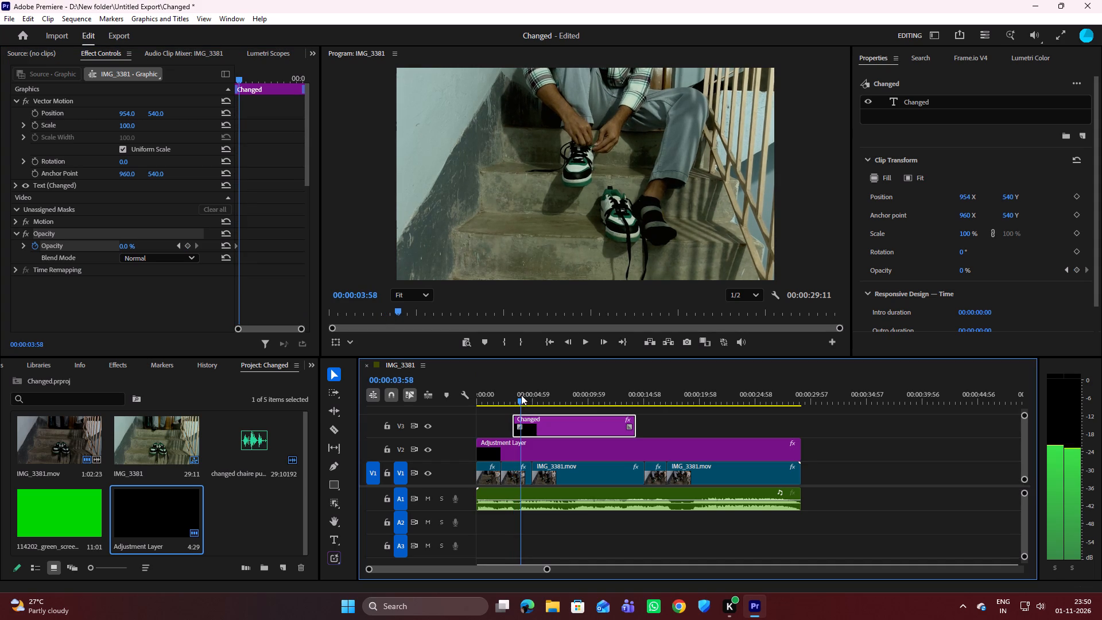
drag(521, 395, 521, 395)
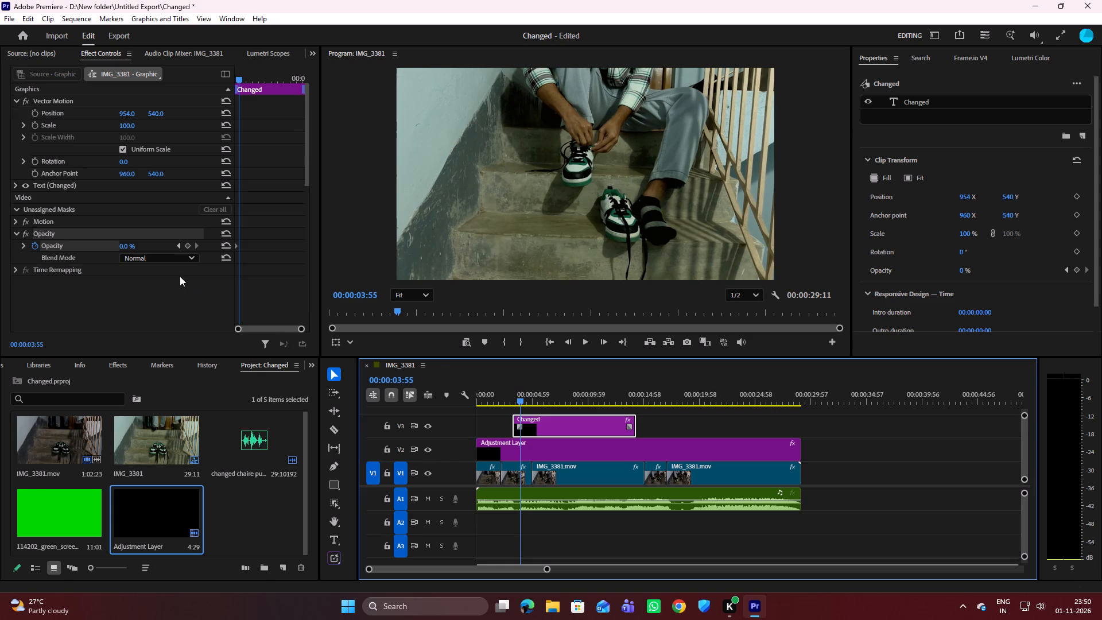
click(221, 244)
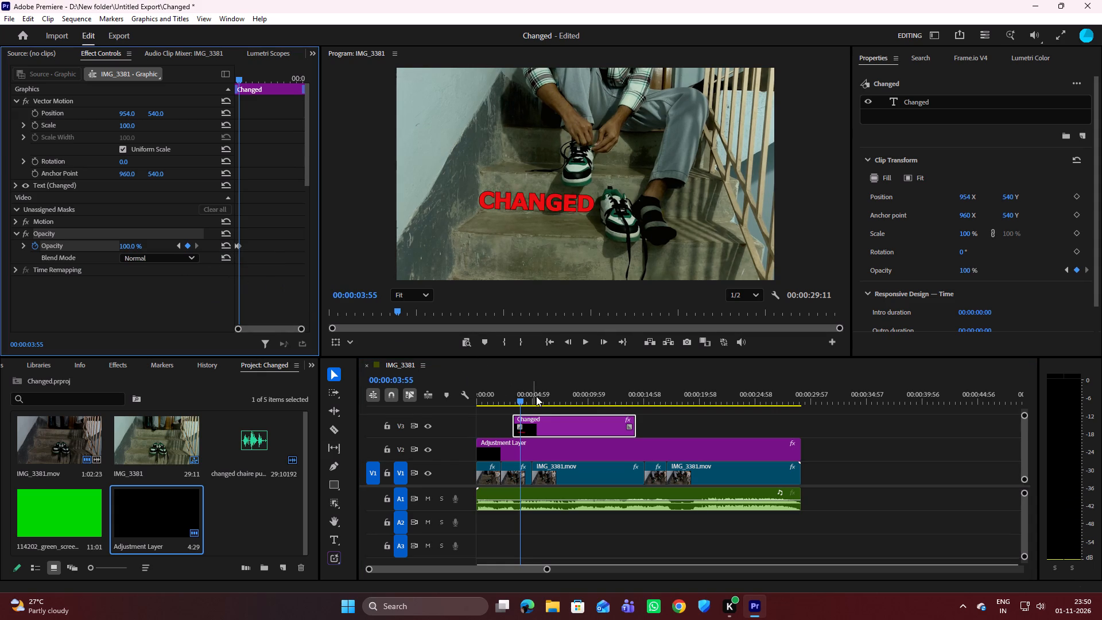
Play the sequence from 00:00:02:22 to the end of the "Changed" title to review its fade-in and ending.
drag(522, 394, 504, 395)
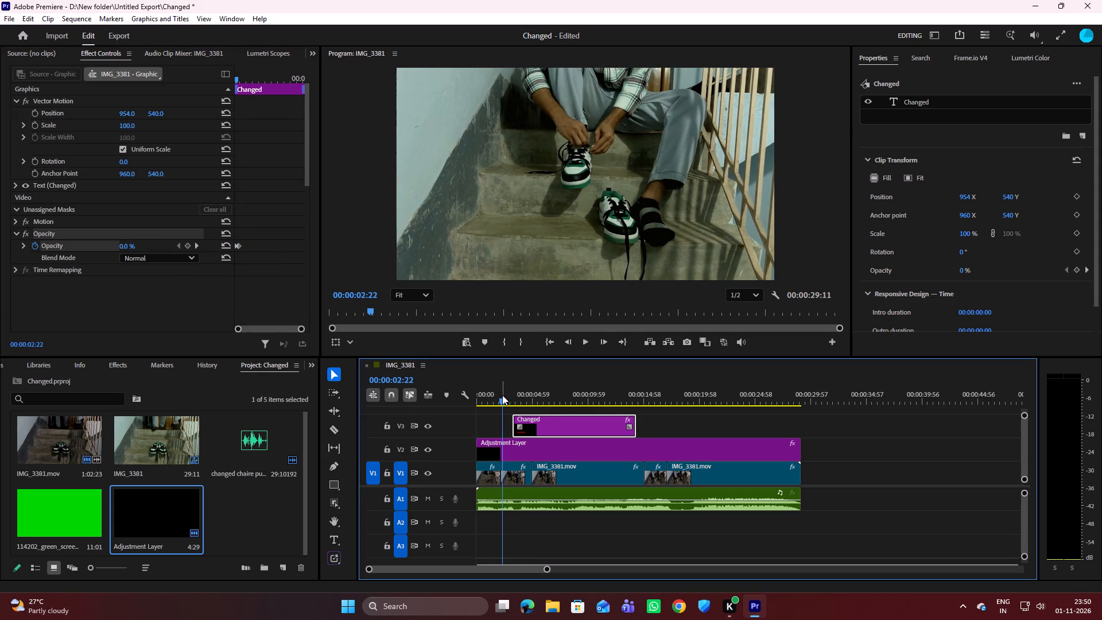
key(space)
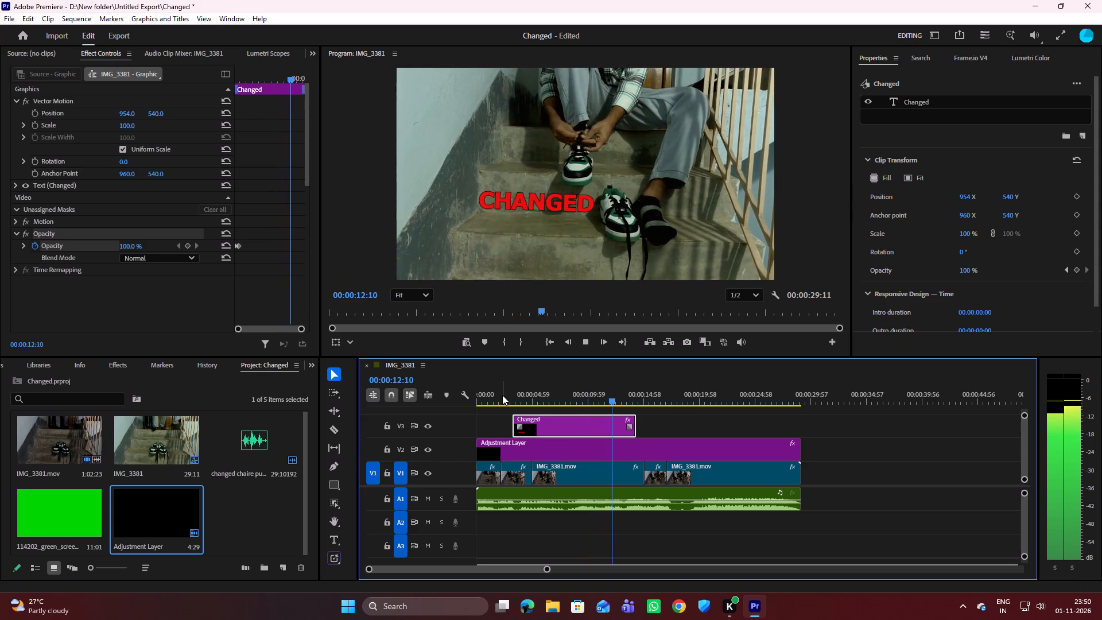
key(space)
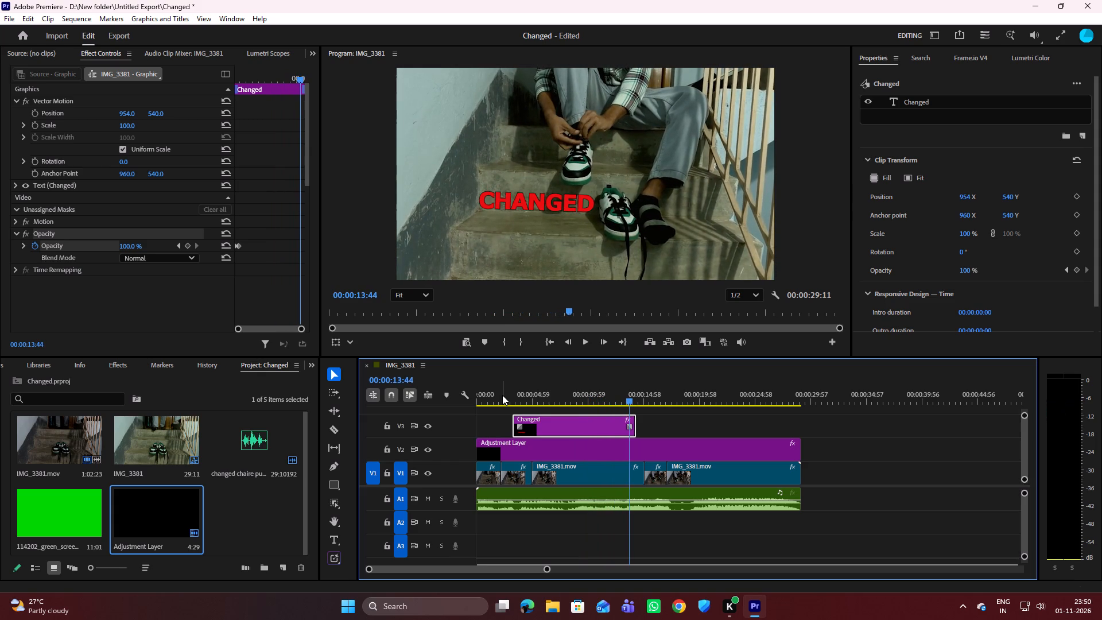
key(space)
key(space)
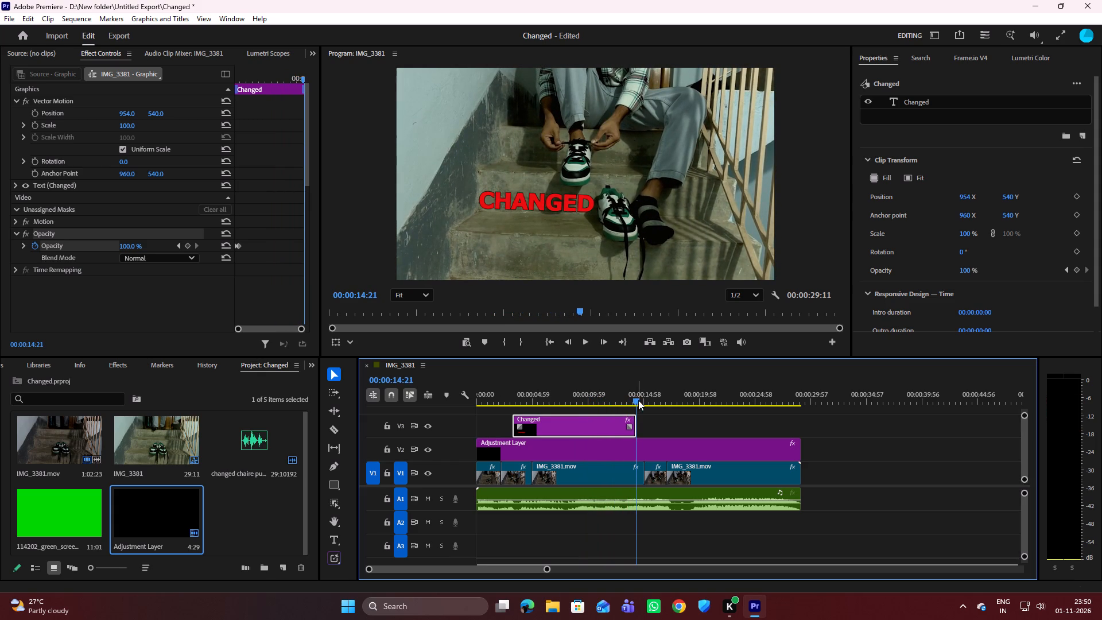
drag(637, 398, 623, 398)
key(space)
key(space)
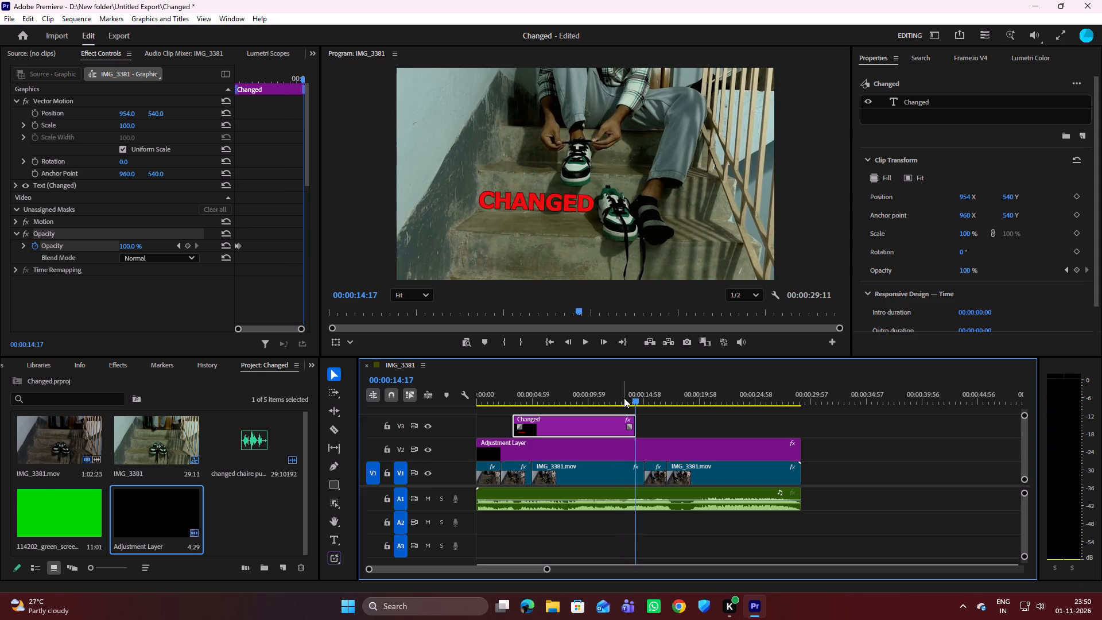
Trim the end of the "Changed" title 6 frames earlier, to a duration of 00:00:11:02.
drag(635, 425, 635, 424)
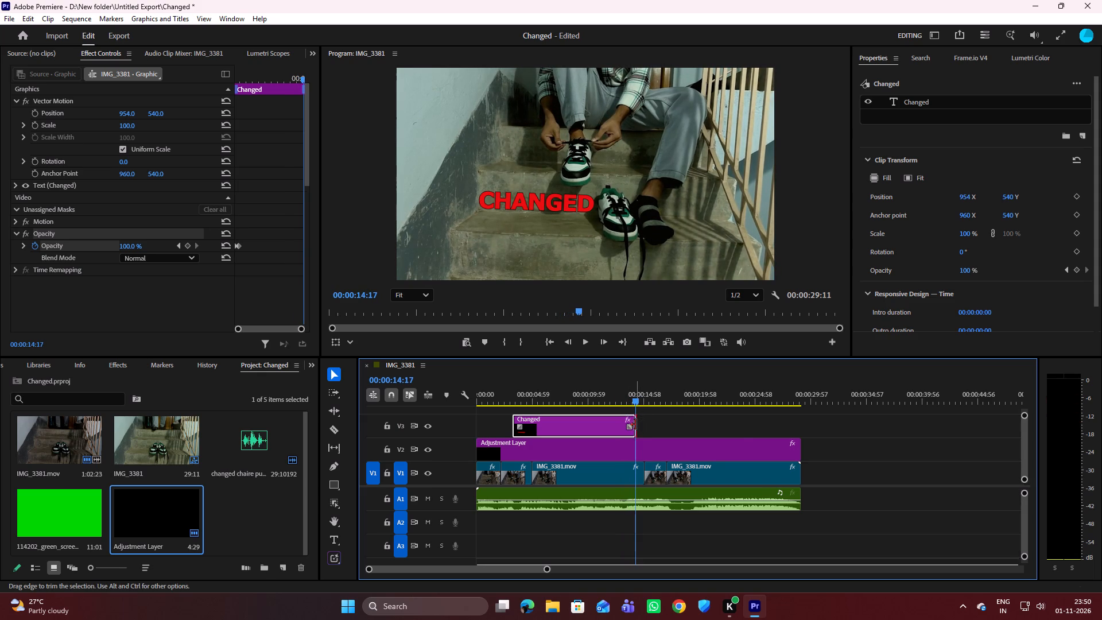
drag(635, 424, 646, 421)
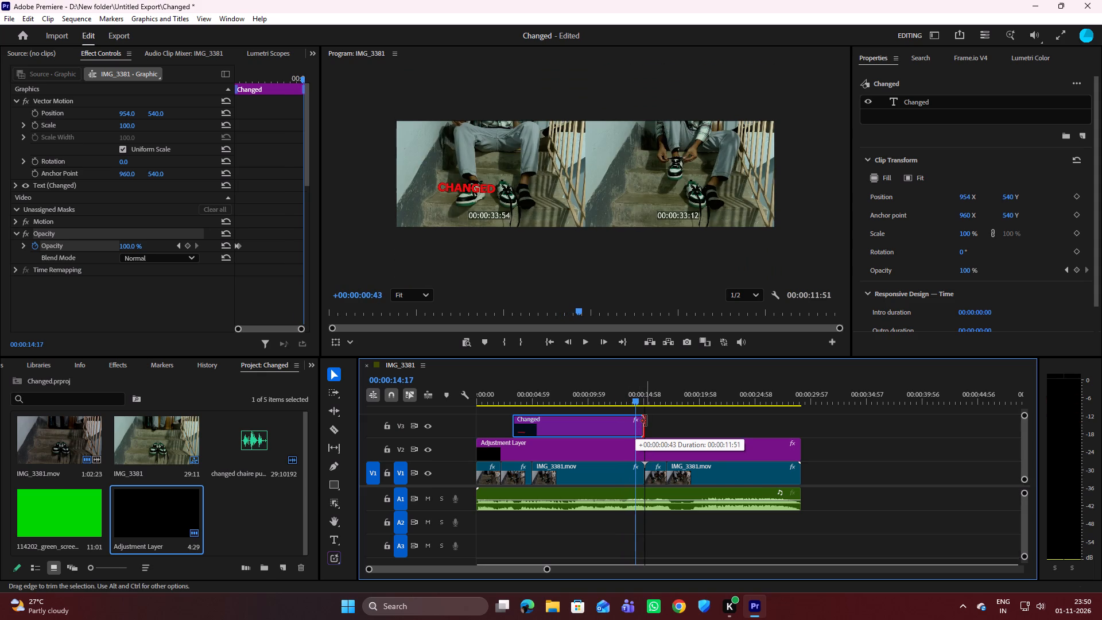
drag(646, 421, 643, 421)
drag(643, 421, 638, 421)
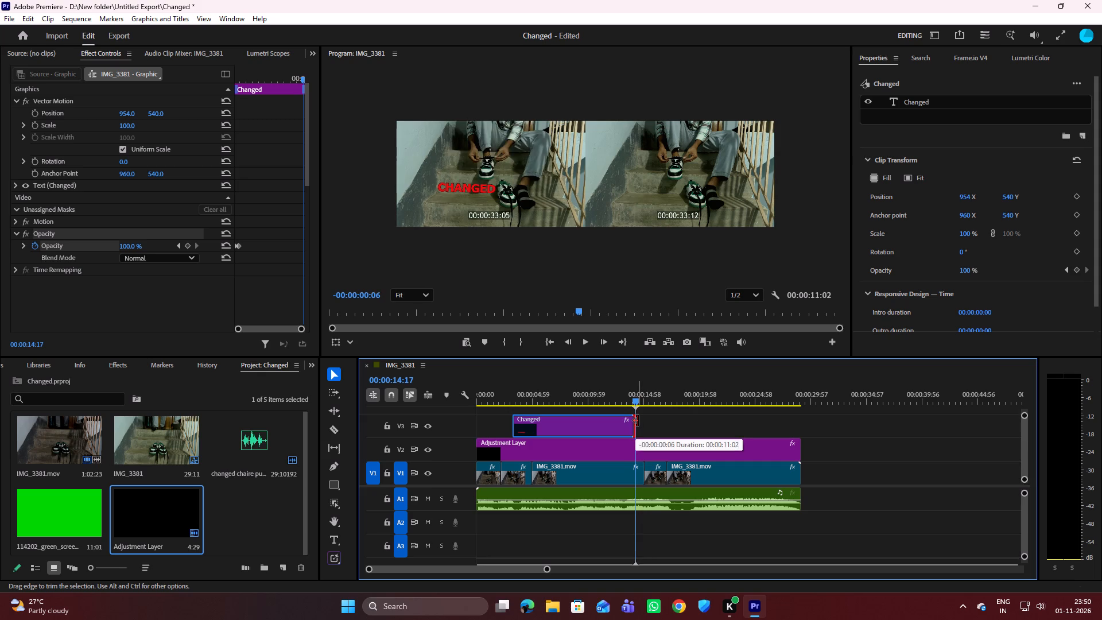
drag(638, 421, 638, 419)
Add an opacity keyframe at the "Changed" title's end, 00:00:14:11, trying 0% and settling on 100%.
drag(635, 398, 624, 399)
key(space)
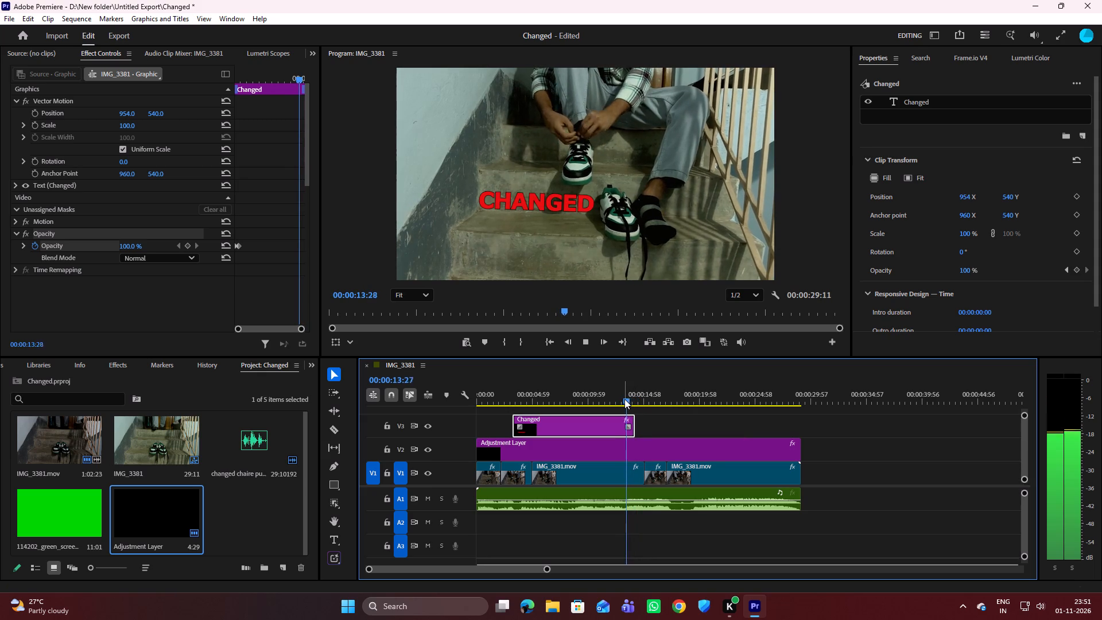
key(space)
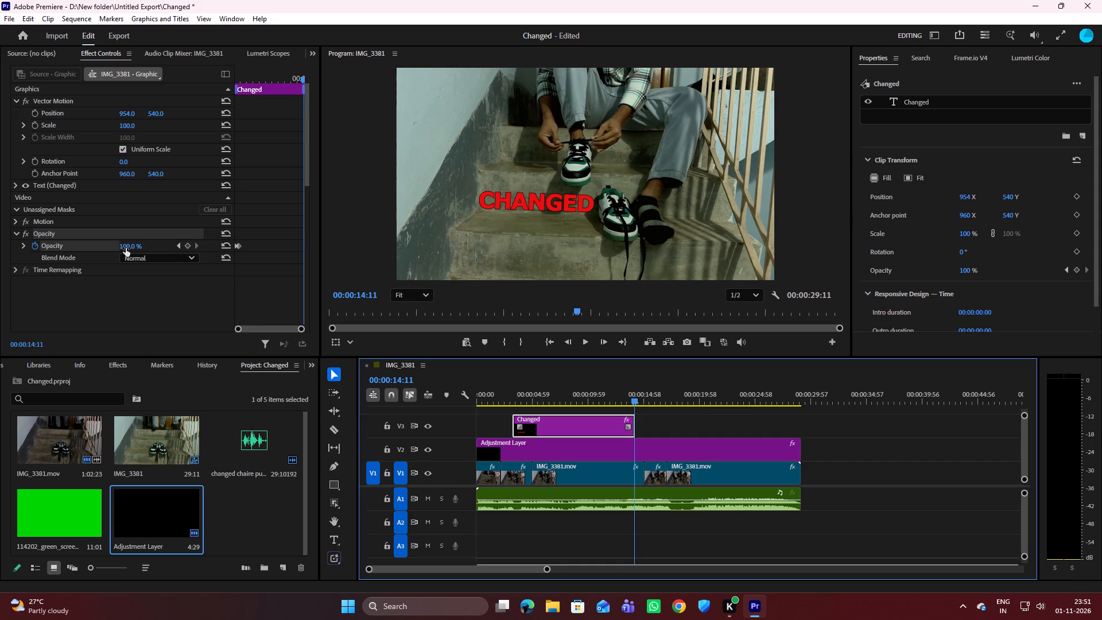
drag(126, 248, 52, 251)
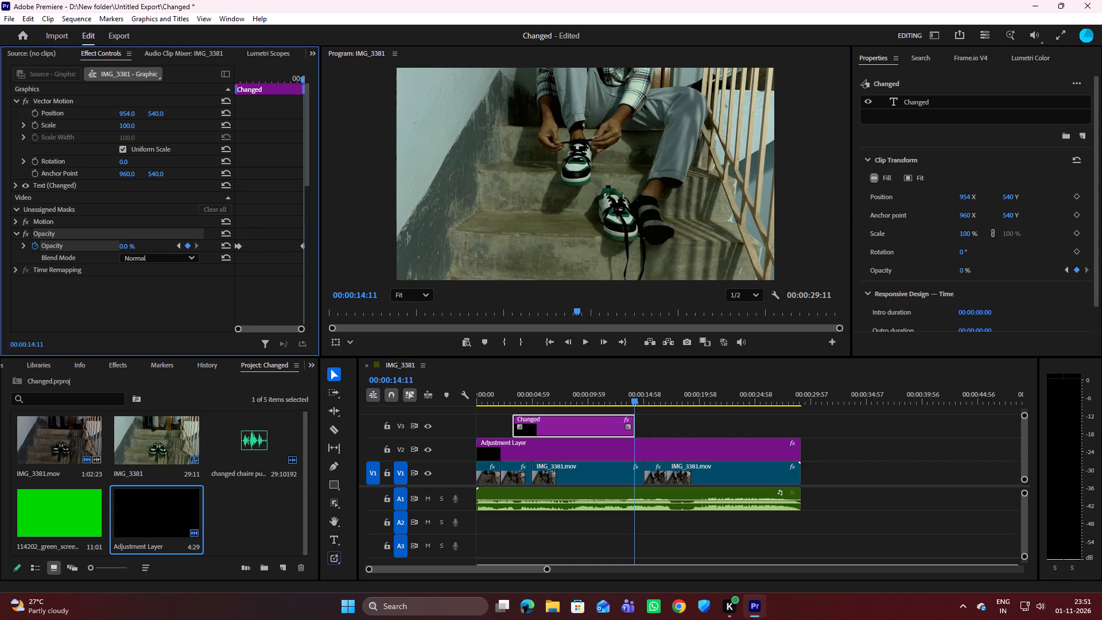
drag(52, 251, 52, 251)
drag(52, 251, 108, 246)
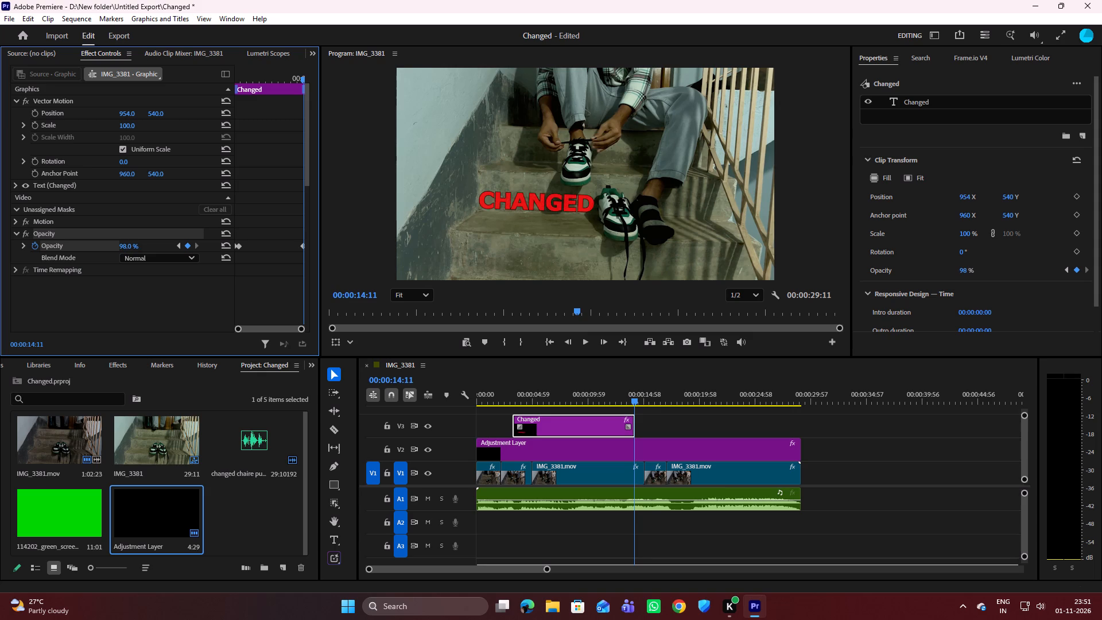
drag(108, 246, 110, 245)
Move the 100% end keyframe of the "Changed" title earlier, to about 00:00:13:17, and place the playhead on it.
click(301, 245)
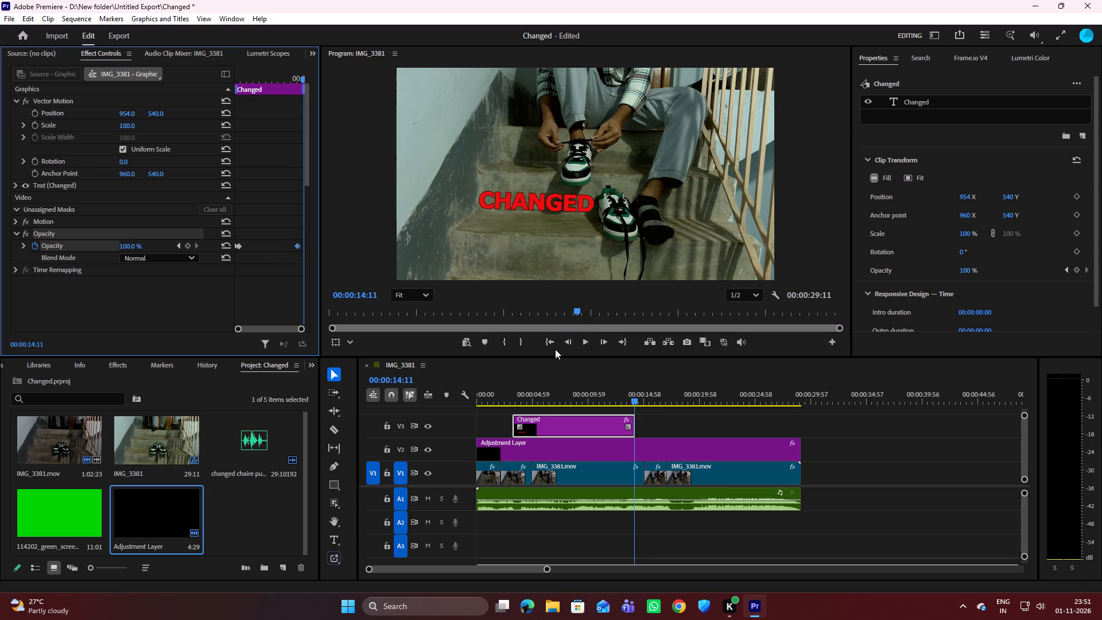
drag(637, 400, 627, 397)
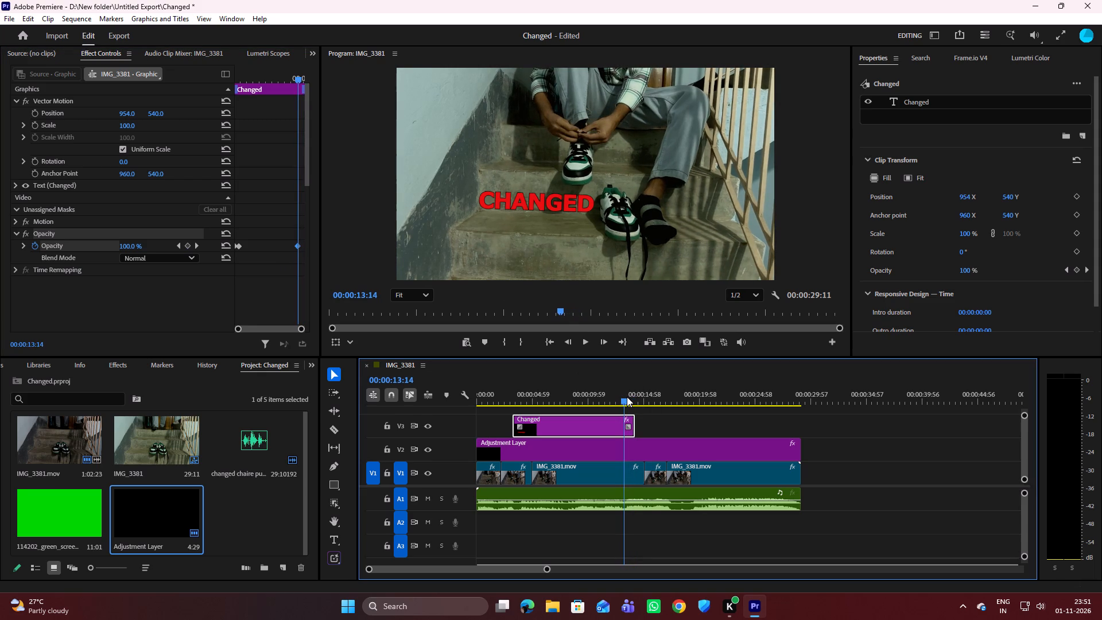
drag(627, 397, 628, 395)
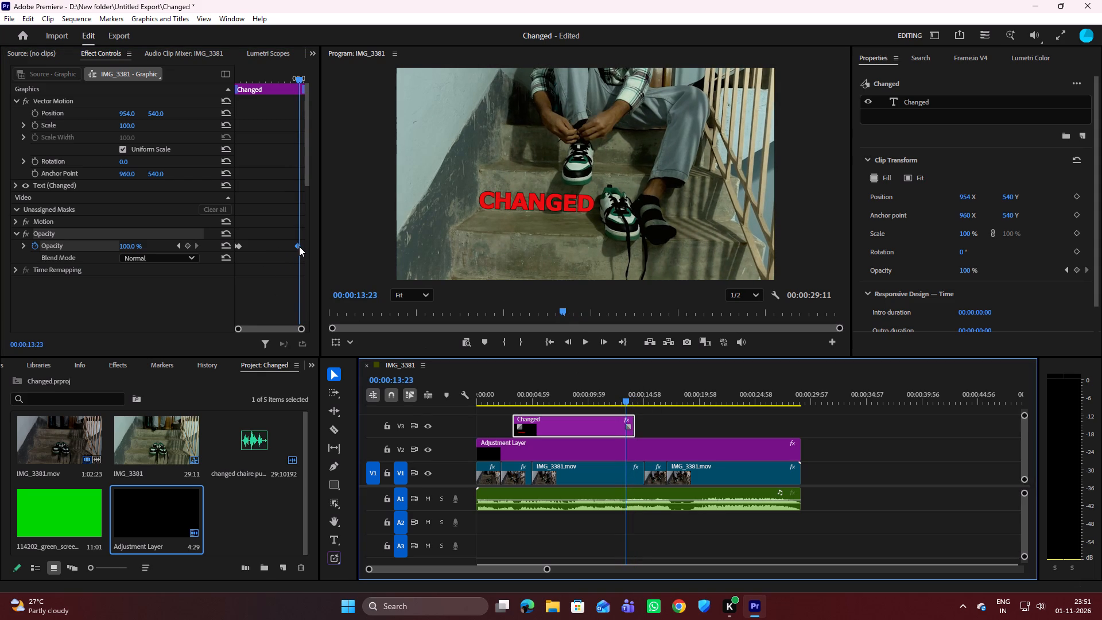
click(299, 246)
double_click(297, 245)
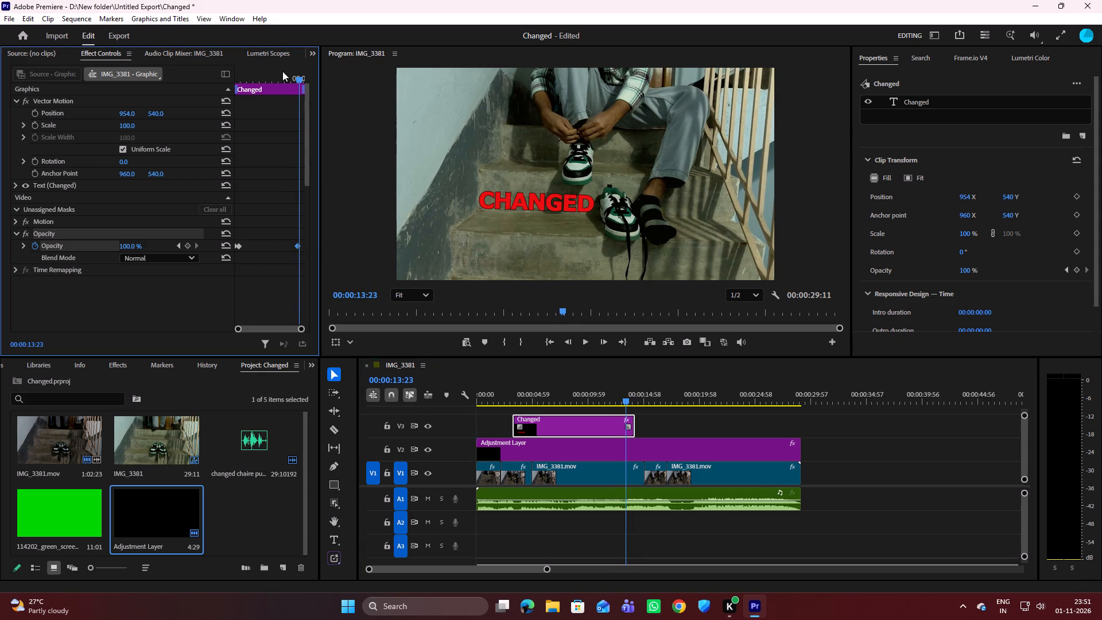
click(300, 79)
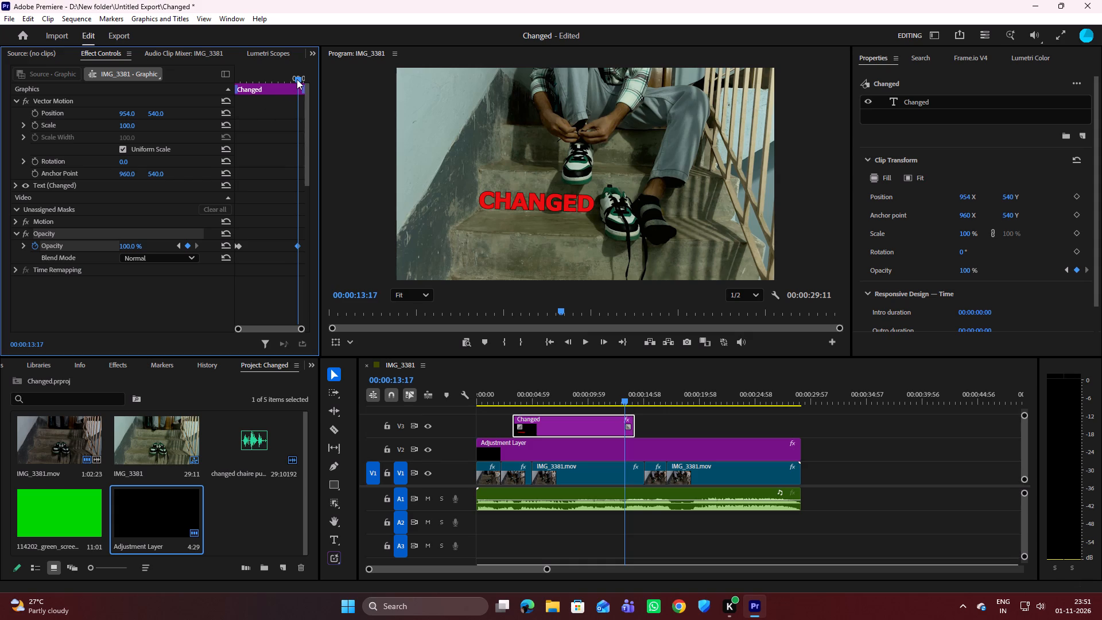
Add a 0% opacity keyframe at the end of the "Changed" title, at 00:00:14:16.
drag(297, 79, 305, 77)
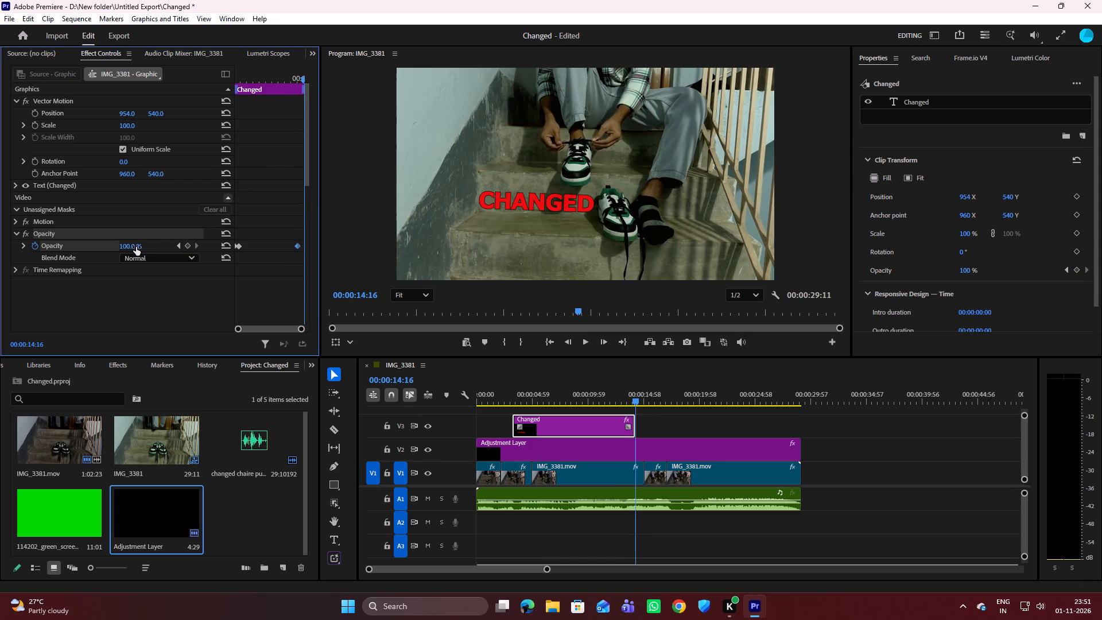
drag(135, 247, 71, 250)
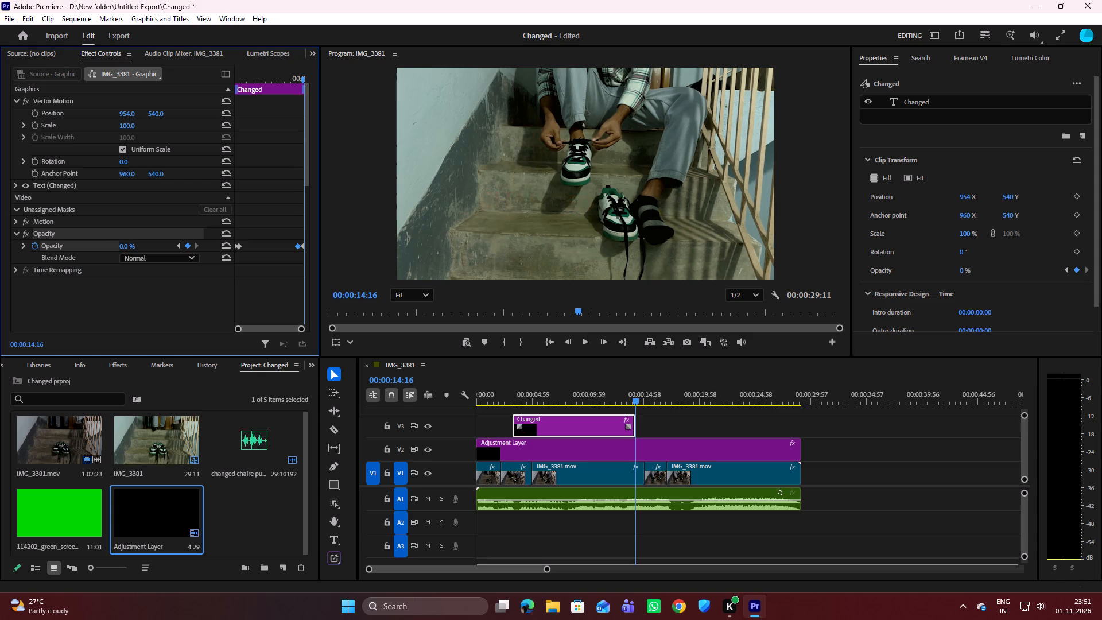
drag(71, 250, 69, 250)
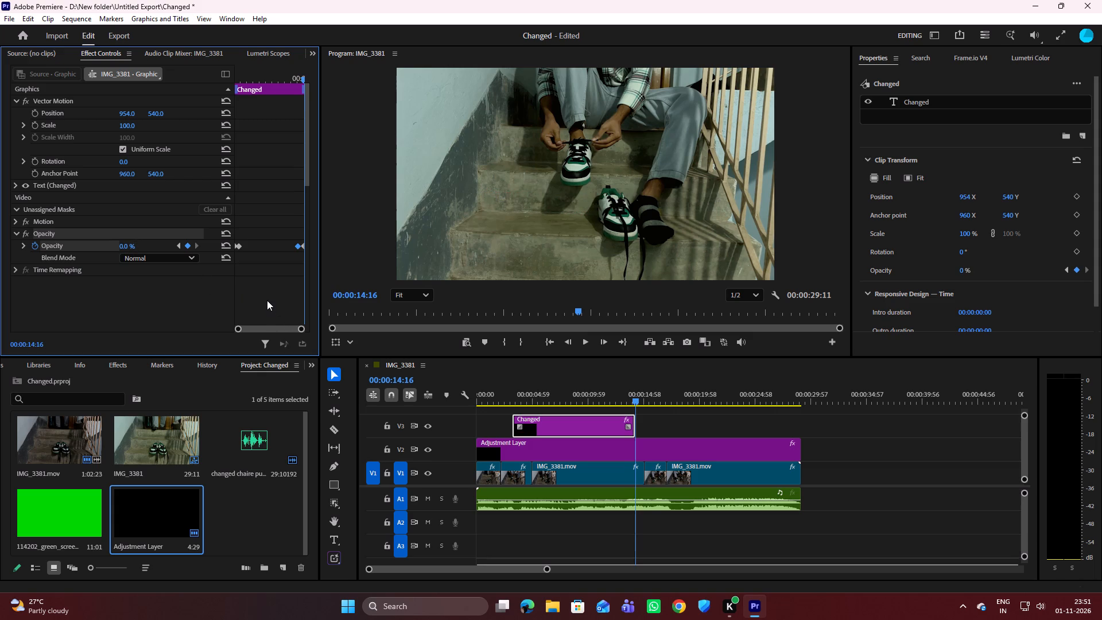
click(267, 299)
Play the sequence from its start and around both ends of the "Changed" title to review the fade-in and fade-out.
drag(636, 400, 541, 396)
drag(541, 397, 476, 389)
key(space)
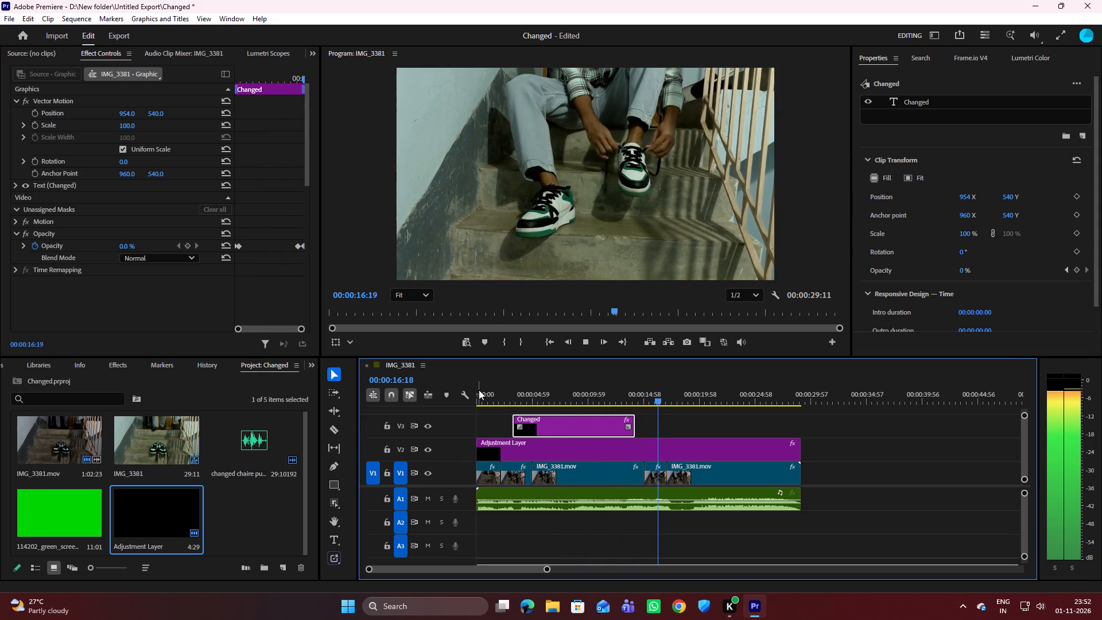
key(space)
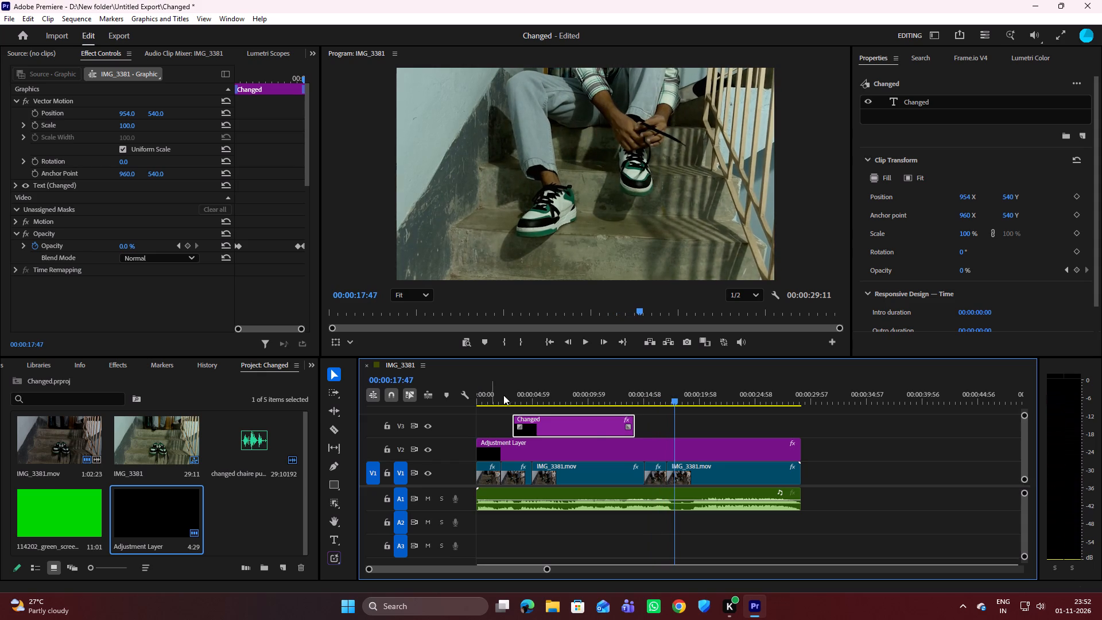
drag(674, 393, 504, 412)
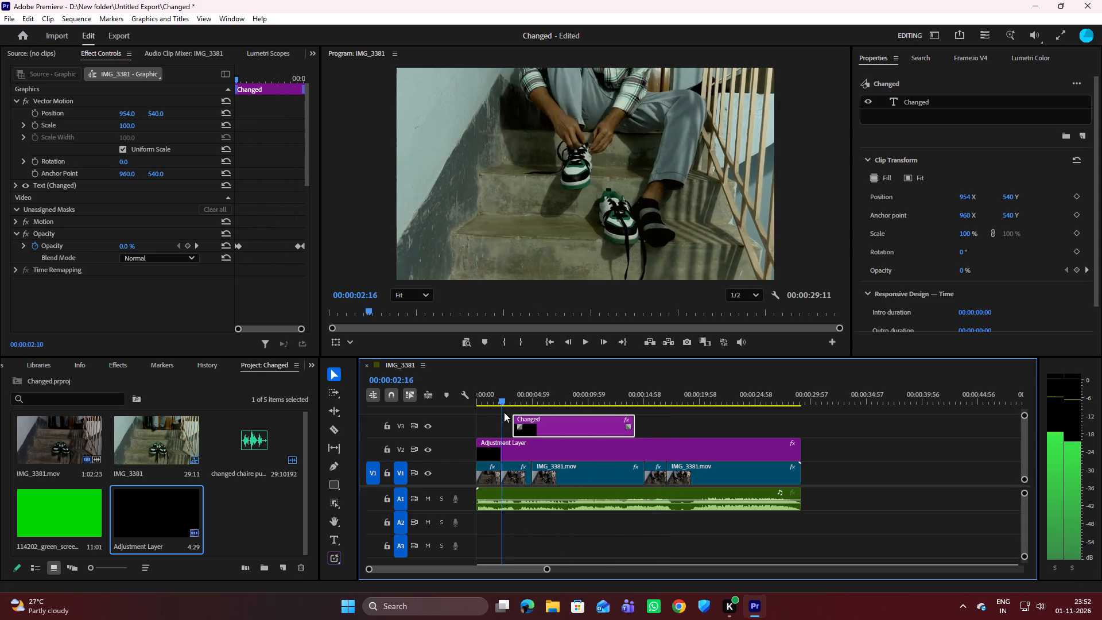
drag(504, 412, 507, 412)
key(space)
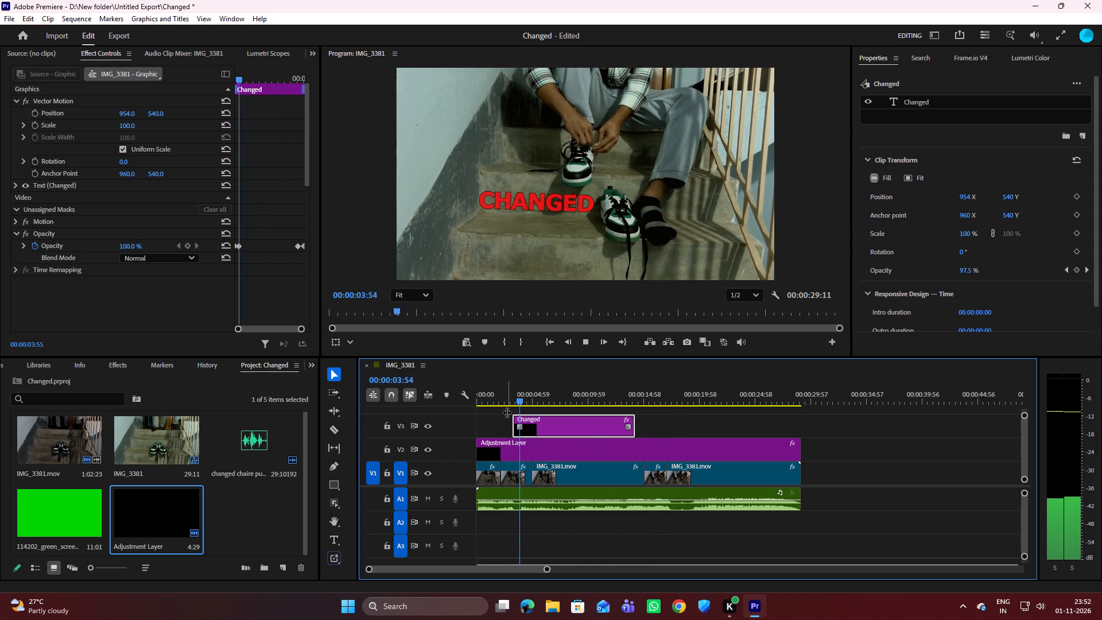
key(space)
drag(534, 398, 612, 389)
key(space)
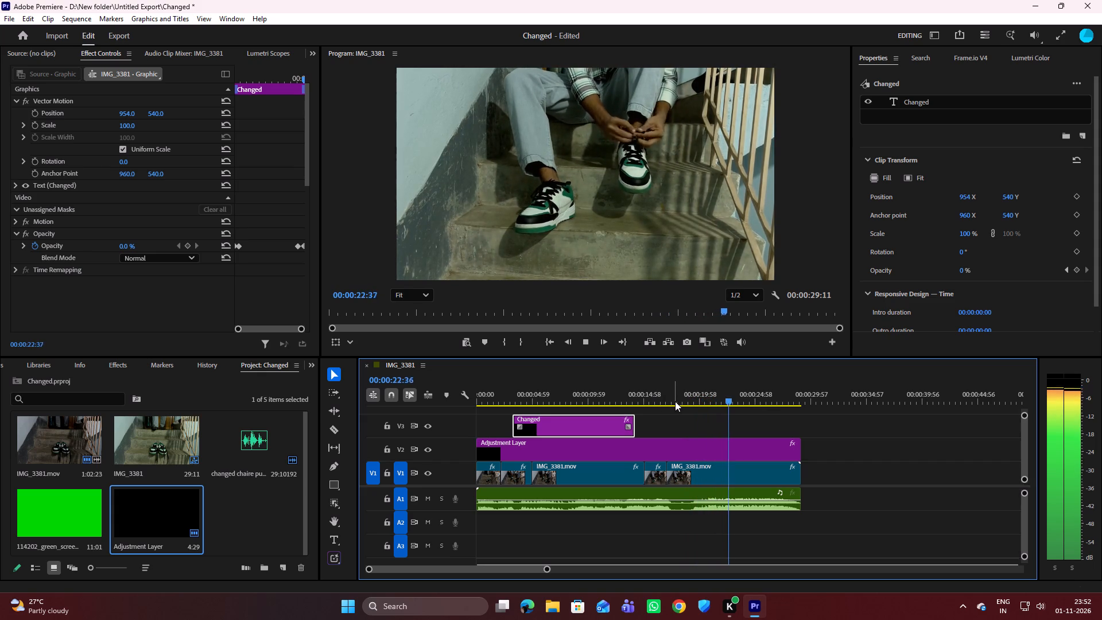
key(space)
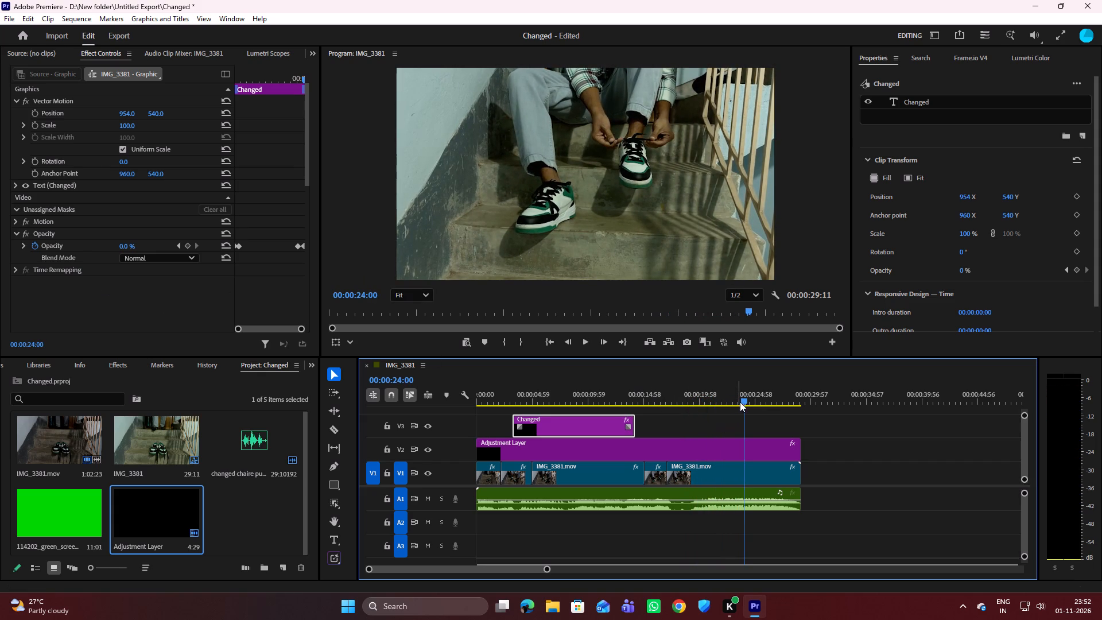
click(145, 258)
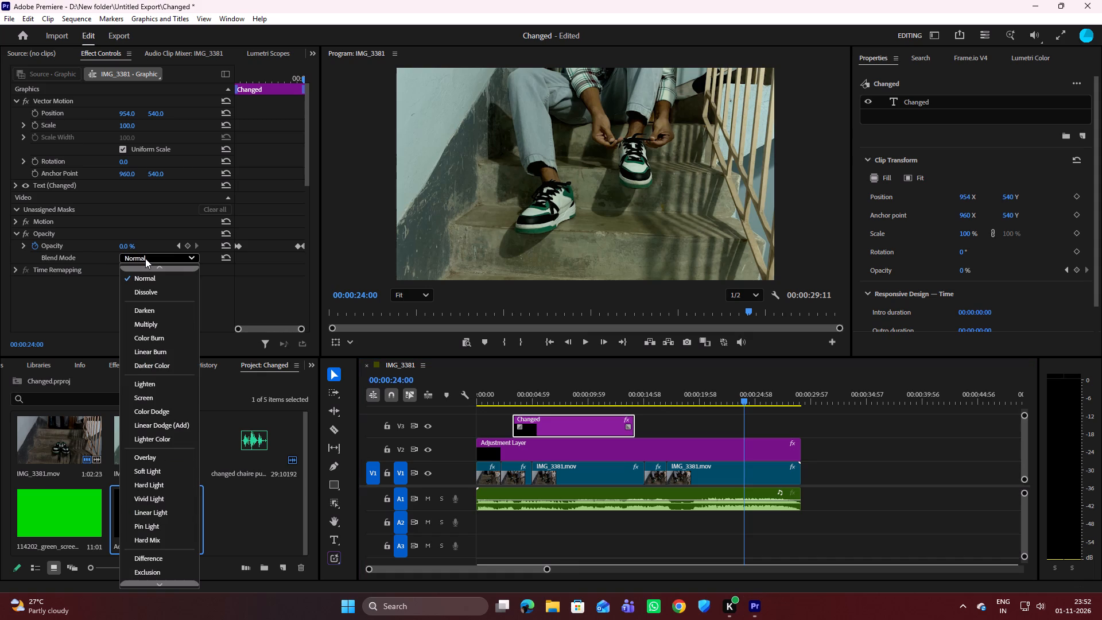
click(145, 258)
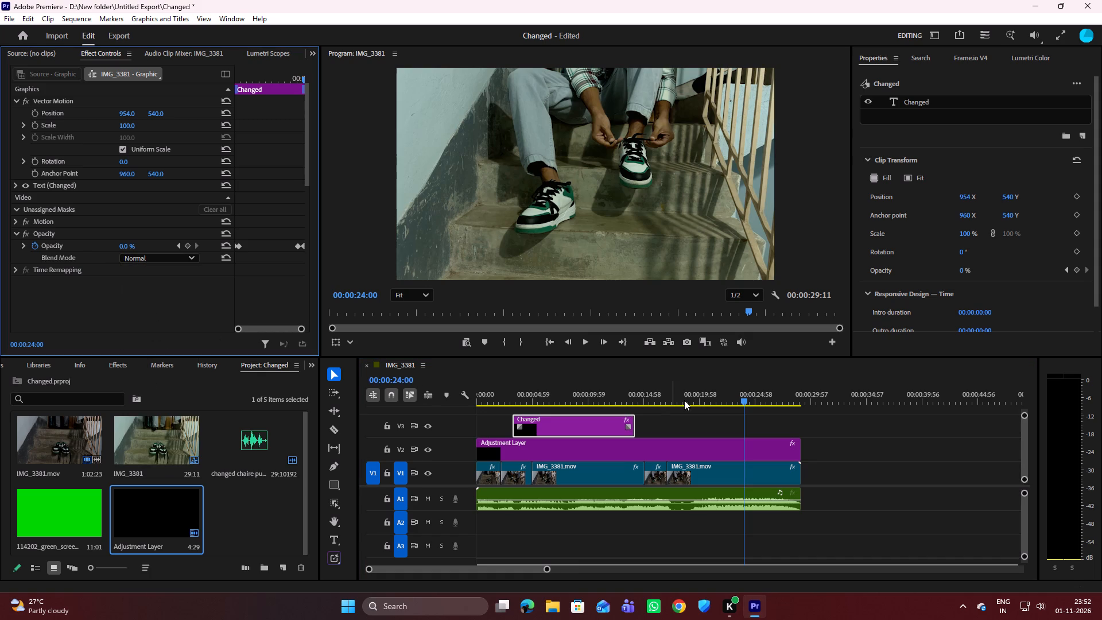
drag(743, 398, 491, 385)
key(space)
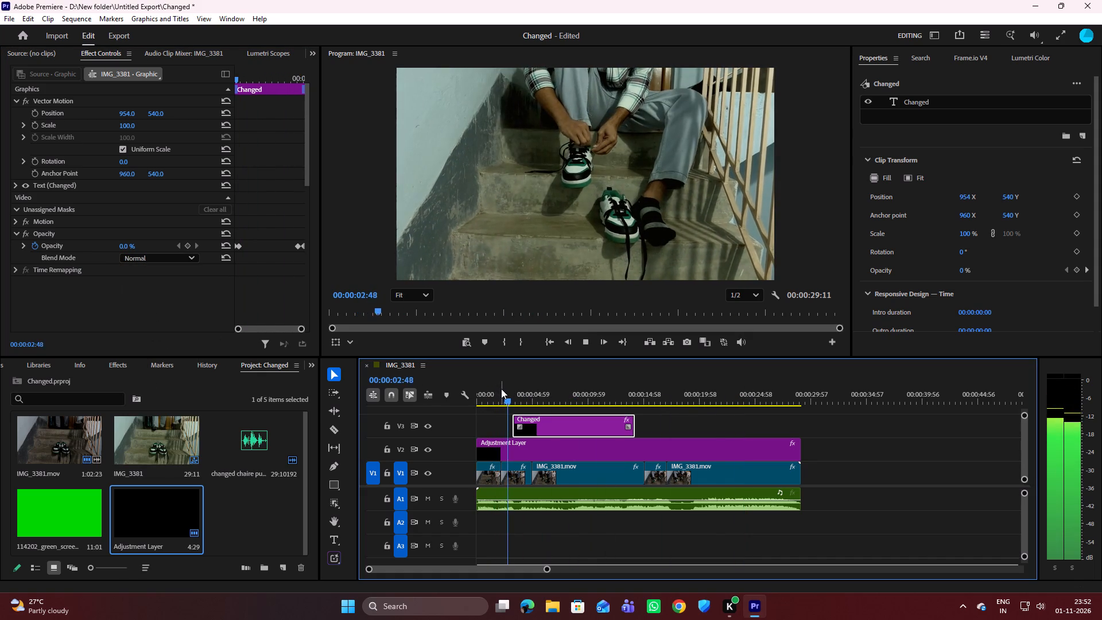
key(space)
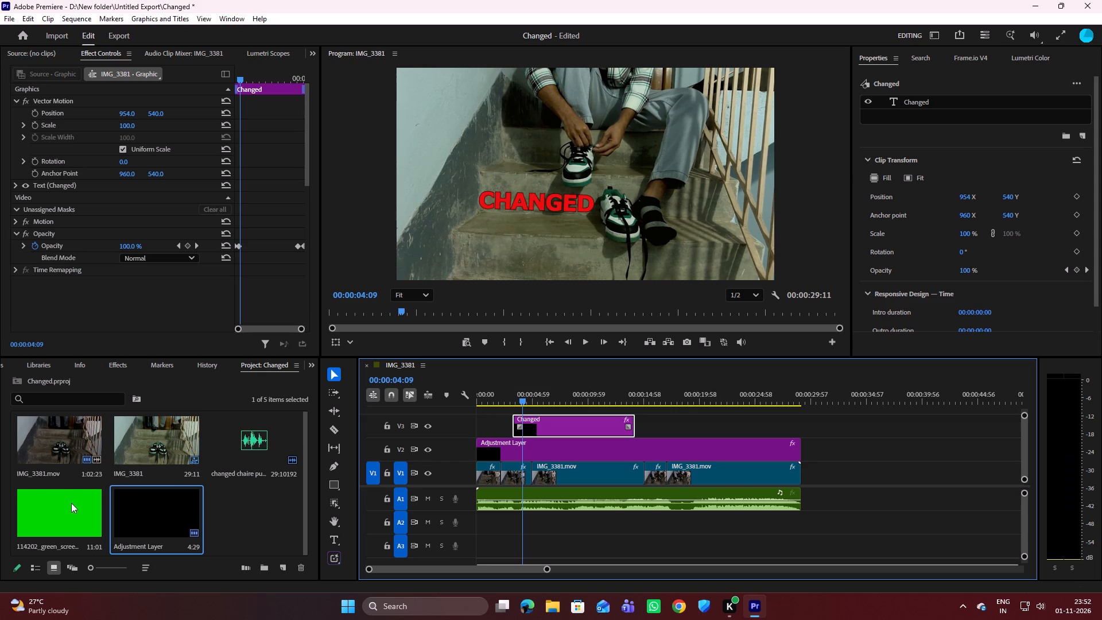
Open the 114202_green_screen_captions clip in the source viewer and mark its In point at 00:00:19:12, just before the credits appear.
double_click(69, 506)
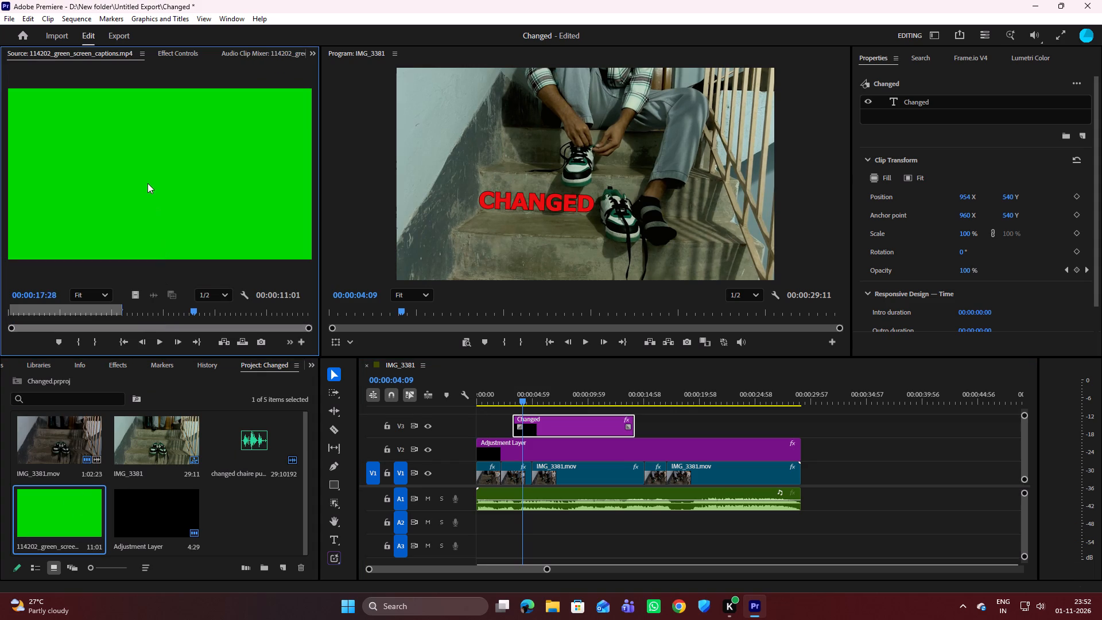
drag(87, 310, 152, 307)
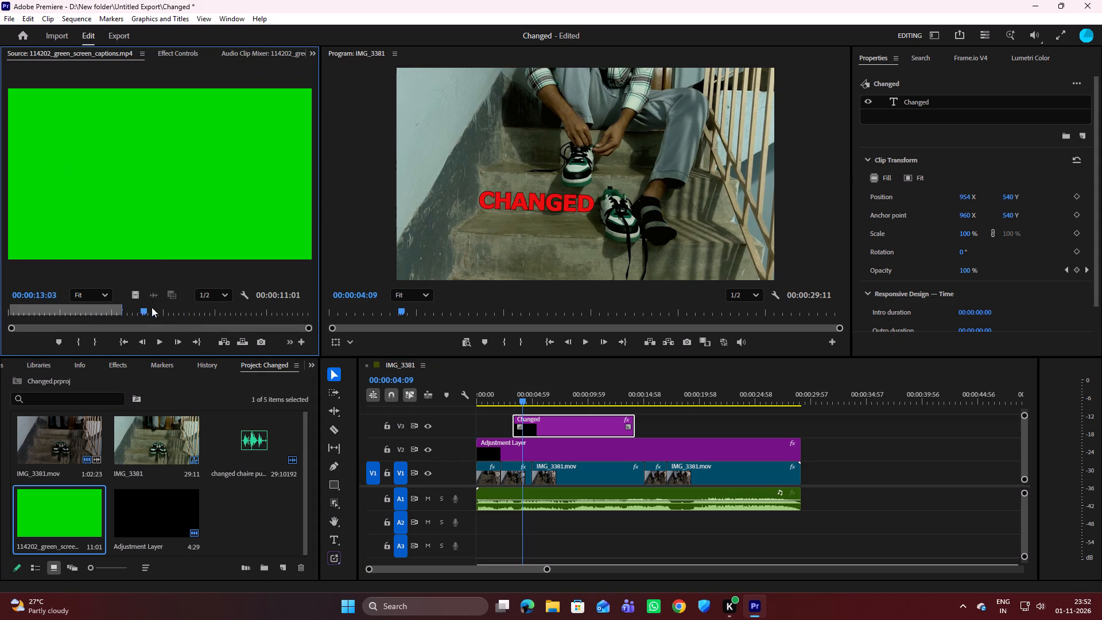
drag(152, 307, 239, 309)
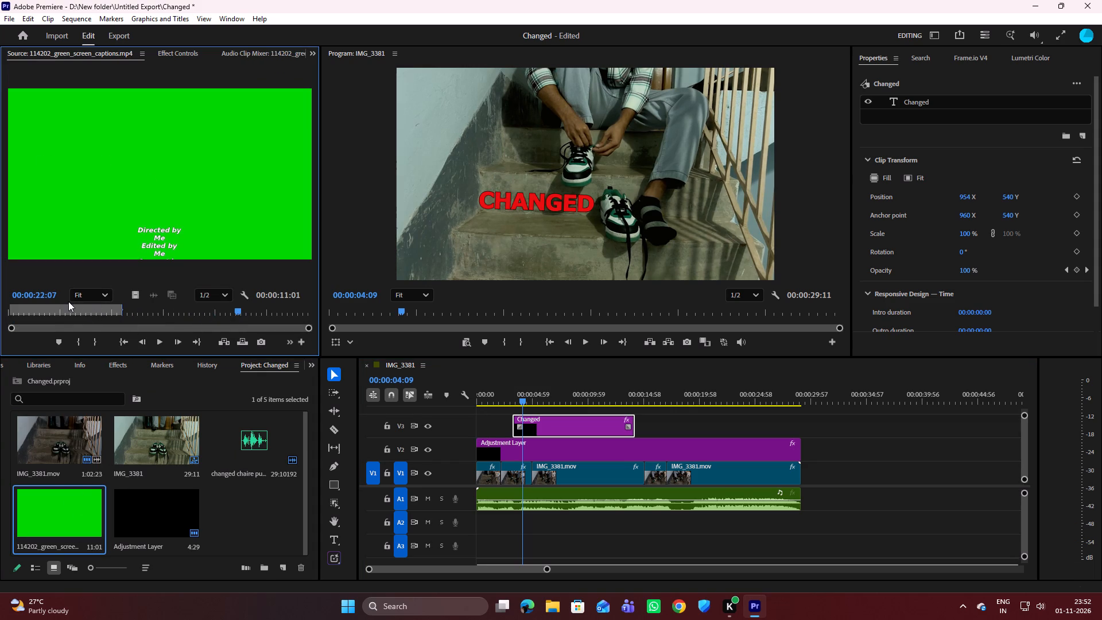
drag(55, 308, 174, 309)
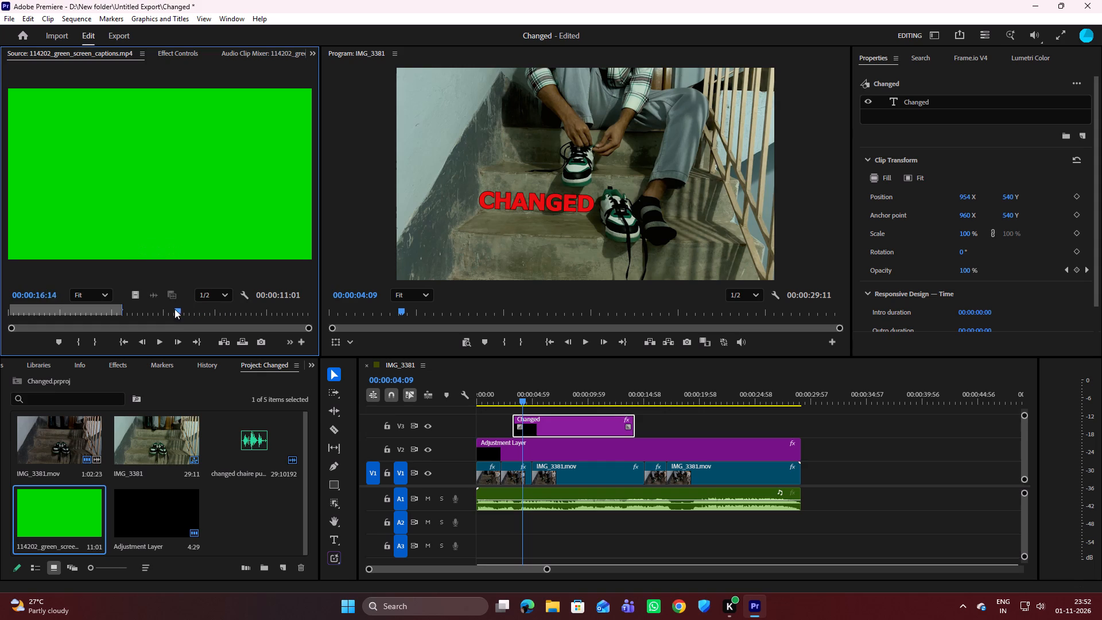
drag(174, 309, 223, 310)
drag(223, 310, 211, 310)
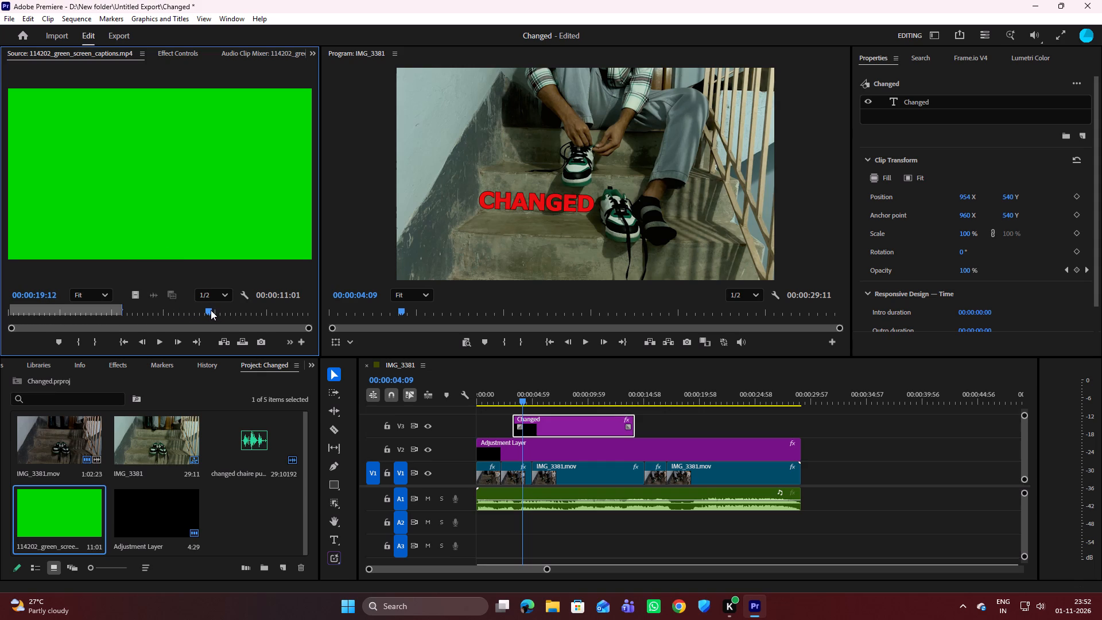
key(i)
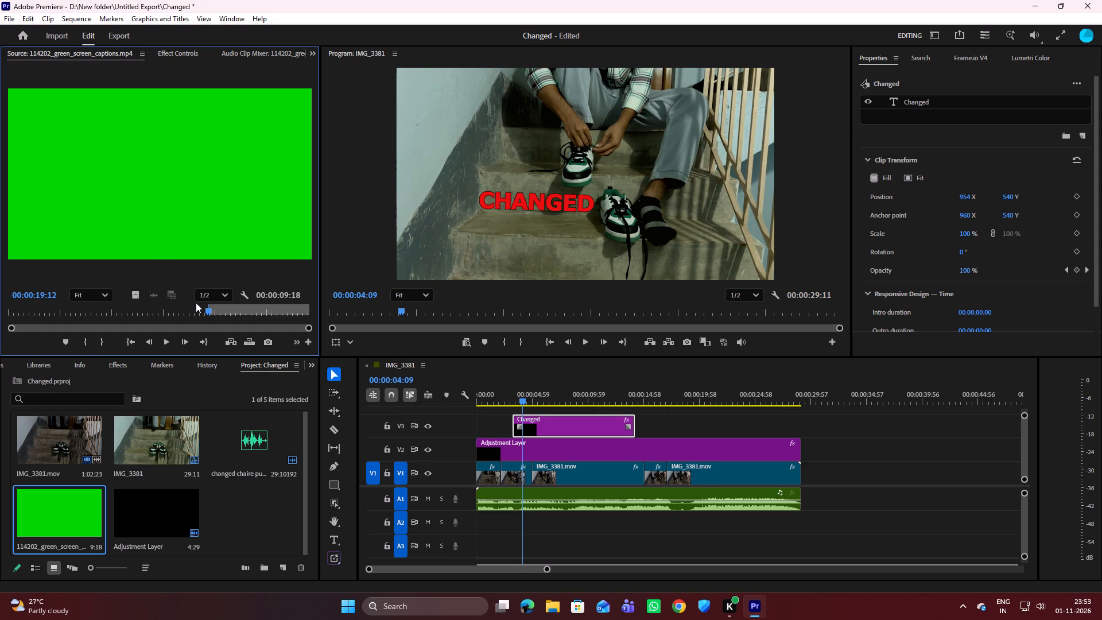
Play the marked part of the green screen captions clip to review the scrolling credits.
click(165, 341)
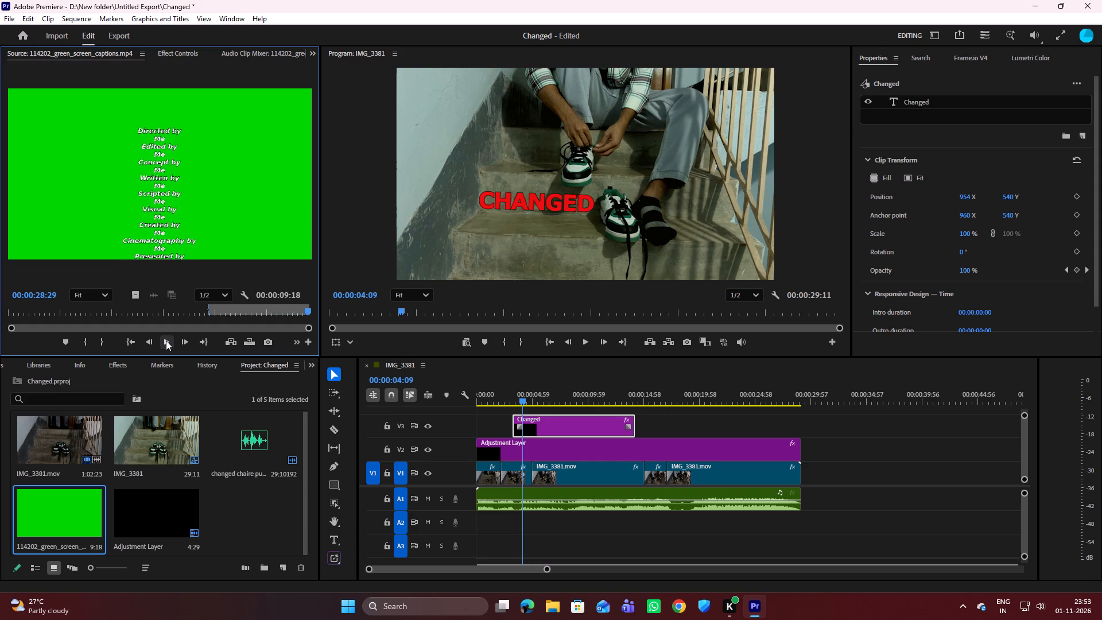
click(166, 340)
click(166, 340)
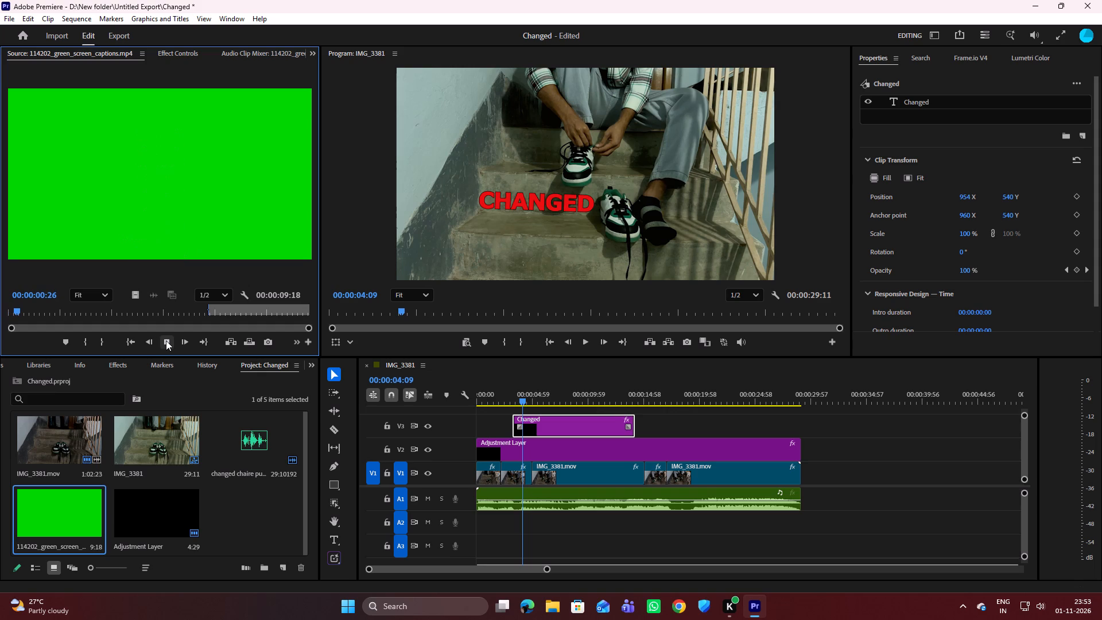
Place only the video of the marked captions clip on V3 from 00:00:19:36, ending flush with the adjustment layer.
drag(138, 296, 271, 334)
drag(271, 334, 686, 422)
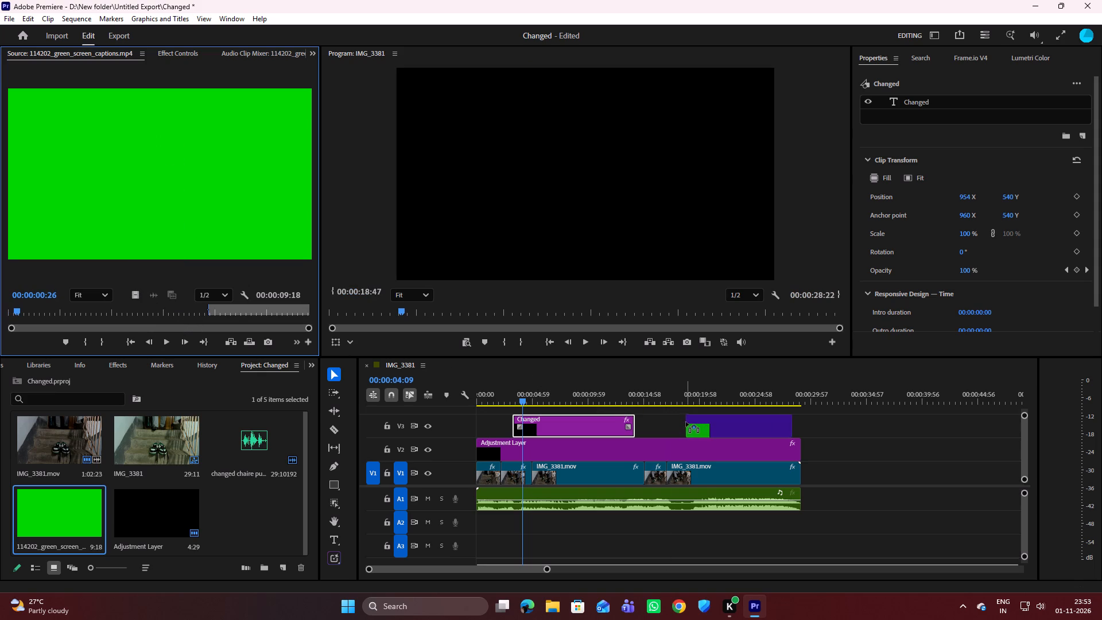
drag(686, 422, 685, 417)
drag(685, 417, 688, 418)
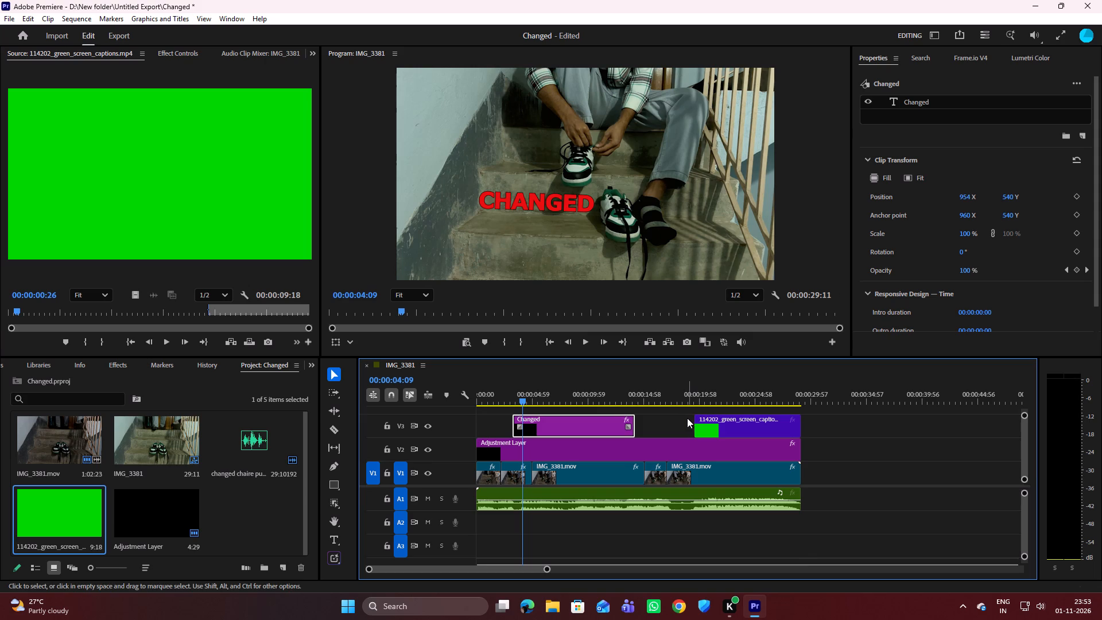
Select the captions clip on V3 and preview it over the footage at 00:00:20:04.
click(712, 424)
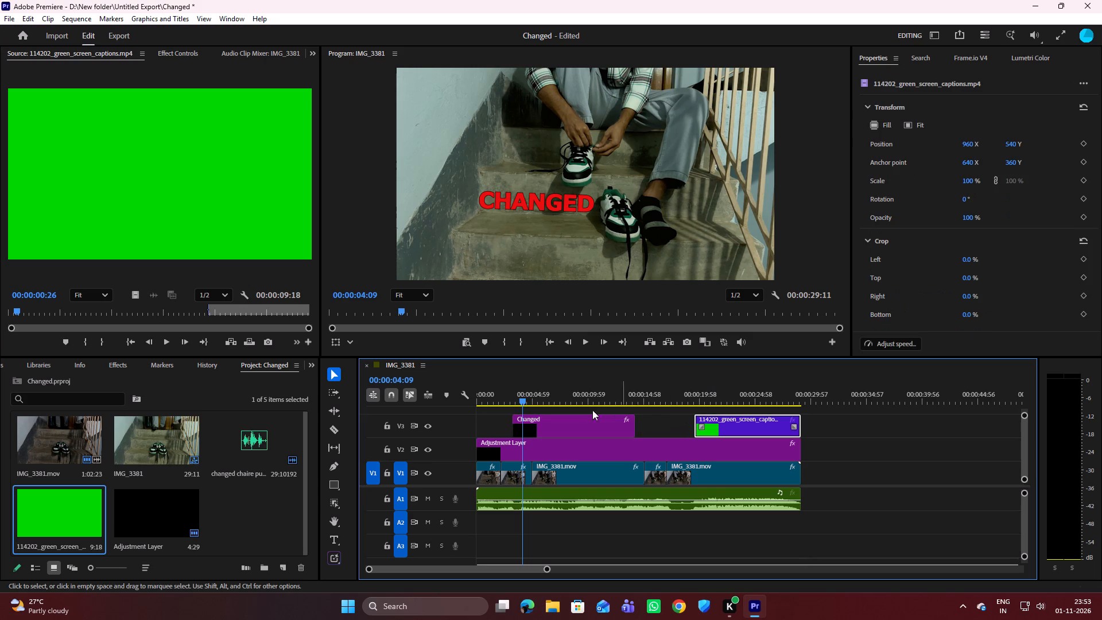
drag(522, 400, 691, 404)
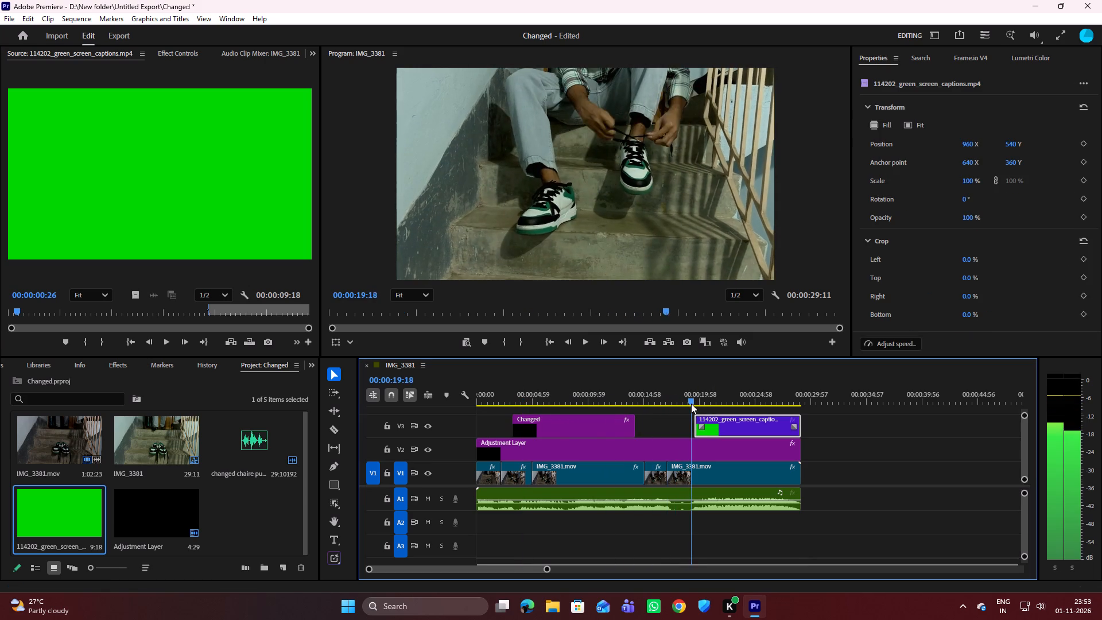
drag(691, 404, 700, 402)
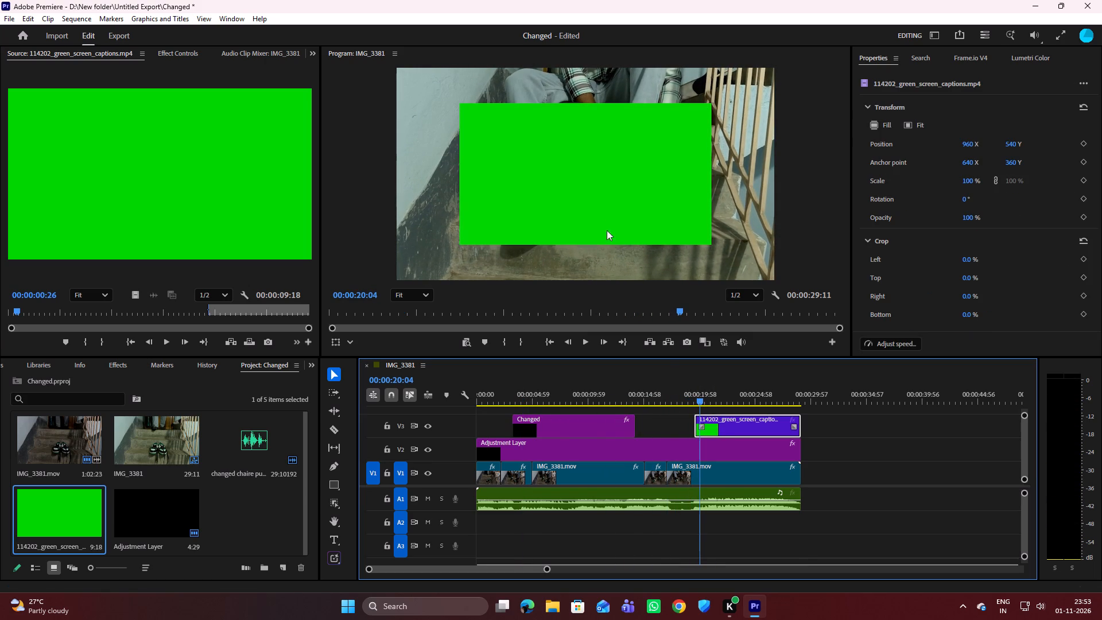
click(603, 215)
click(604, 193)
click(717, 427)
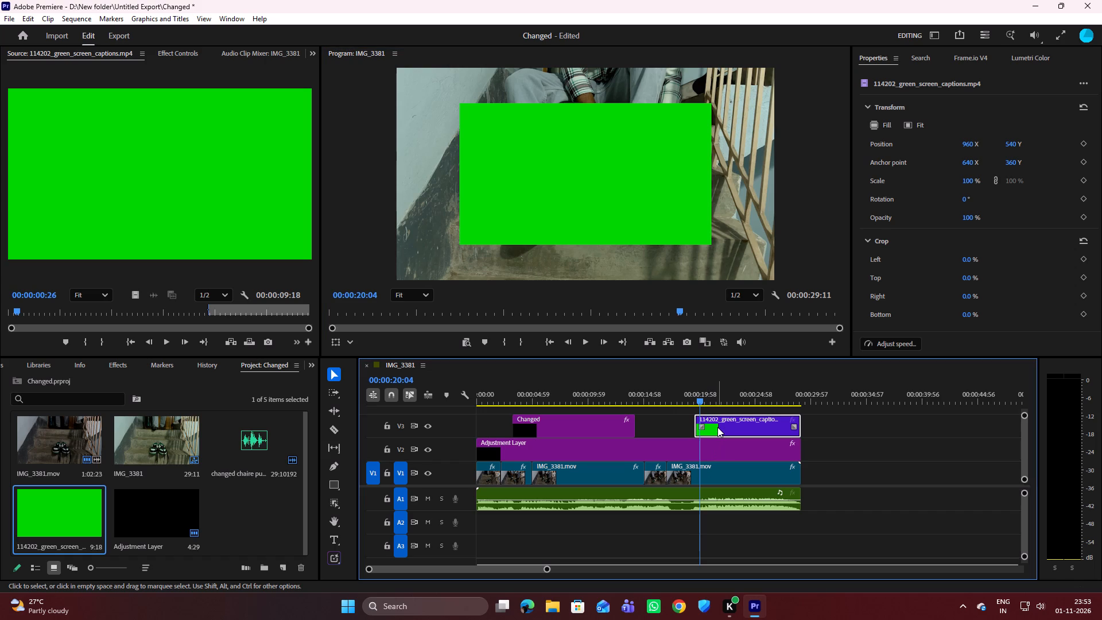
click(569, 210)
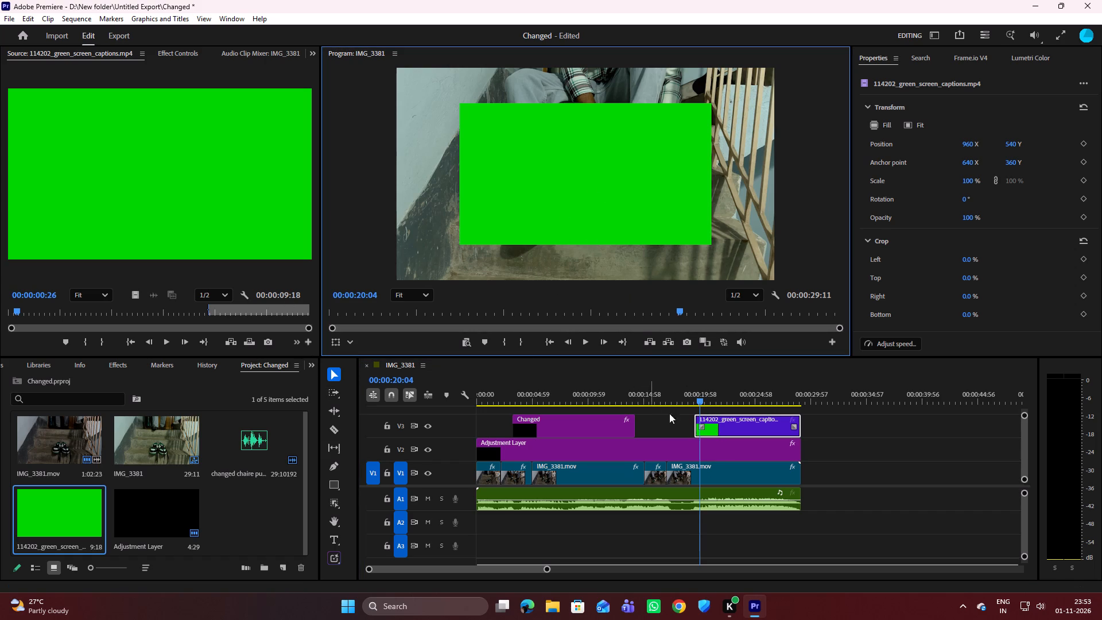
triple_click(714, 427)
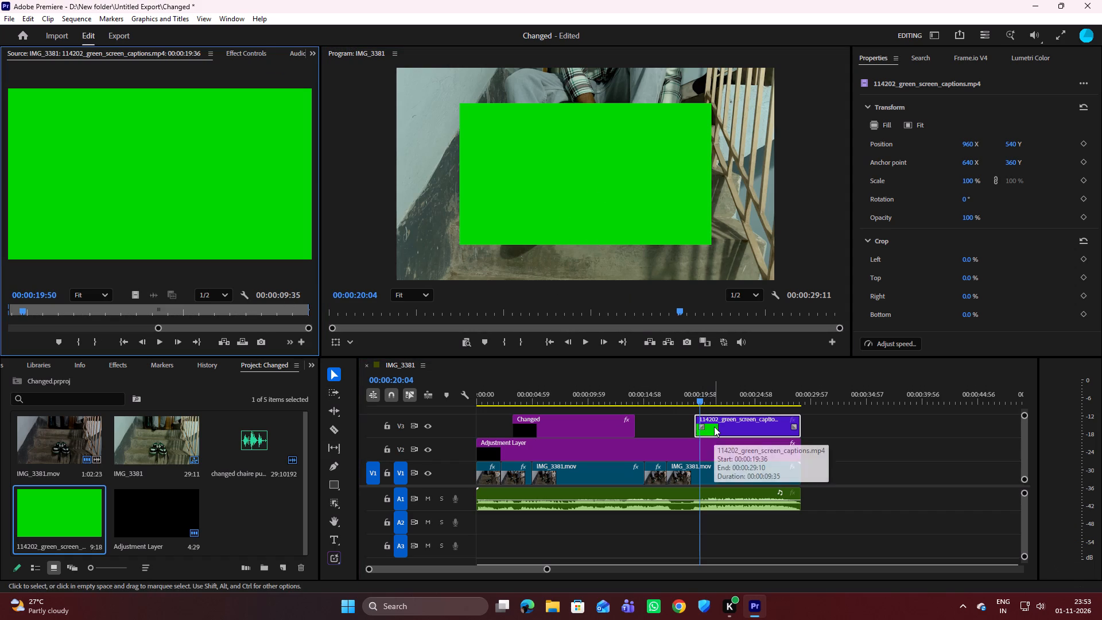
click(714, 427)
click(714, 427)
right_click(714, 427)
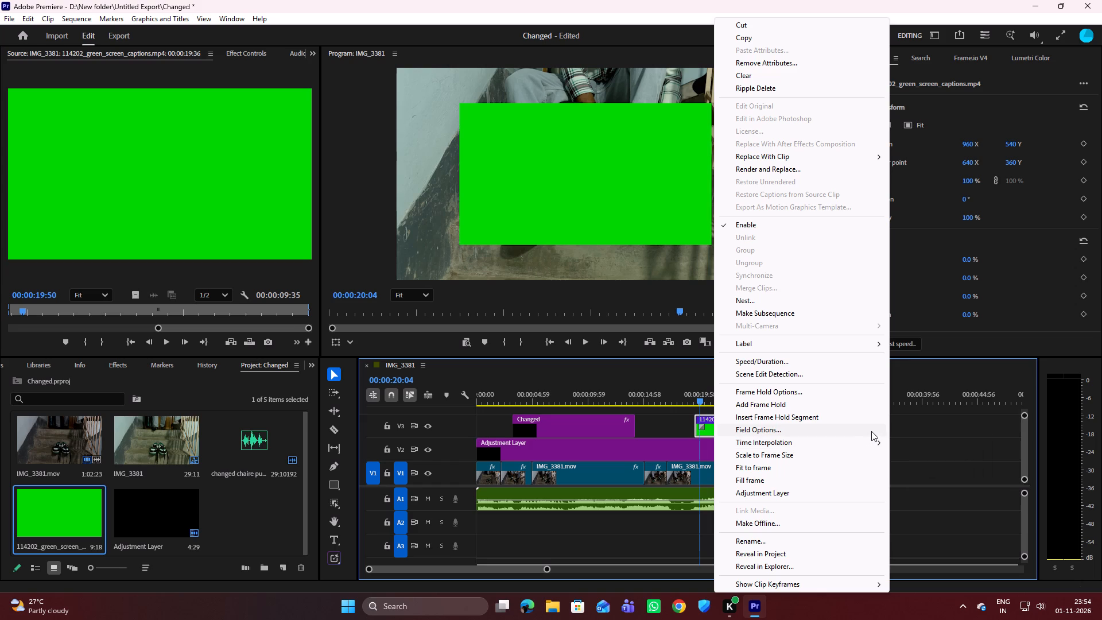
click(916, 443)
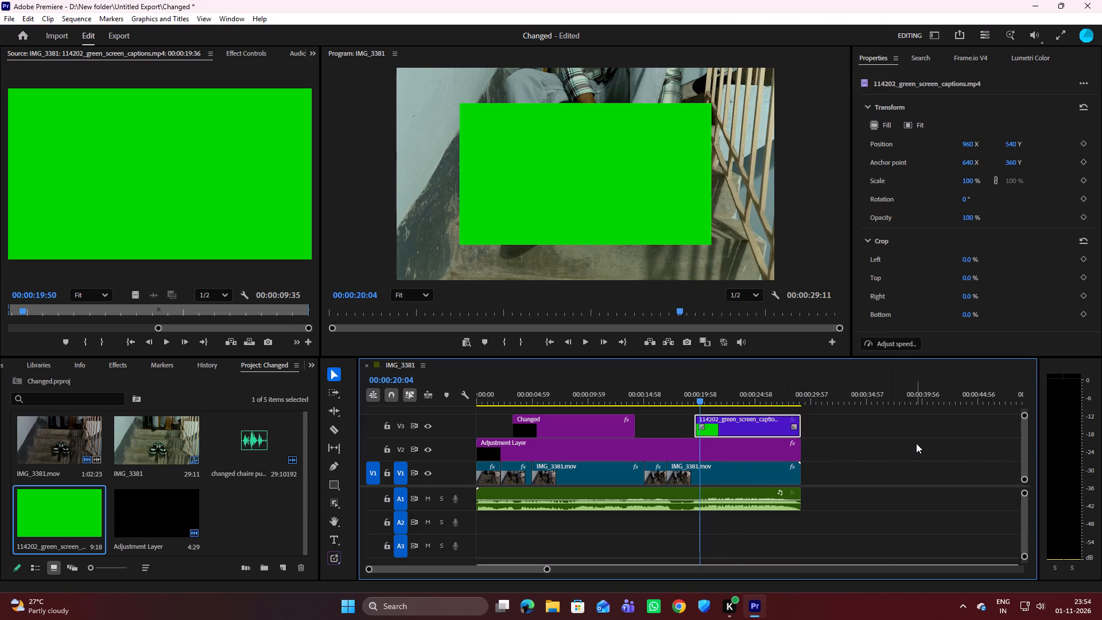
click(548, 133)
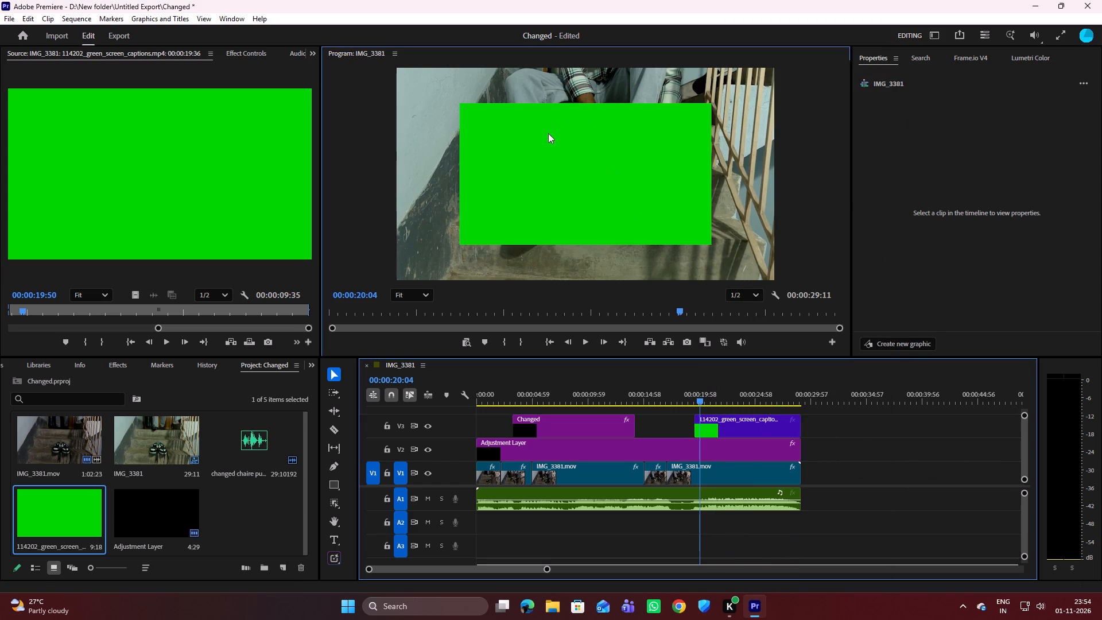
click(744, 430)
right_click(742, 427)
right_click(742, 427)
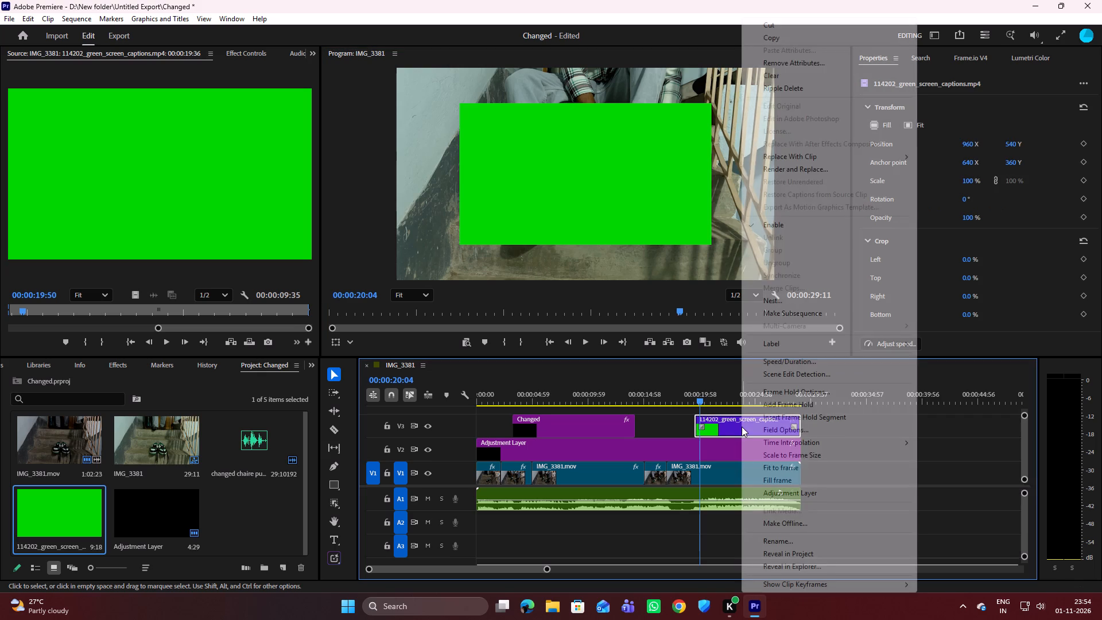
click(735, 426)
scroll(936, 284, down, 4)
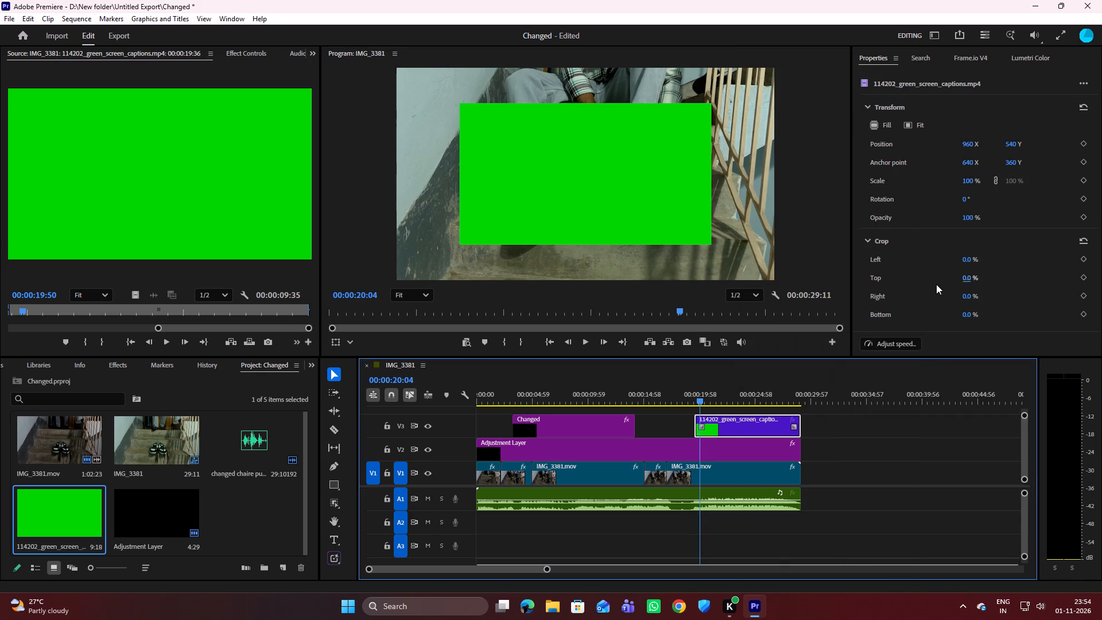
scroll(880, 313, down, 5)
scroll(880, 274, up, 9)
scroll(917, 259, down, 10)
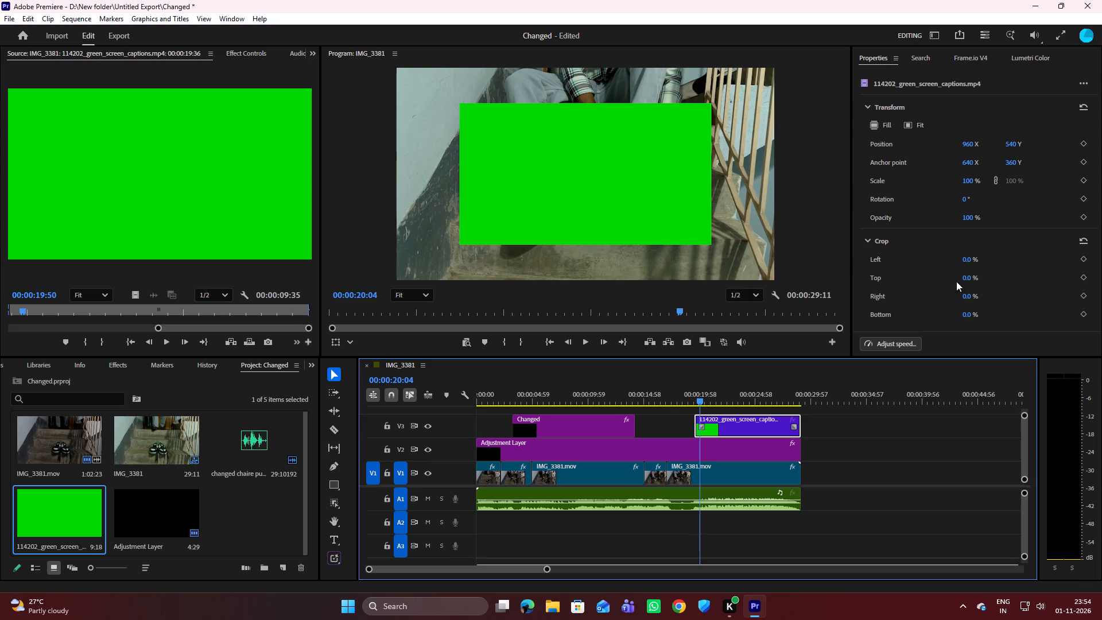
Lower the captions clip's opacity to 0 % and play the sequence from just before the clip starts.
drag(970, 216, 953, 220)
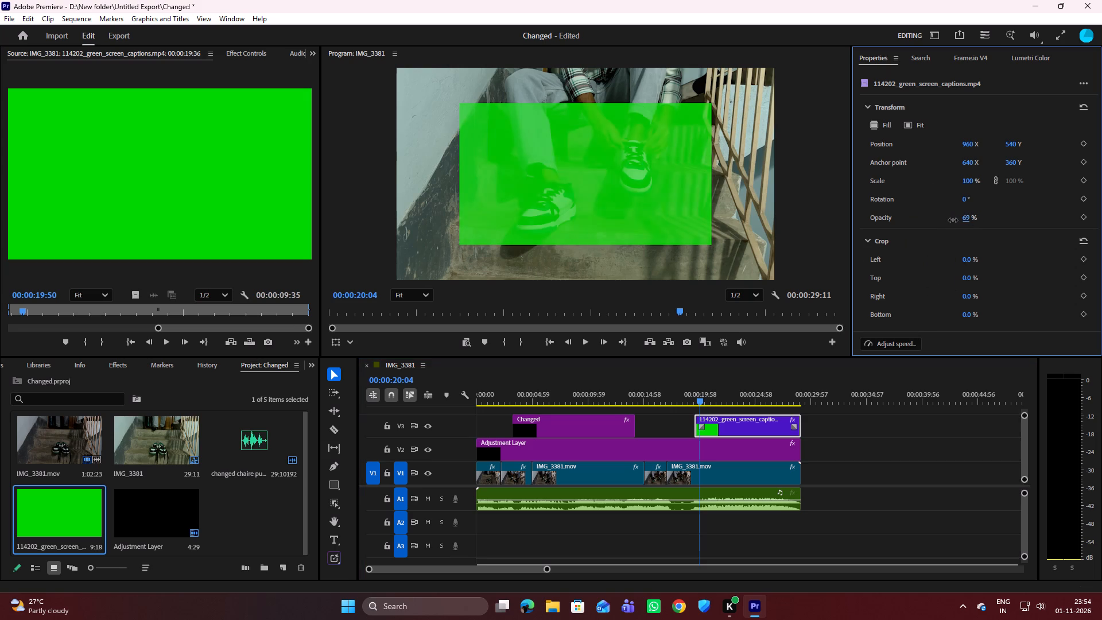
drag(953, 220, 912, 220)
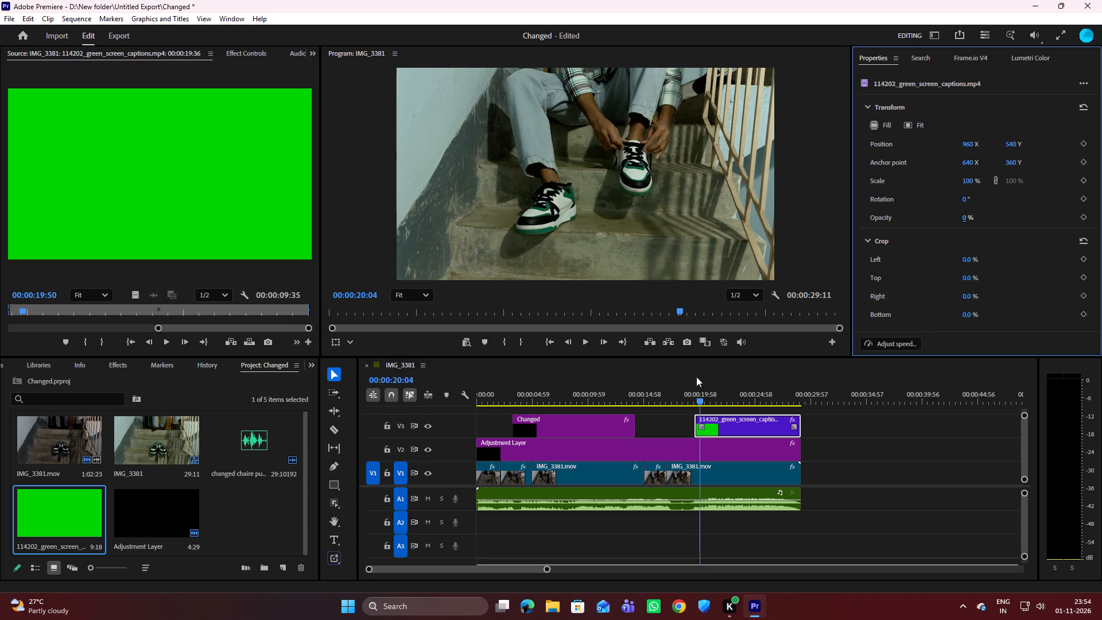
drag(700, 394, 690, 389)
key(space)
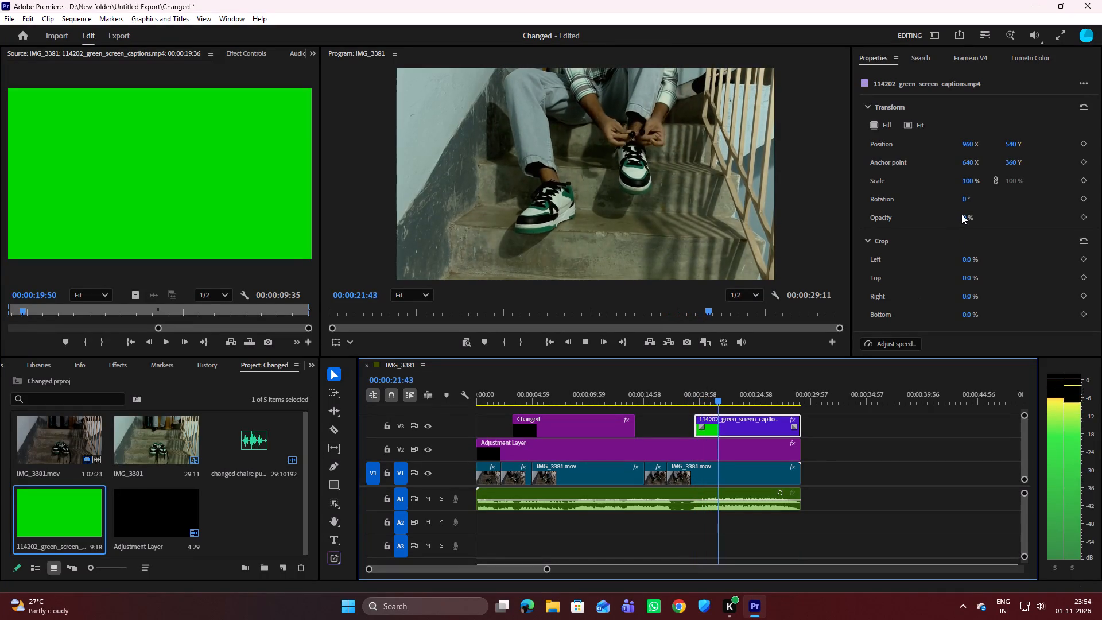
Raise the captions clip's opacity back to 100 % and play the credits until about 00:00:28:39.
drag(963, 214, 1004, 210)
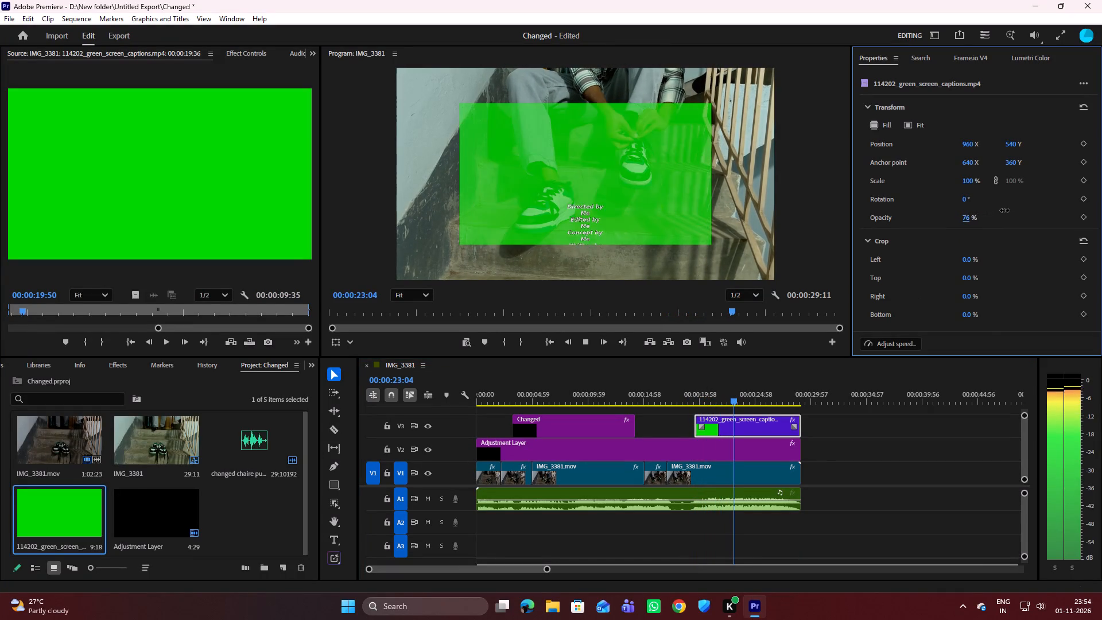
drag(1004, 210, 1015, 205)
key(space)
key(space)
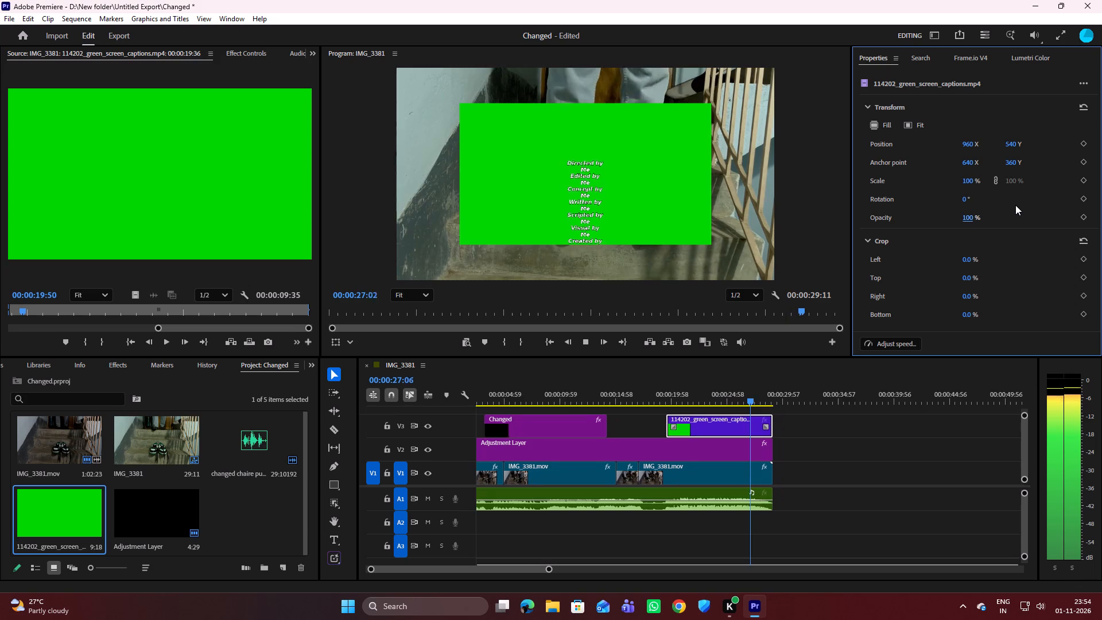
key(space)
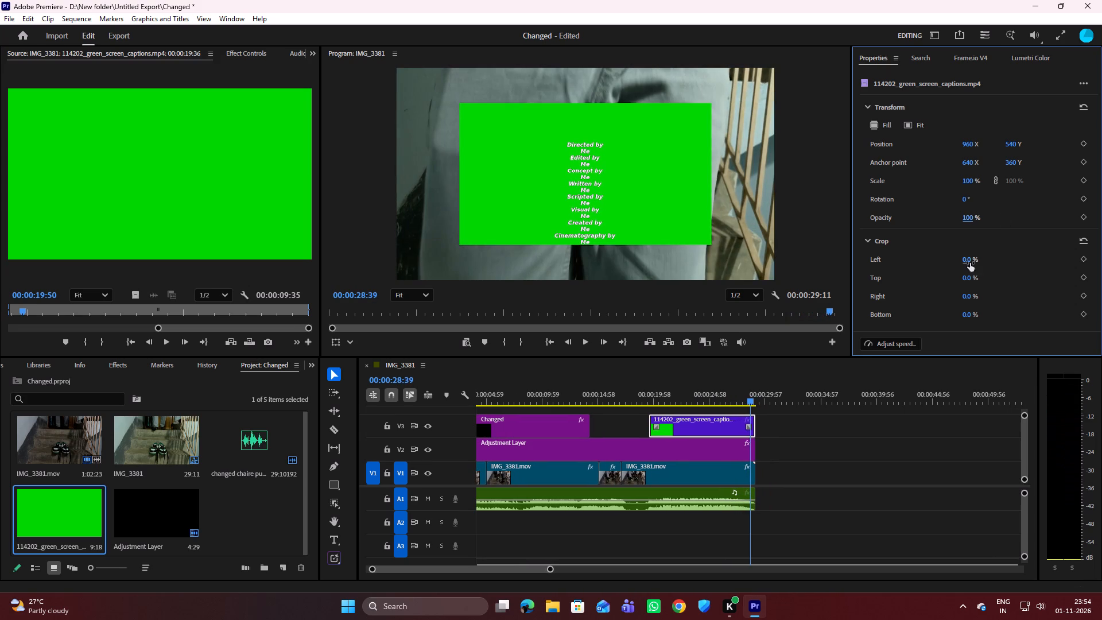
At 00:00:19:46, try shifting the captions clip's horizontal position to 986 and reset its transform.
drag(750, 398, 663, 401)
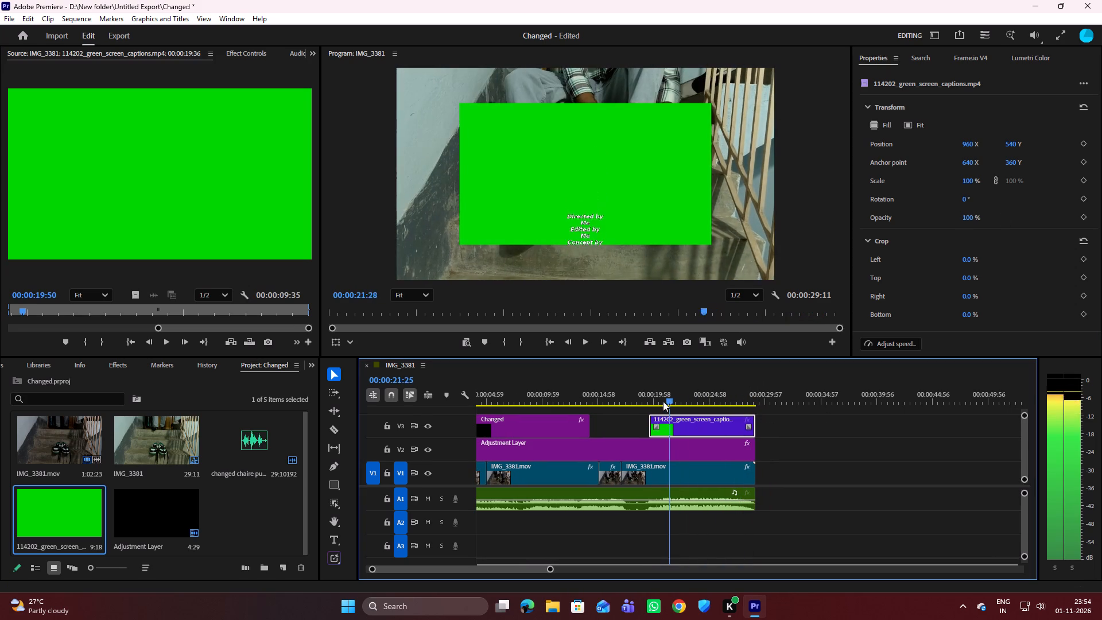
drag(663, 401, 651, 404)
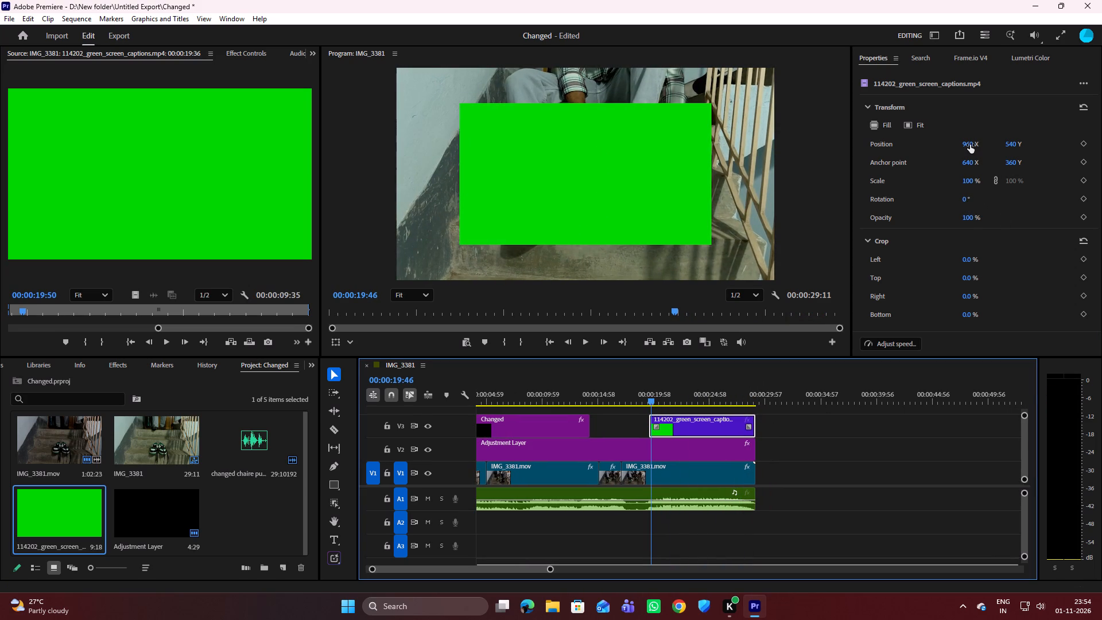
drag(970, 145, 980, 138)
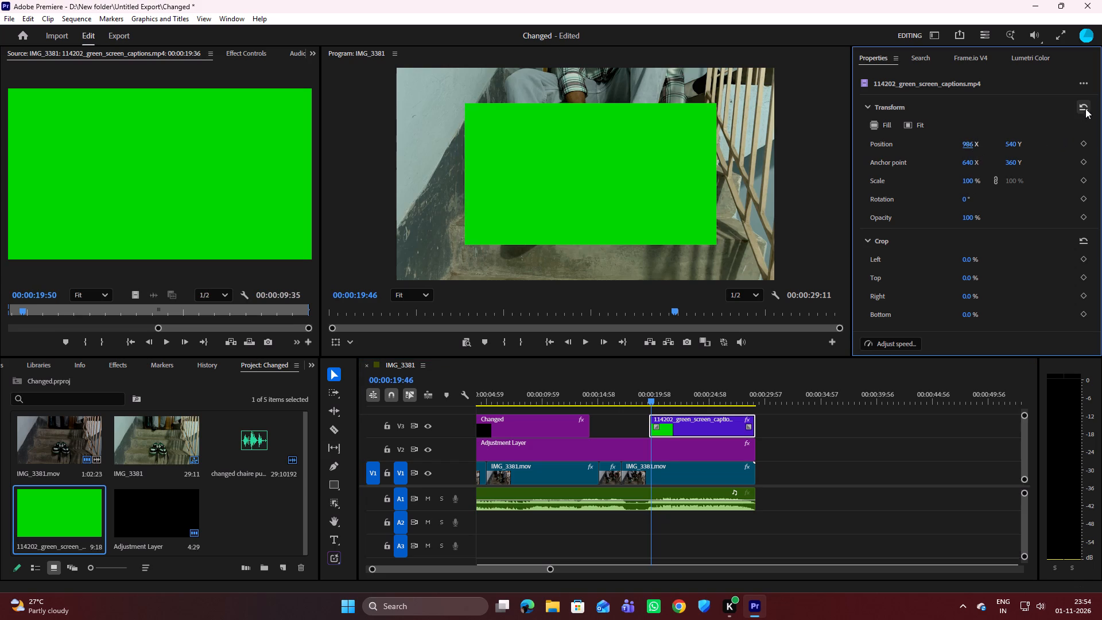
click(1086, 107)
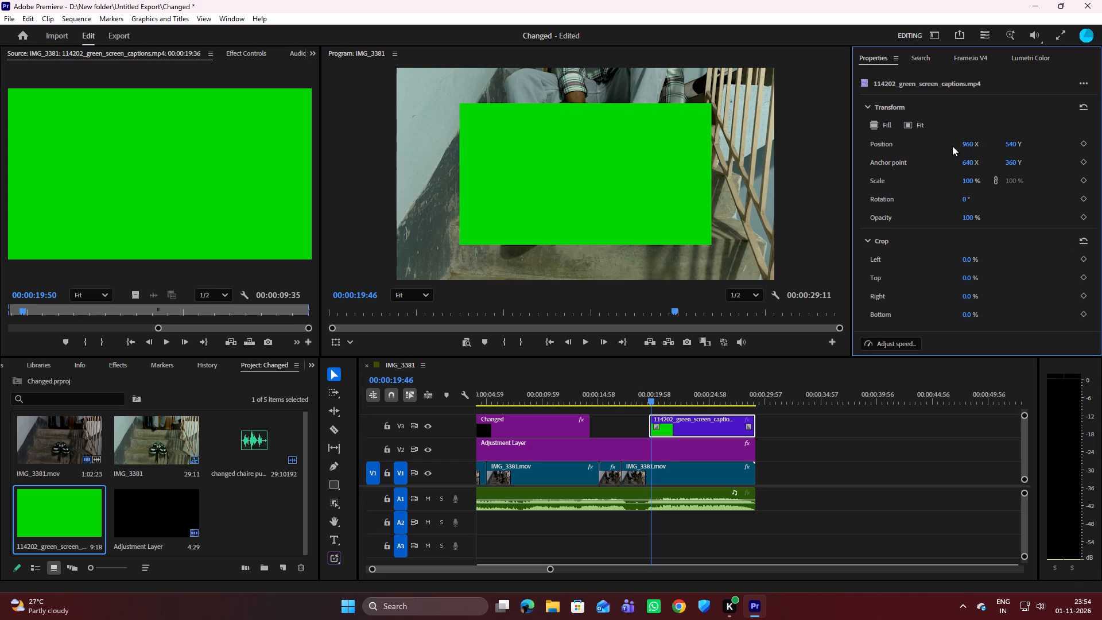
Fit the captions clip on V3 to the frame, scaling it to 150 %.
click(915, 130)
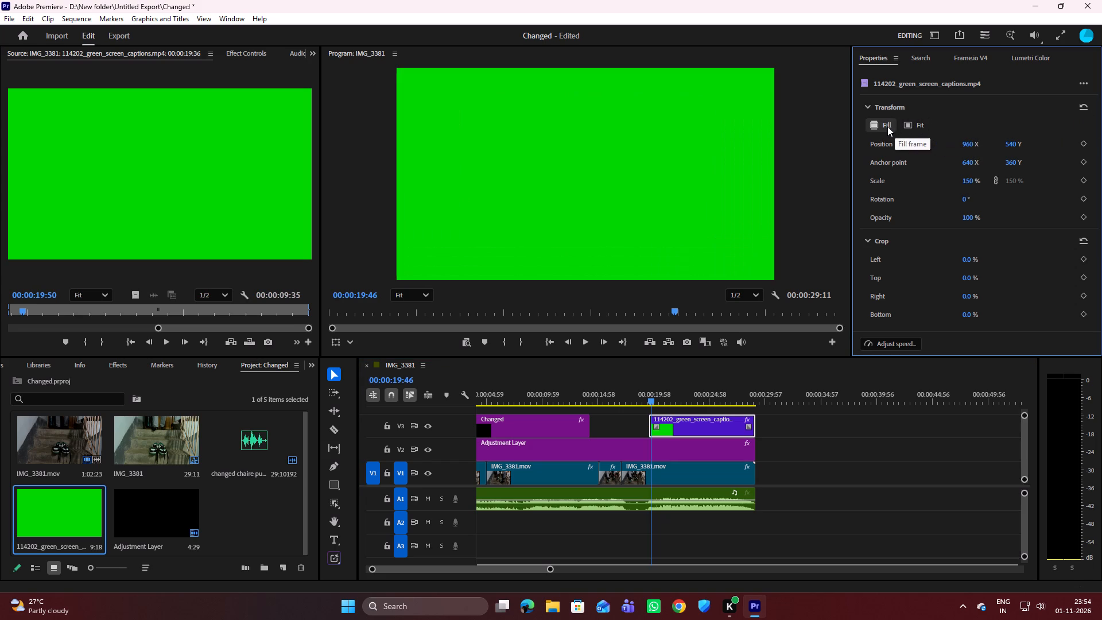
Play the sequence from 00:00:19:28 to about 00:00:28:03 to review the scrolling credits at full-frame size.
click(653, 398)
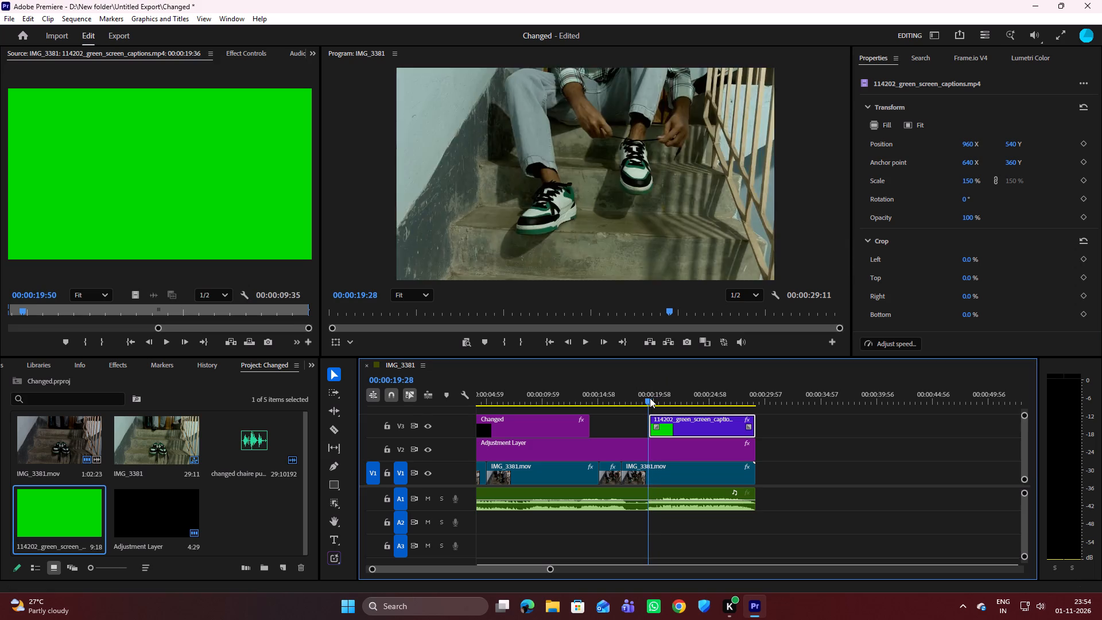
key(space)
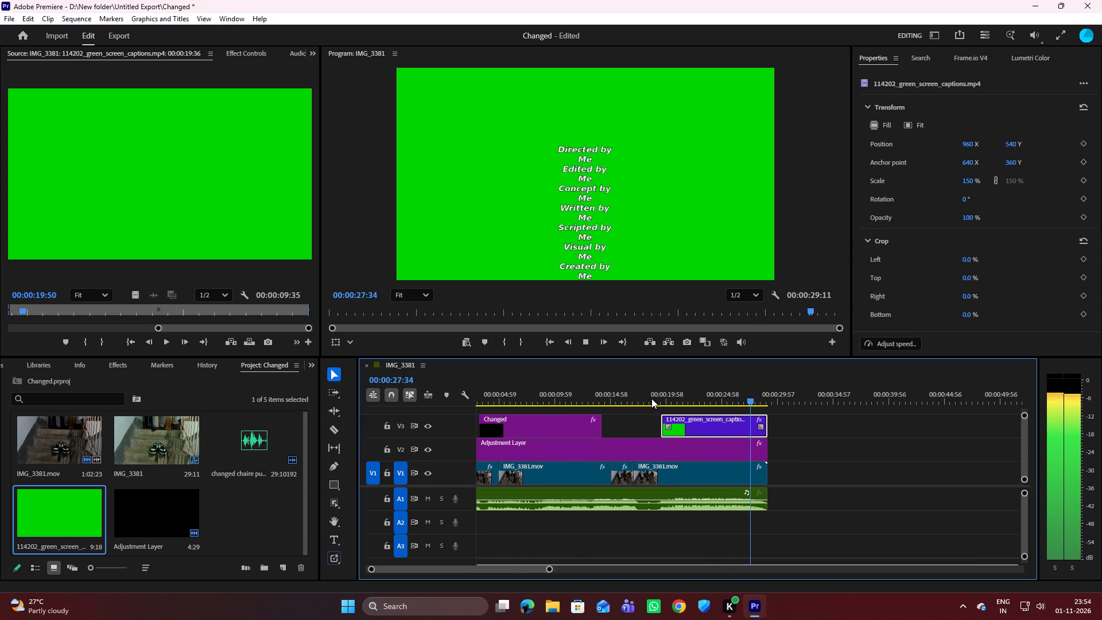
key(space)
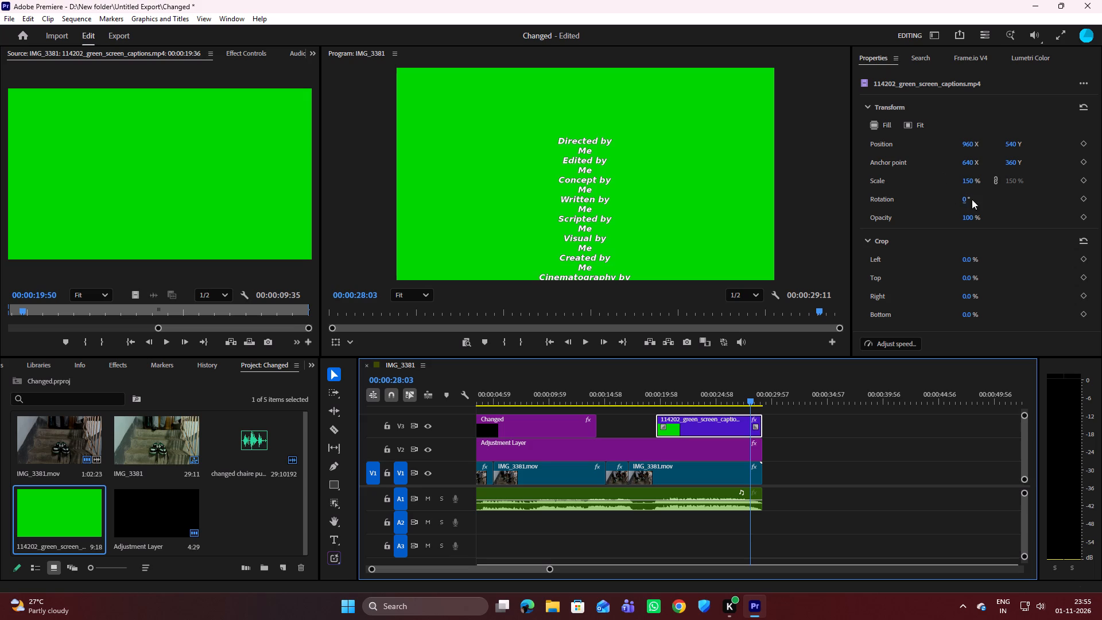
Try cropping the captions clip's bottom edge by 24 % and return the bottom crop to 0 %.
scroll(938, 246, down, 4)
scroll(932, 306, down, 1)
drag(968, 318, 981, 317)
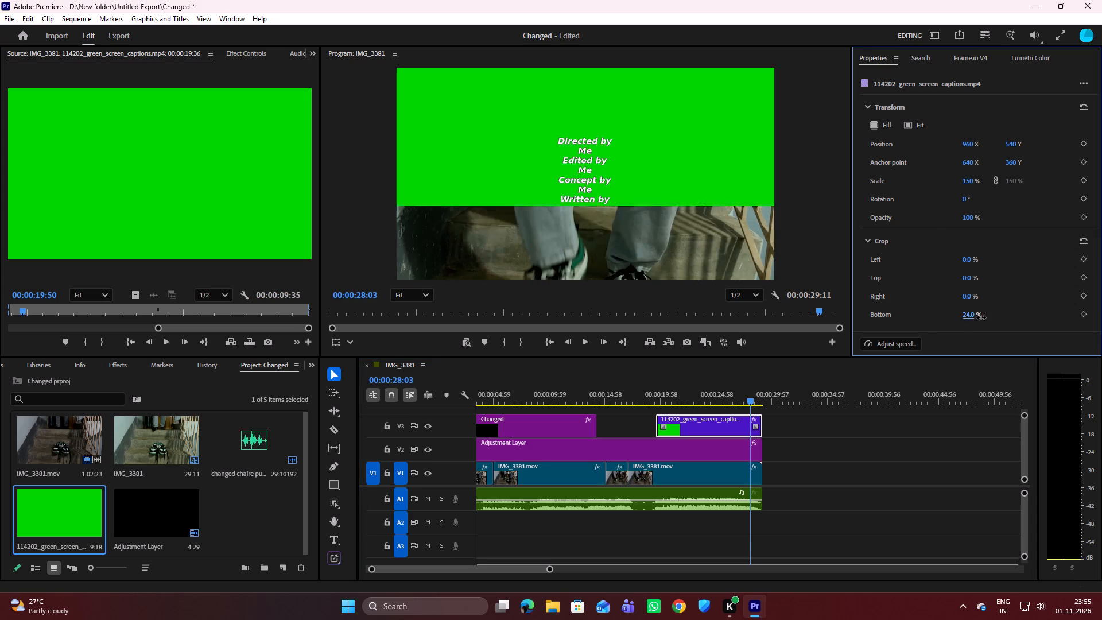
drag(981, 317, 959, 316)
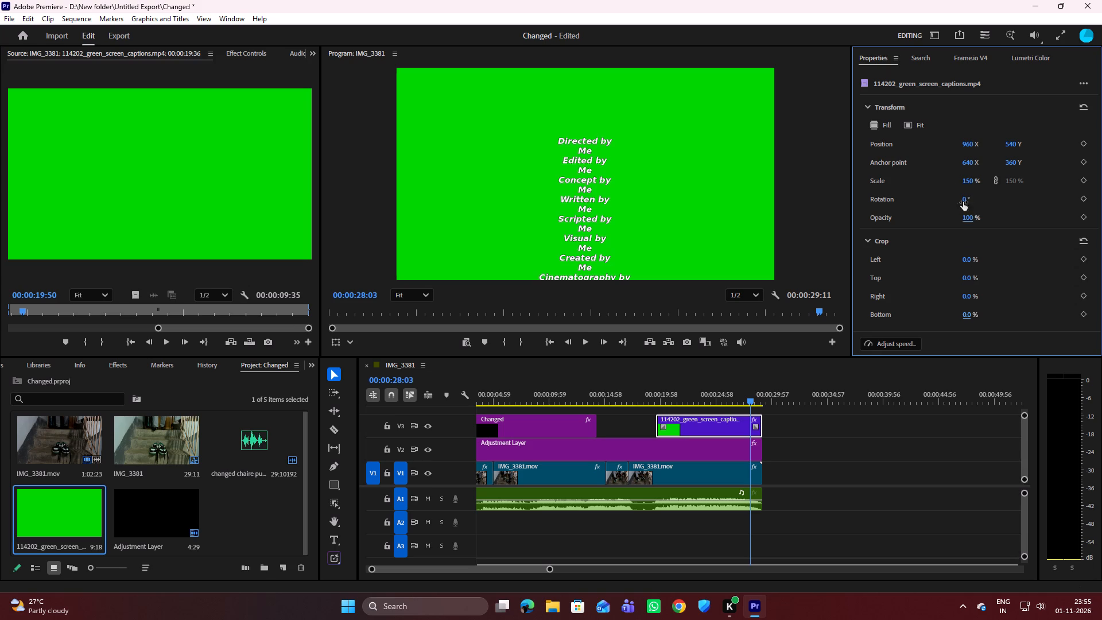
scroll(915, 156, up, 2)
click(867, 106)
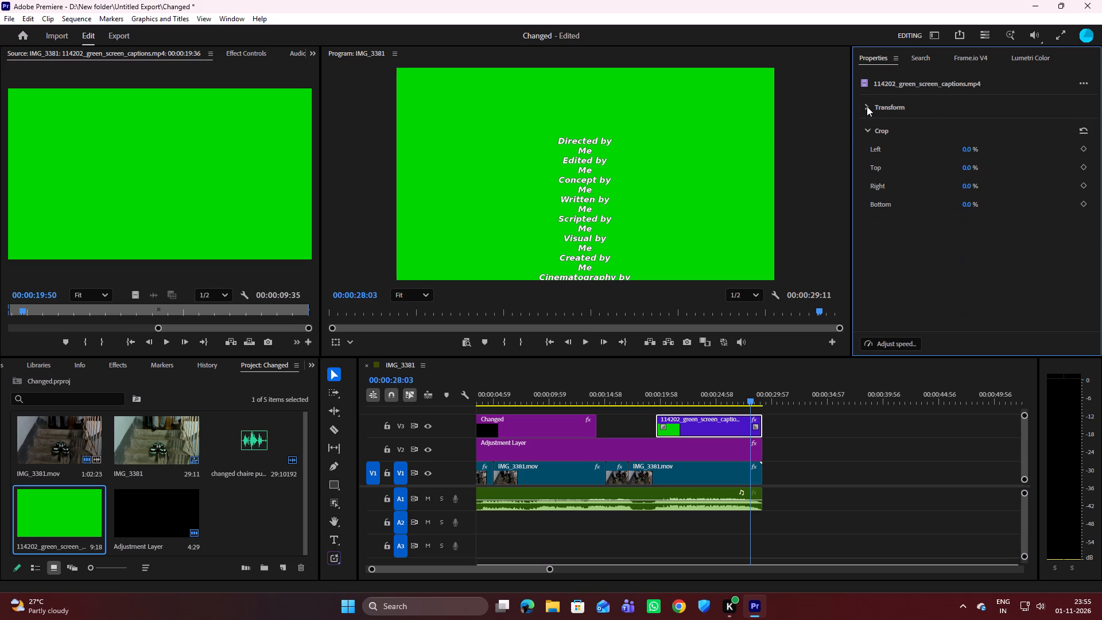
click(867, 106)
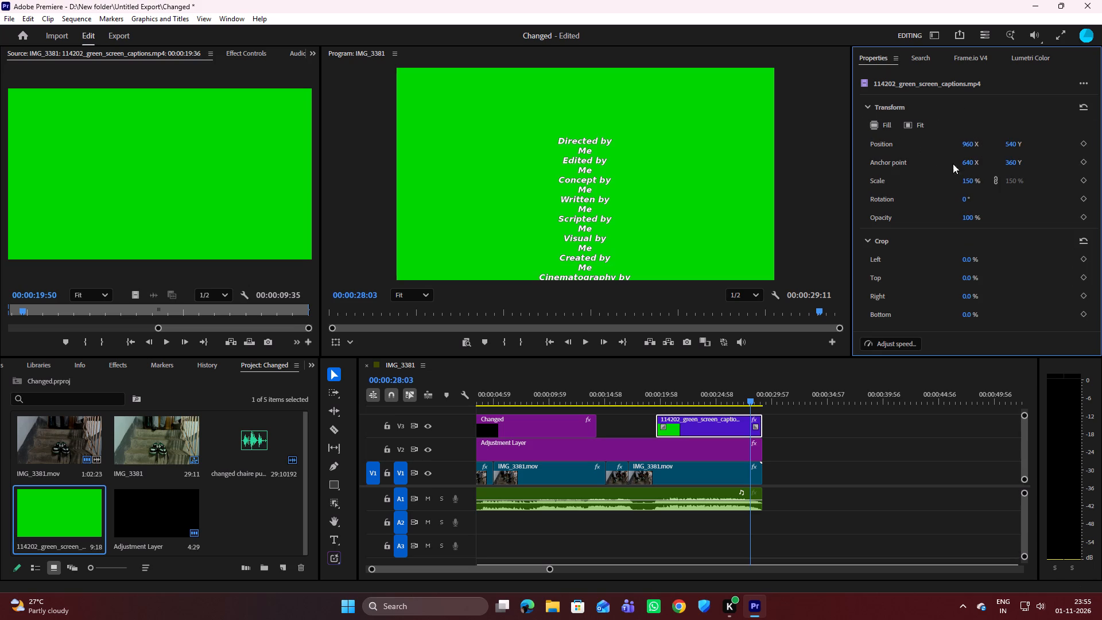
Enlarge the captions clip on V3 to 240 % scale, checking the credits' size at 00:00:25:09.
drag(969, 185, 992, 181)
drag(747, 398, 731, 404)
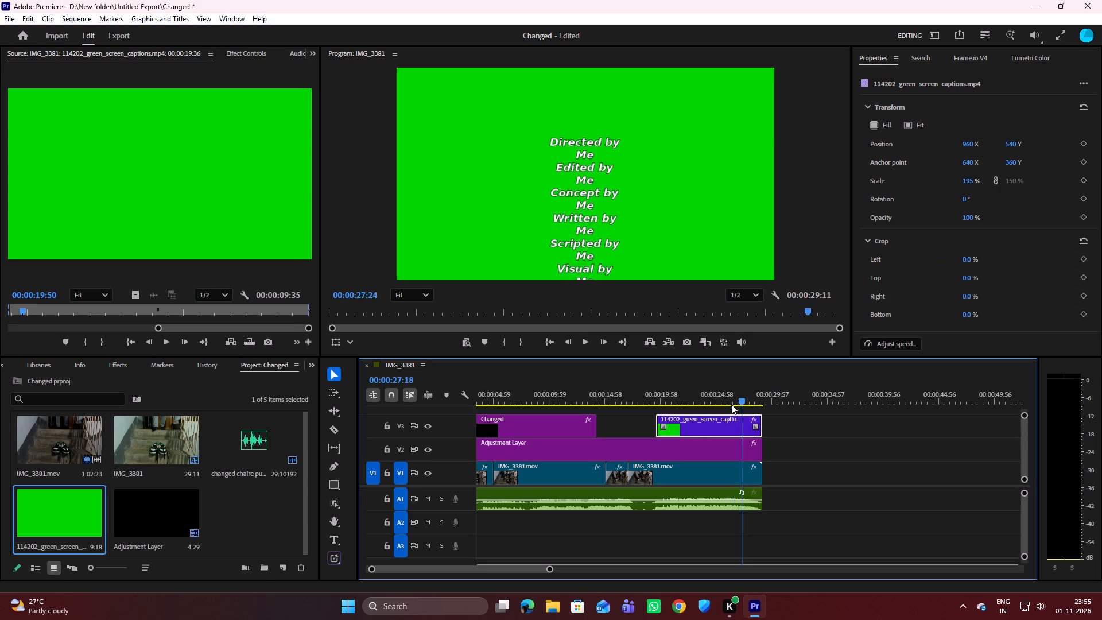
drag(731, 404, 694, 409)
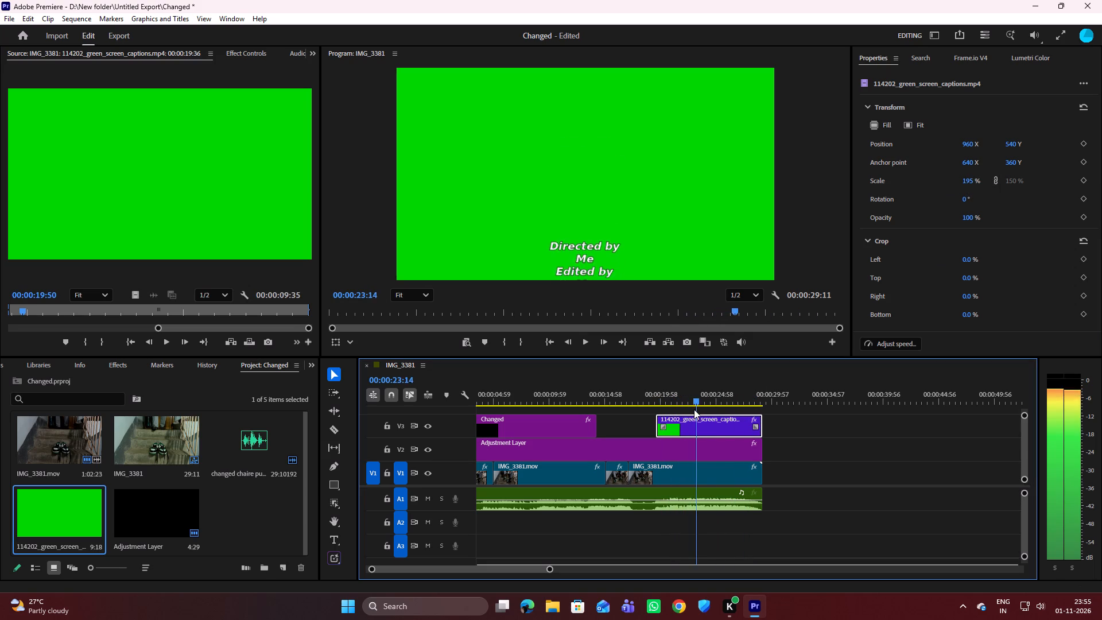
drag(694, 409, 715, 406)
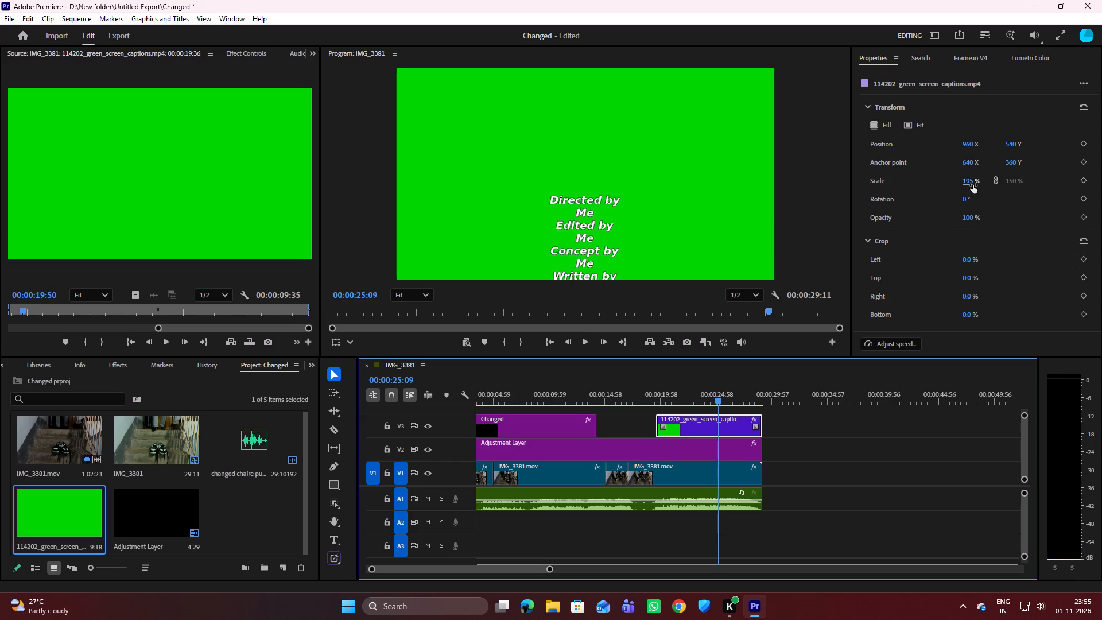
drag(973, 185, 995, 180)
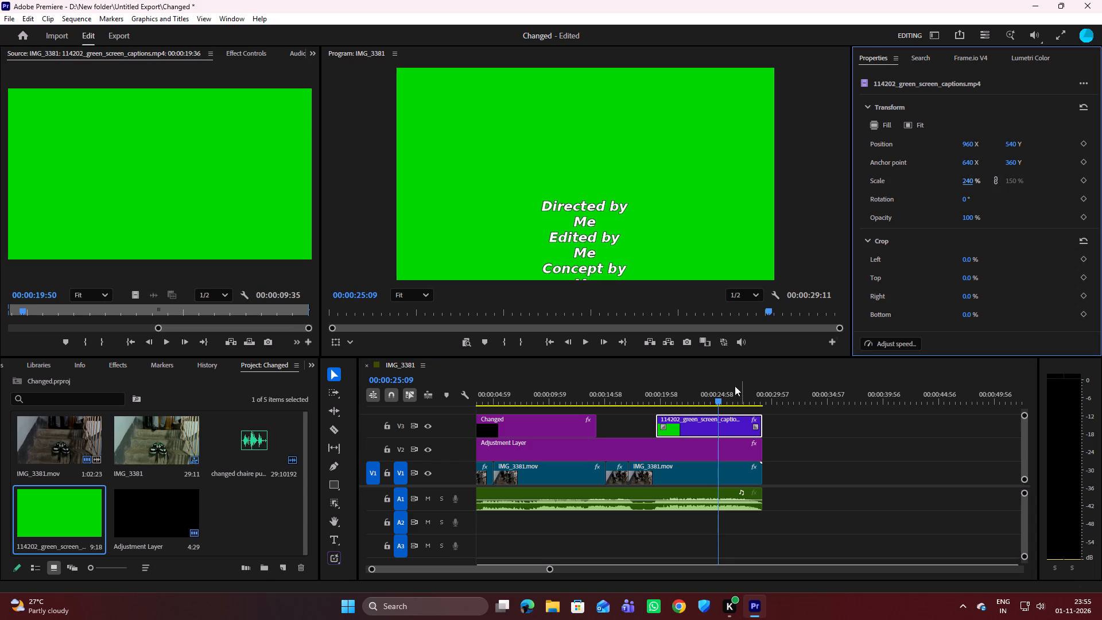
Review the enlarged scrolling credits from 00:00:19:32 to the sequence end, rechecking the frames between 00:00:25:45 and 00:00:26:59.
drag(721, 402, 658, 402)
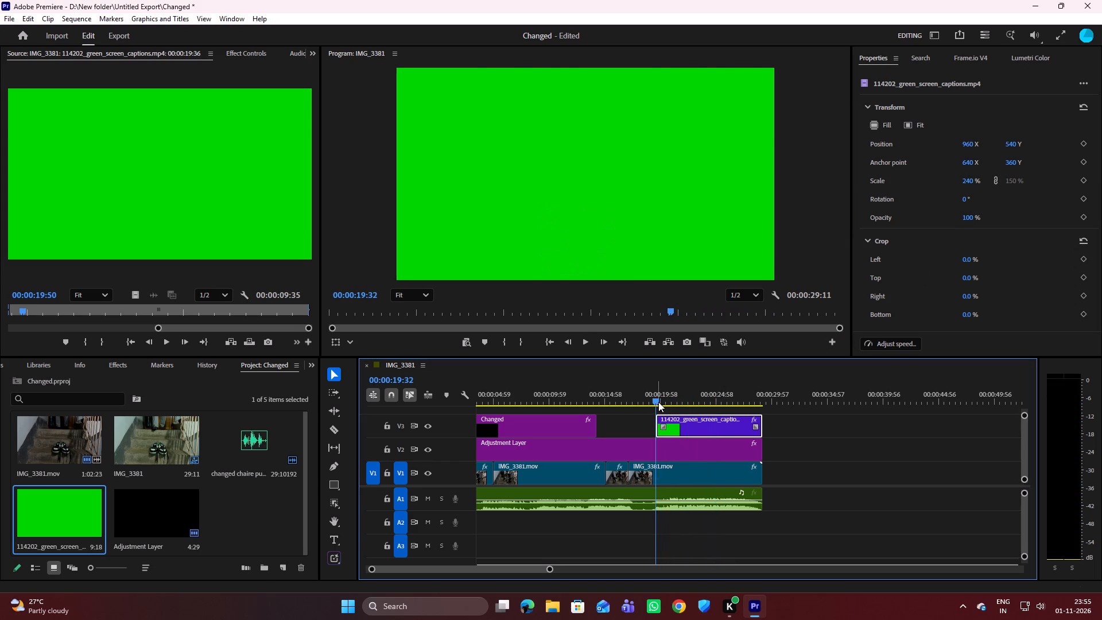
key(space)
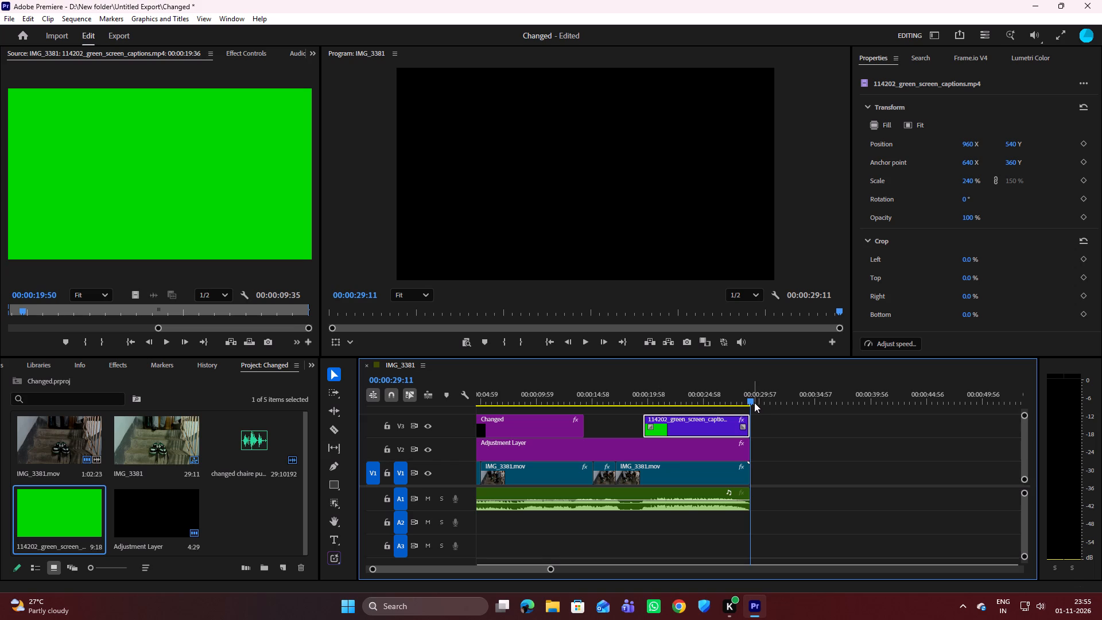
drag(752, 398, 757, 390)
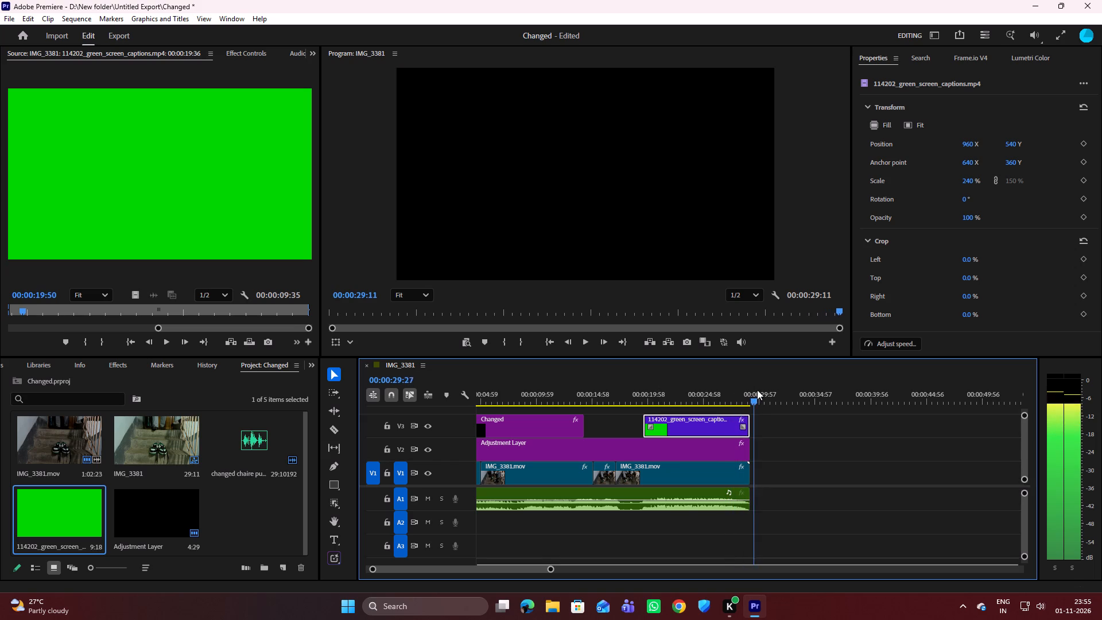
drag(757, 390, 749, 382)
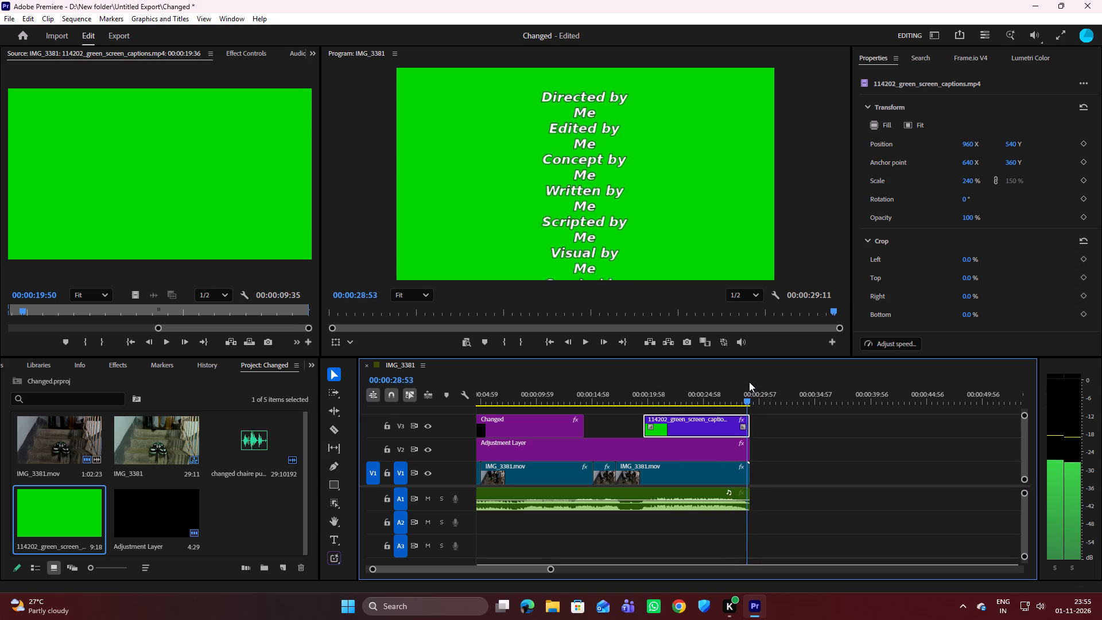
drag(749, 382, 752, 381)
scroll(232, 265, down, 4)
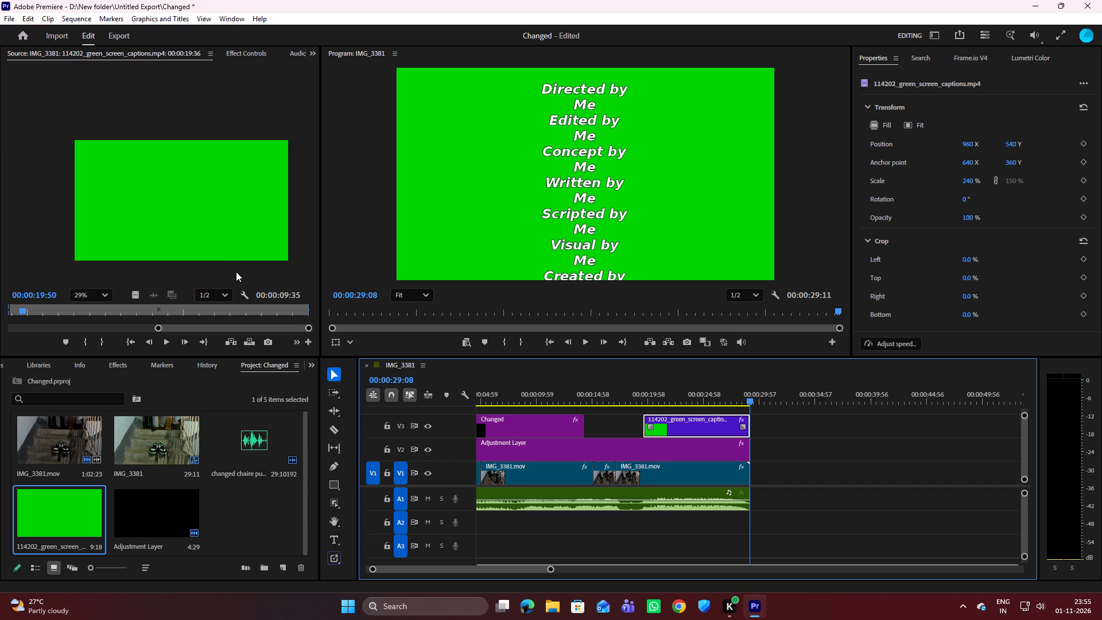
scroll(236, 272, down, 4)
scroll(236, 272, up, 3)
scroll(236, 272, down, 3)
scroll(236, 272, up, 3)
scroll(236, 272, down, 2)
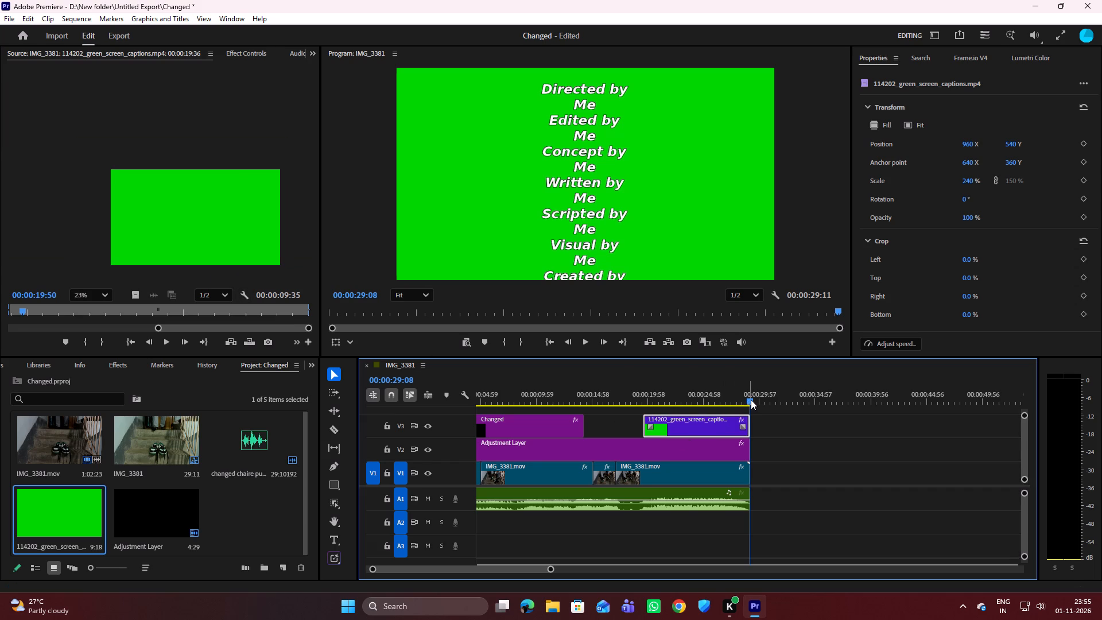
drag(751, 400, 712, 392)
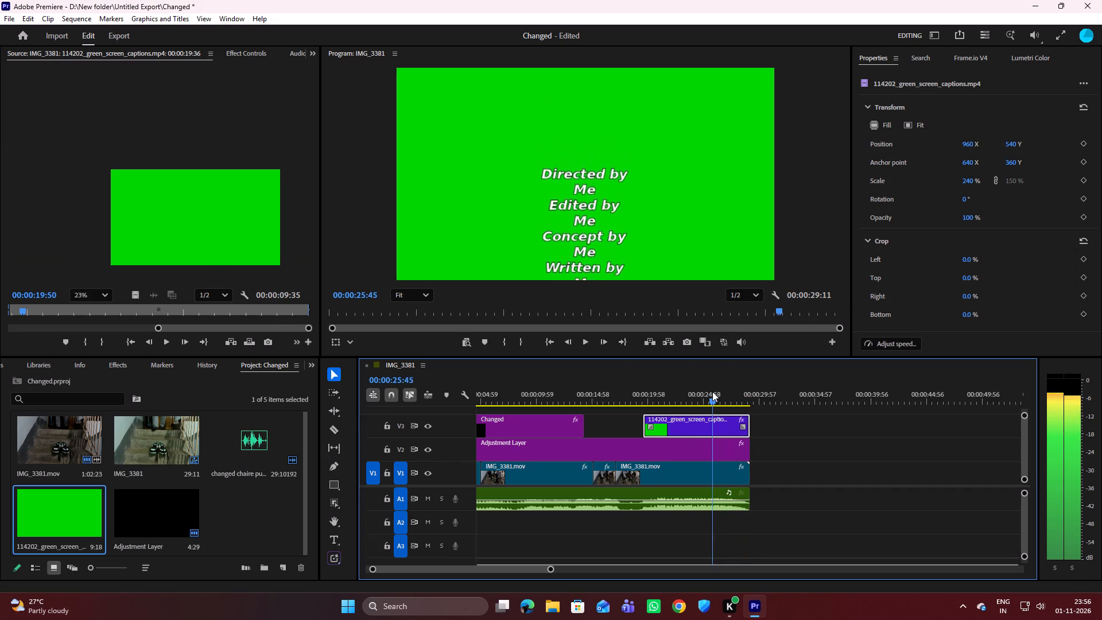
drag(712, 392, 725, 389)
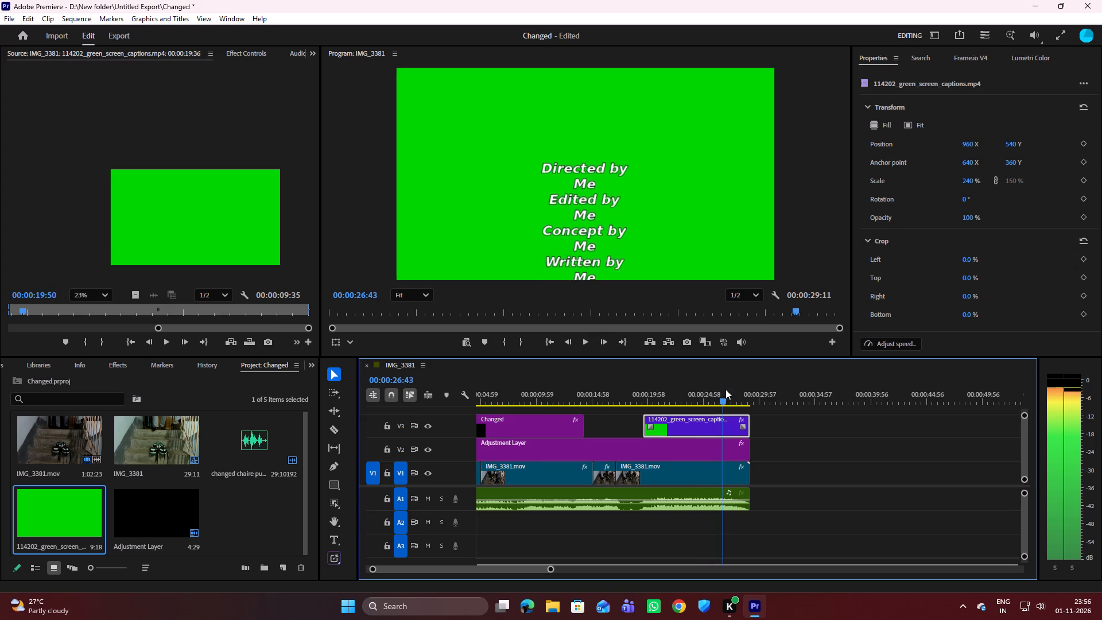
drag(725, 389, 727, 380)
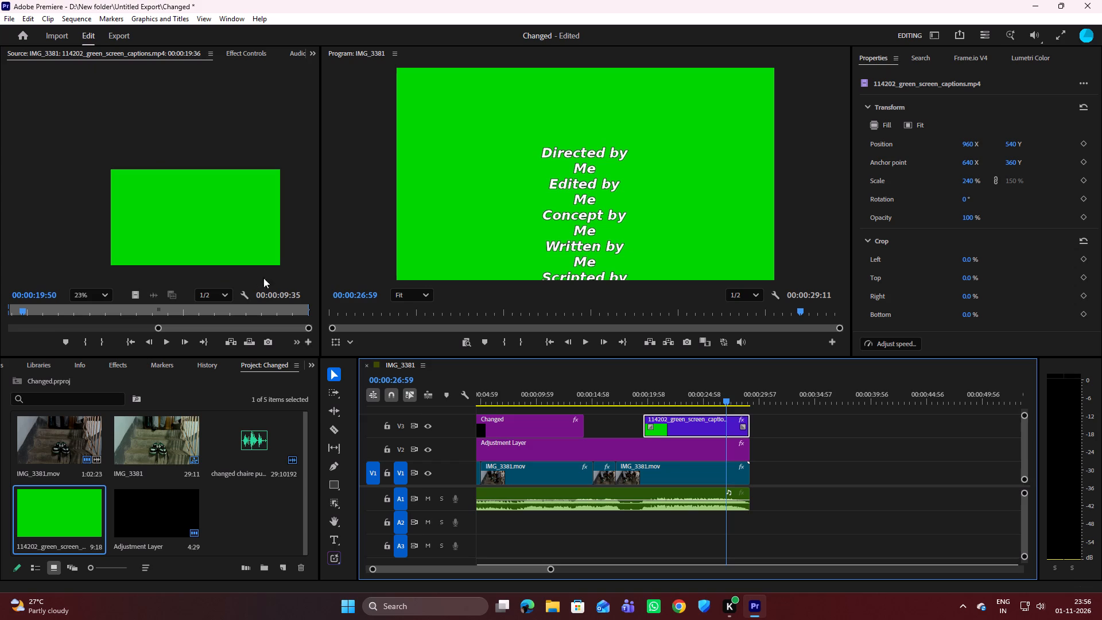
scroll(150, 364, down, 5)
scroll(150, 364, up, 3)
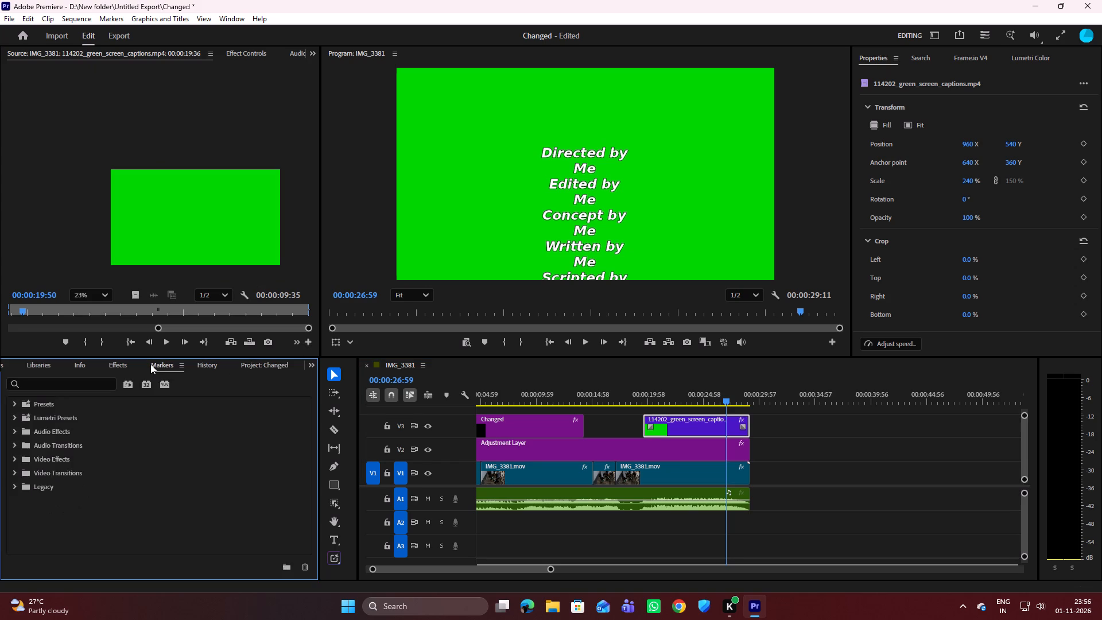
scroll(150, 364, down, 3)
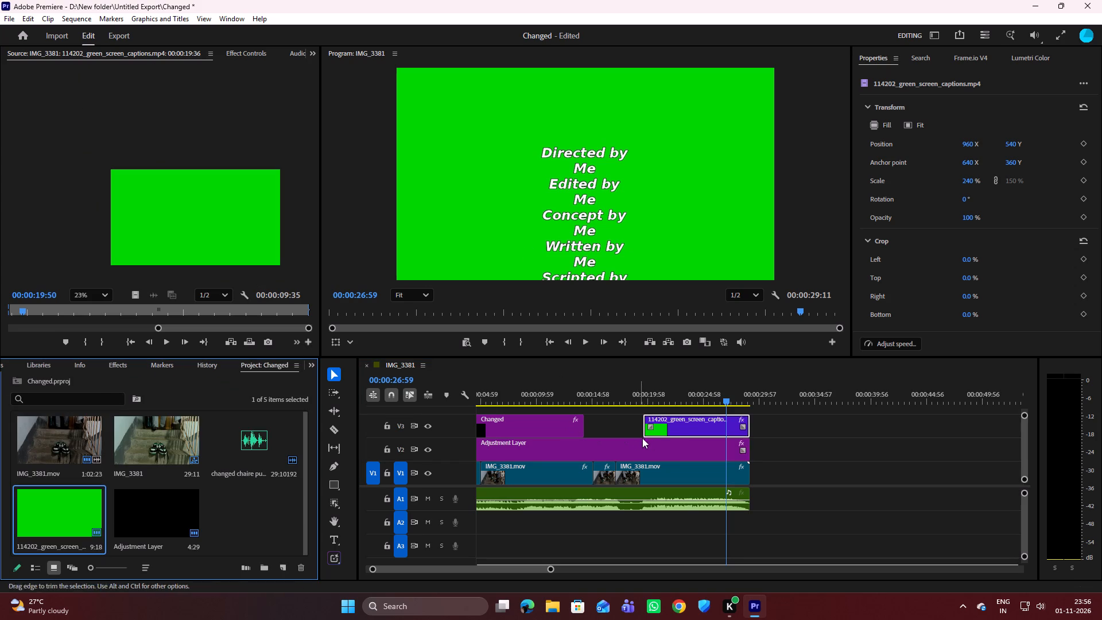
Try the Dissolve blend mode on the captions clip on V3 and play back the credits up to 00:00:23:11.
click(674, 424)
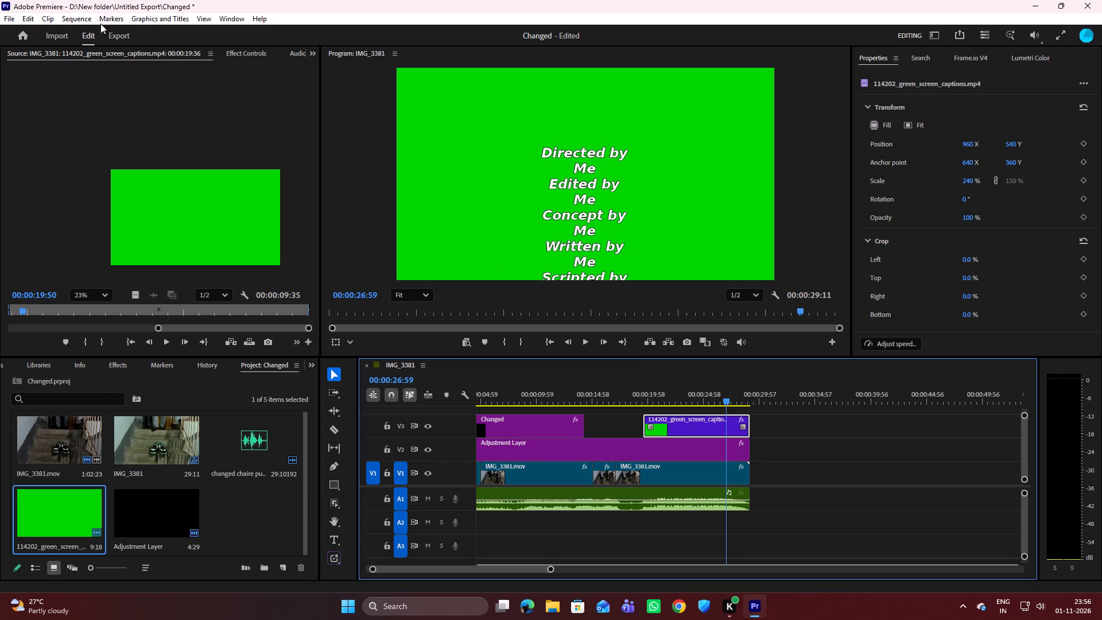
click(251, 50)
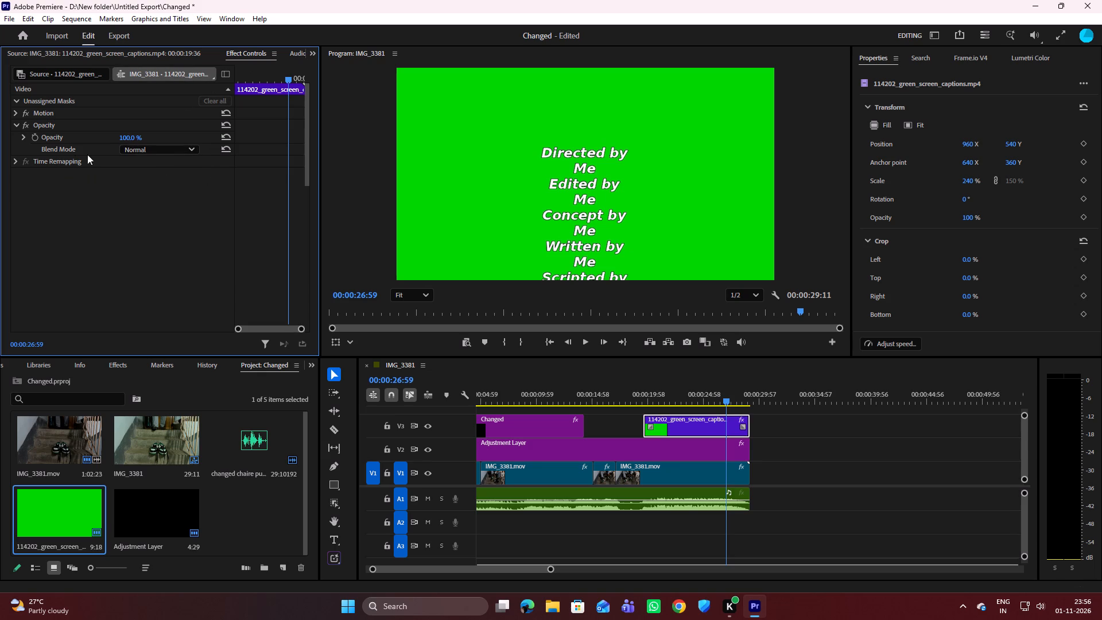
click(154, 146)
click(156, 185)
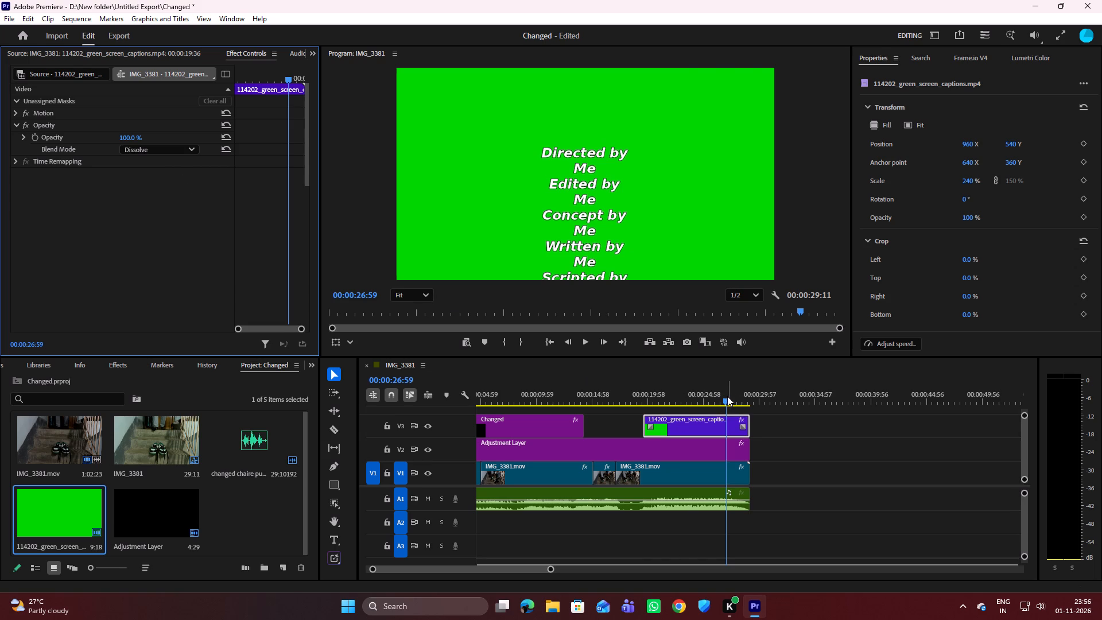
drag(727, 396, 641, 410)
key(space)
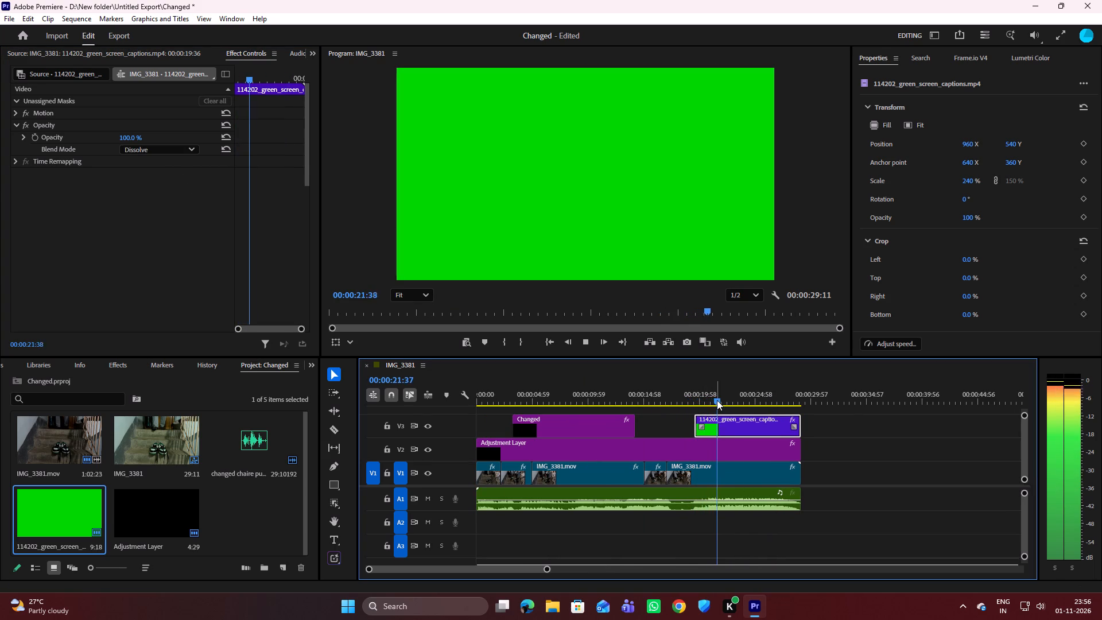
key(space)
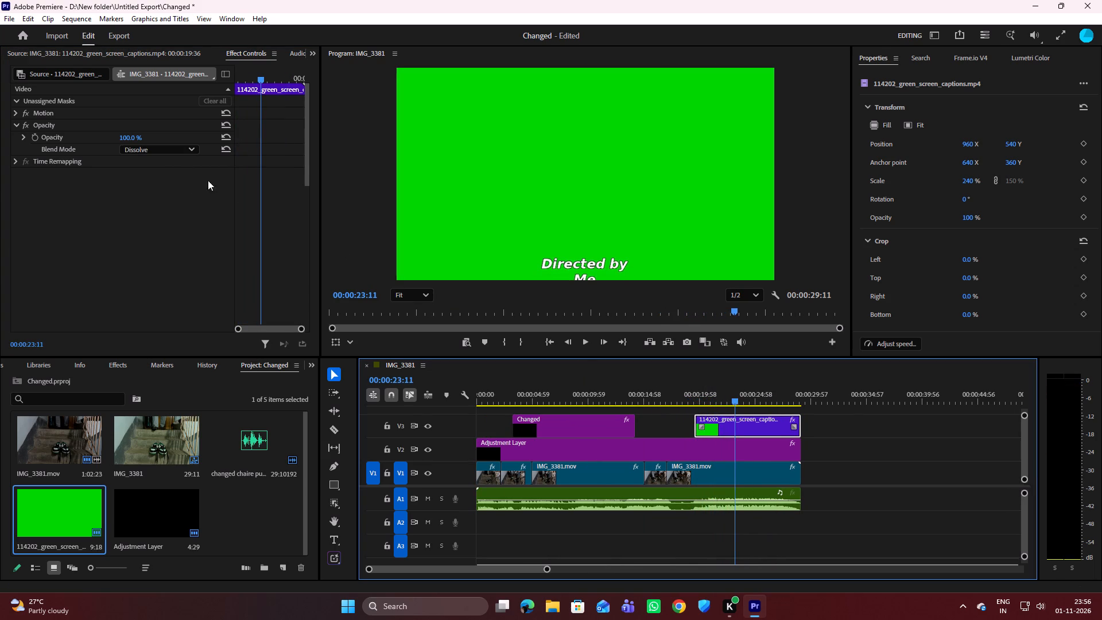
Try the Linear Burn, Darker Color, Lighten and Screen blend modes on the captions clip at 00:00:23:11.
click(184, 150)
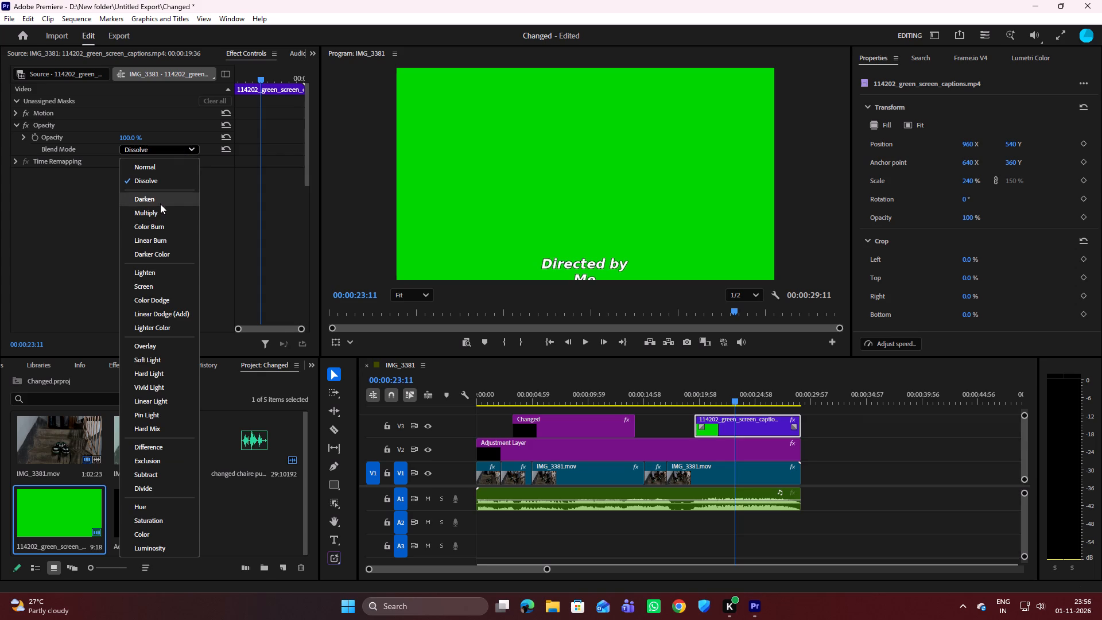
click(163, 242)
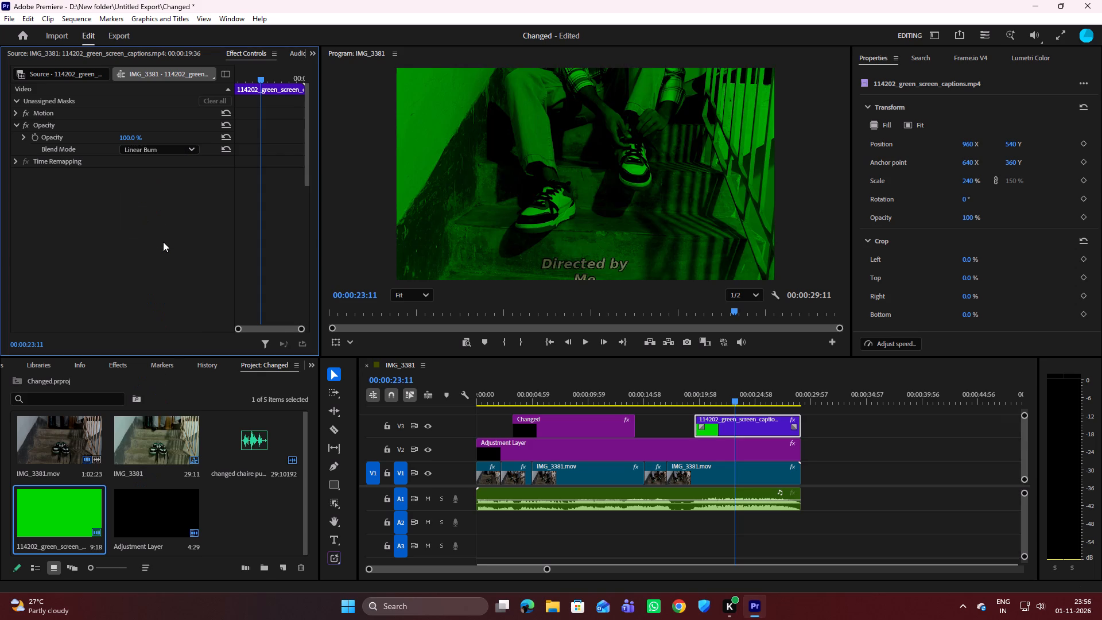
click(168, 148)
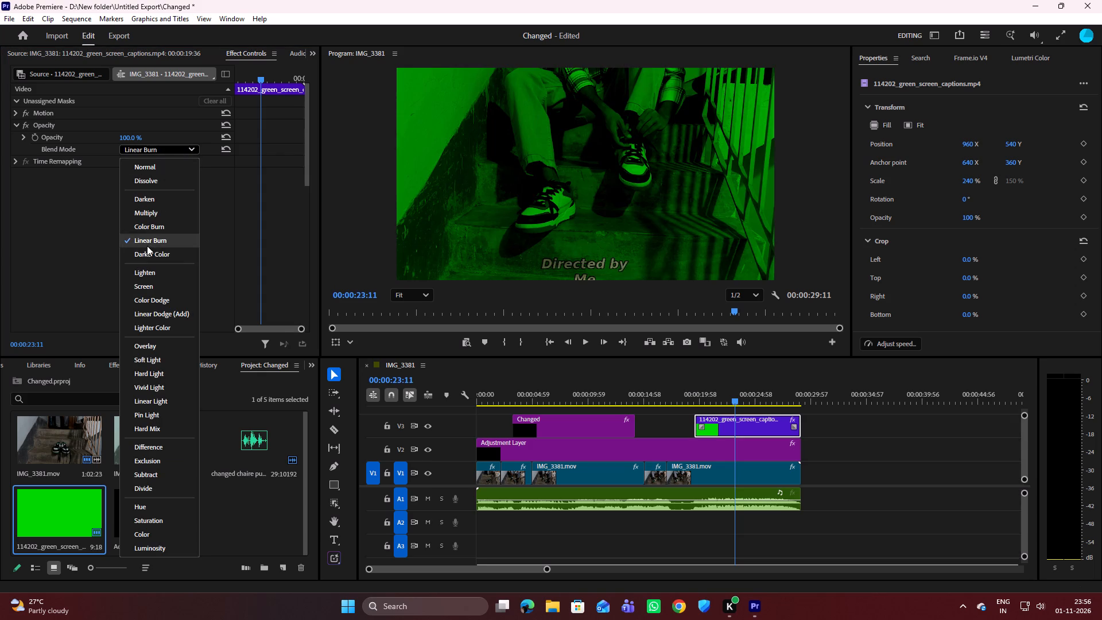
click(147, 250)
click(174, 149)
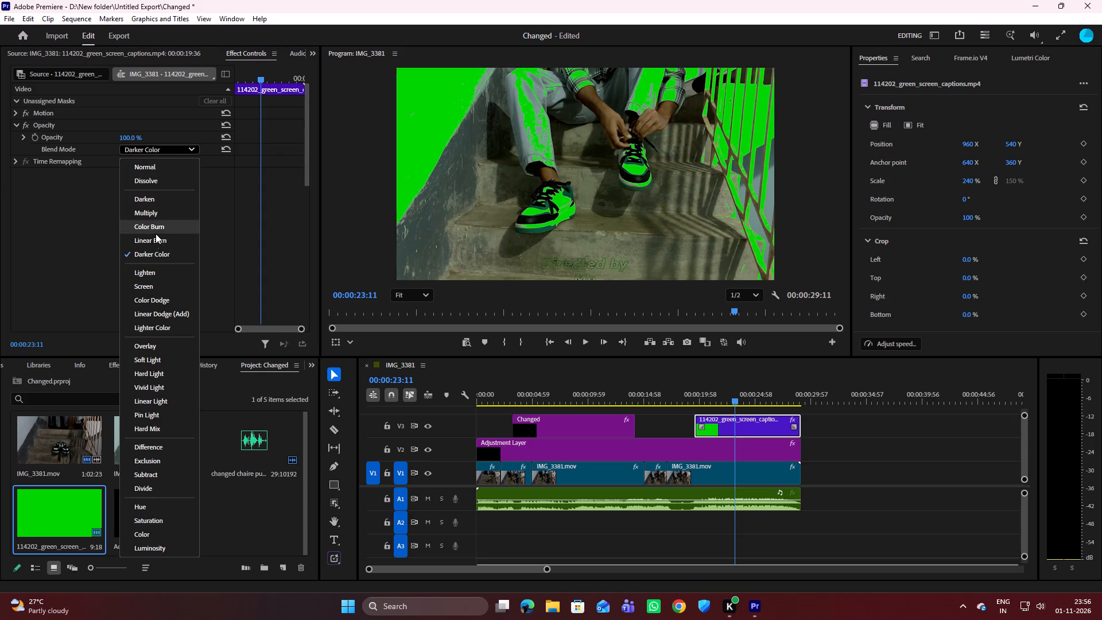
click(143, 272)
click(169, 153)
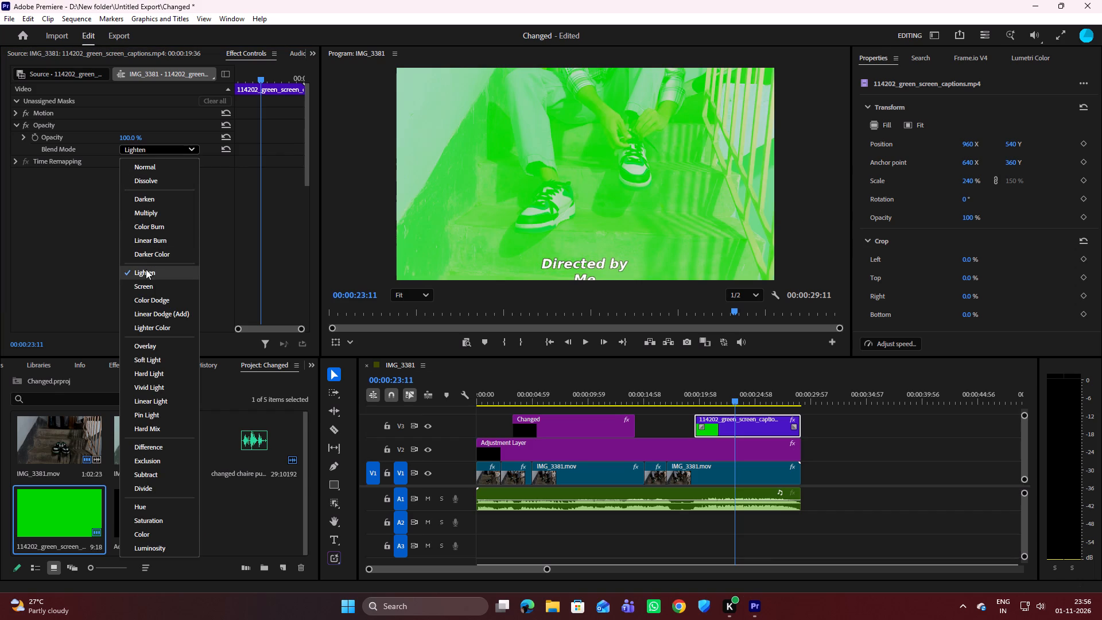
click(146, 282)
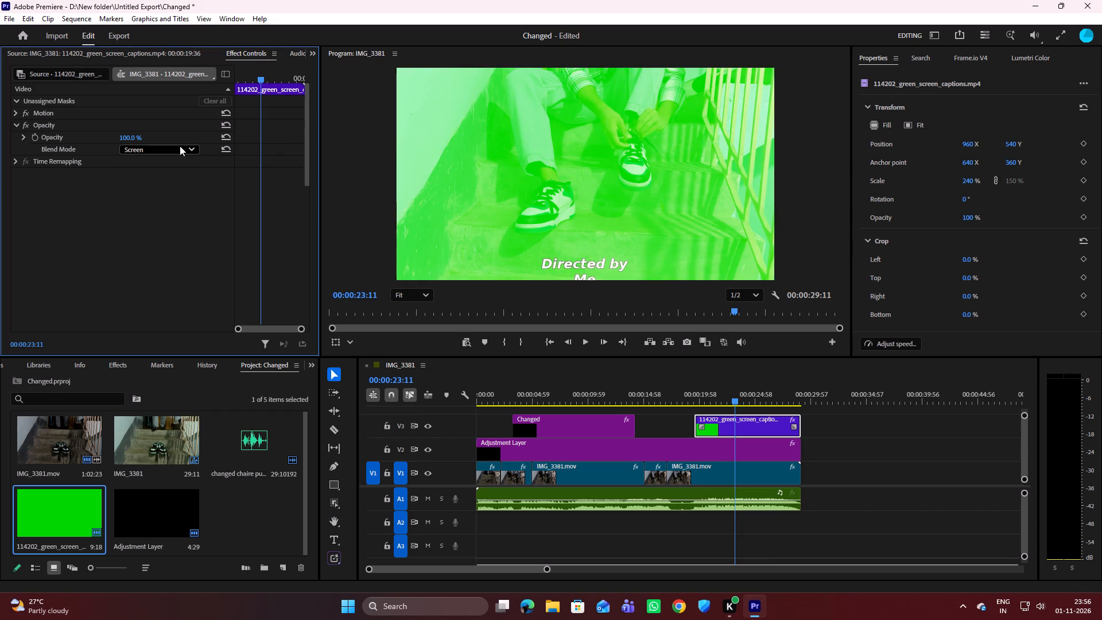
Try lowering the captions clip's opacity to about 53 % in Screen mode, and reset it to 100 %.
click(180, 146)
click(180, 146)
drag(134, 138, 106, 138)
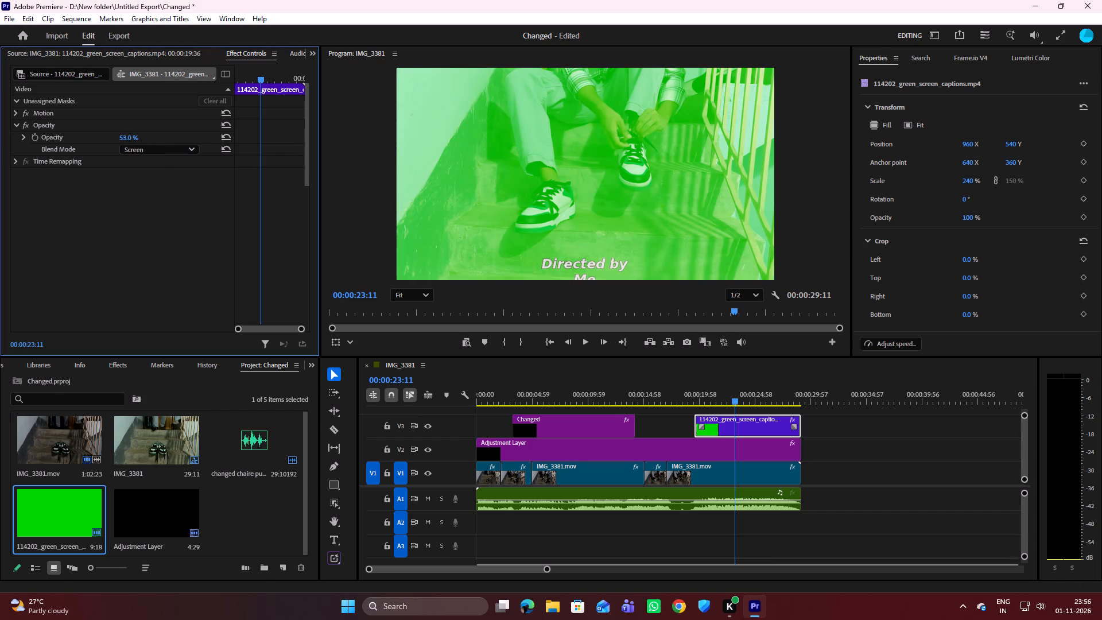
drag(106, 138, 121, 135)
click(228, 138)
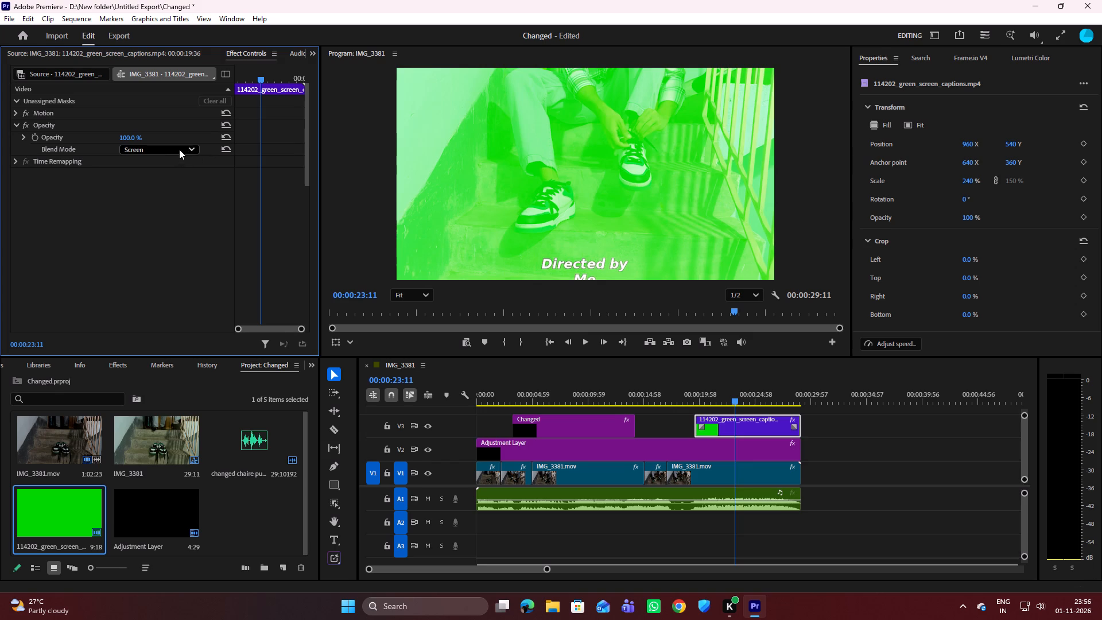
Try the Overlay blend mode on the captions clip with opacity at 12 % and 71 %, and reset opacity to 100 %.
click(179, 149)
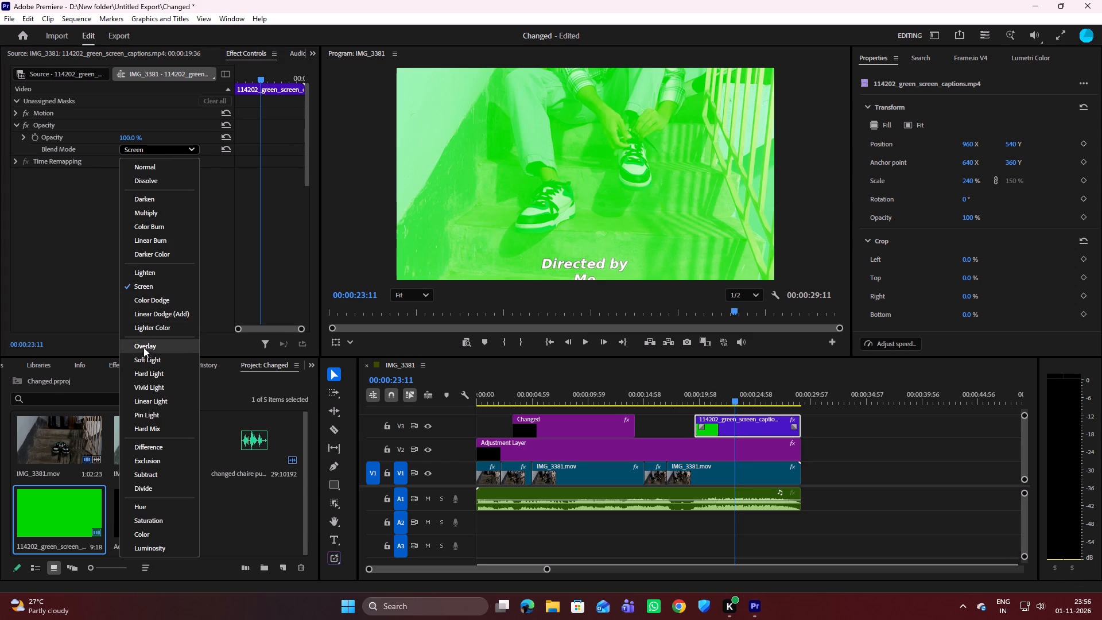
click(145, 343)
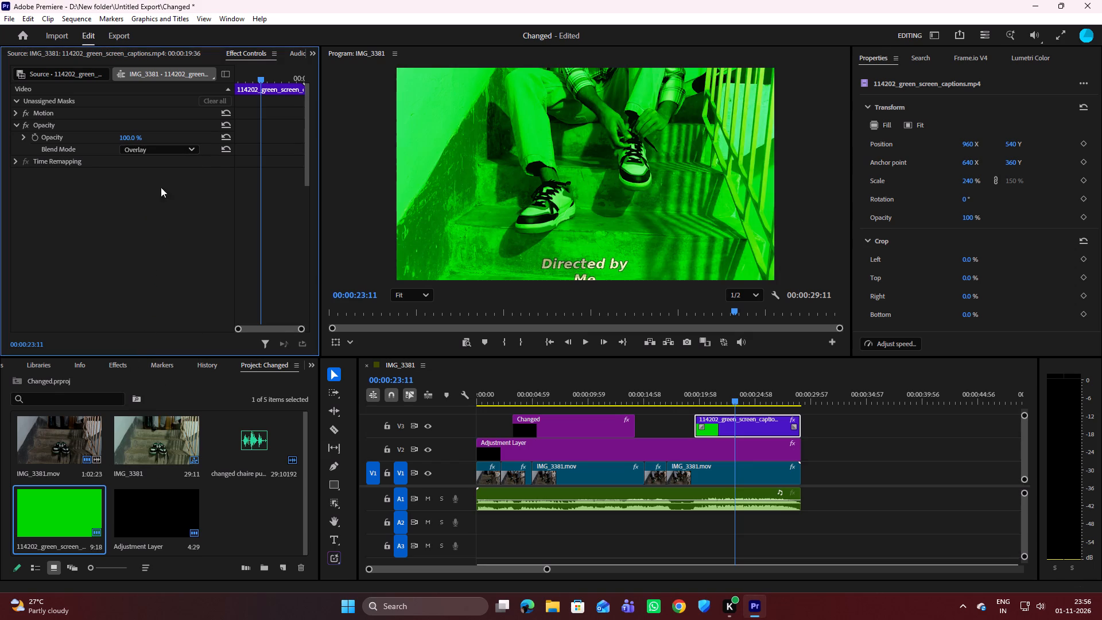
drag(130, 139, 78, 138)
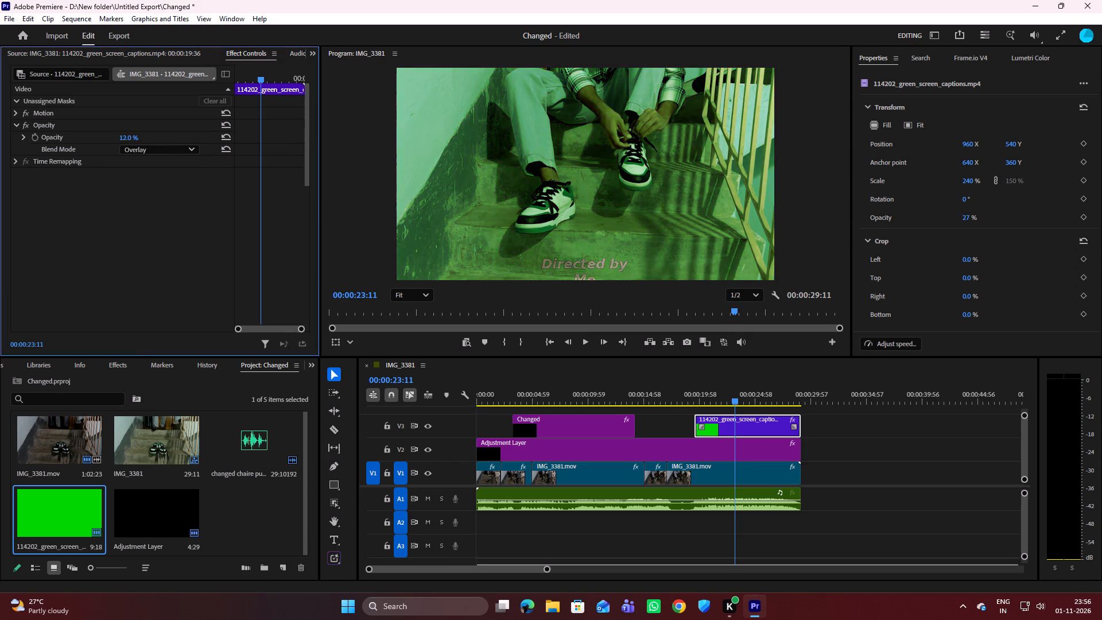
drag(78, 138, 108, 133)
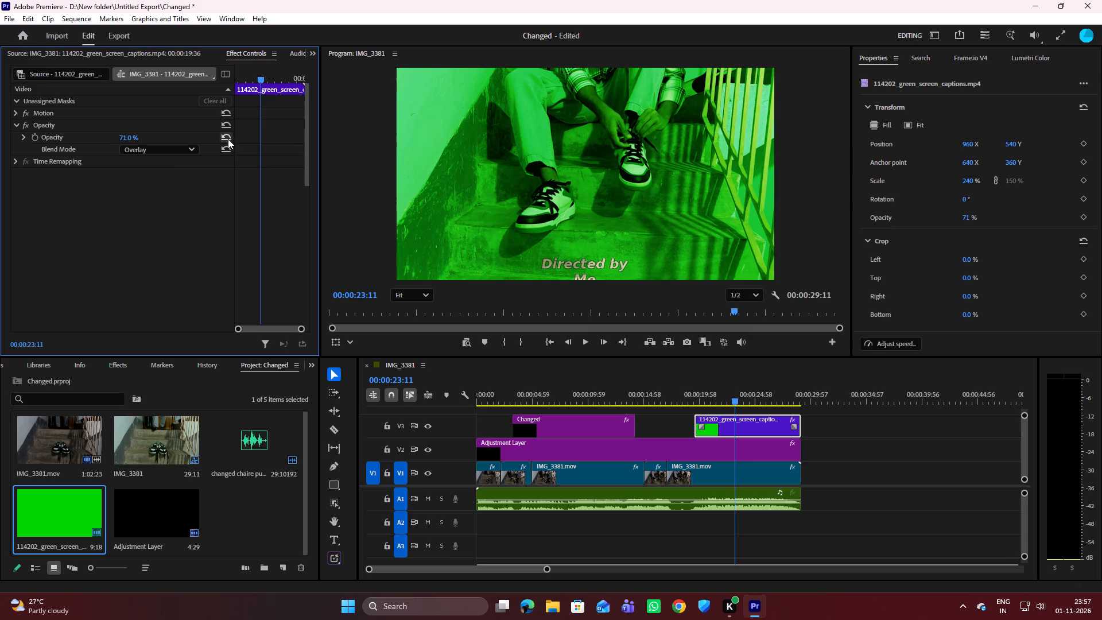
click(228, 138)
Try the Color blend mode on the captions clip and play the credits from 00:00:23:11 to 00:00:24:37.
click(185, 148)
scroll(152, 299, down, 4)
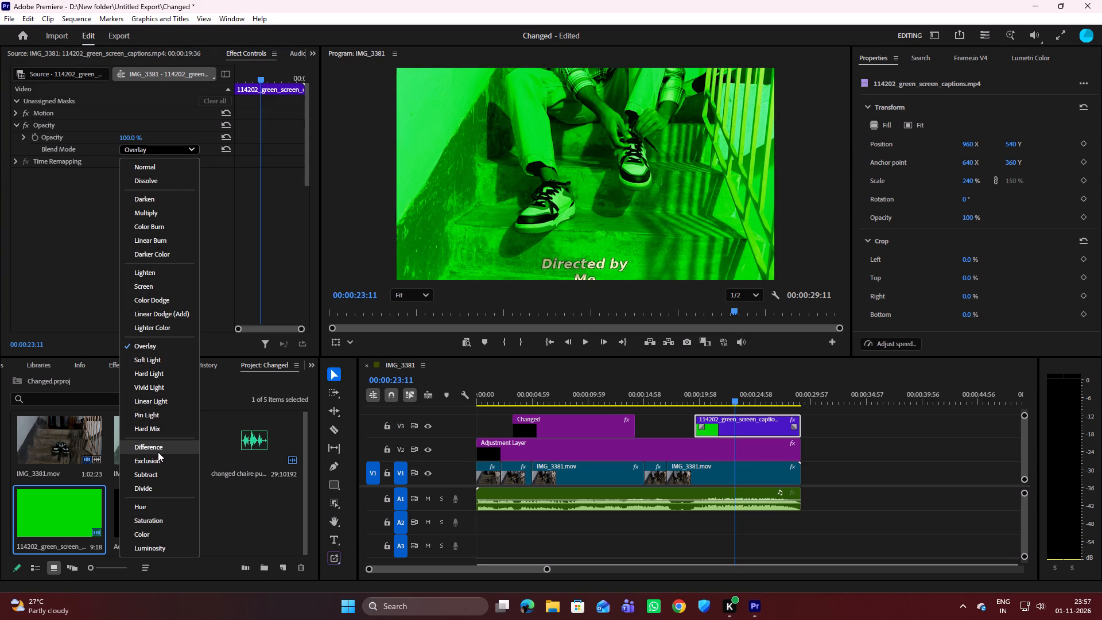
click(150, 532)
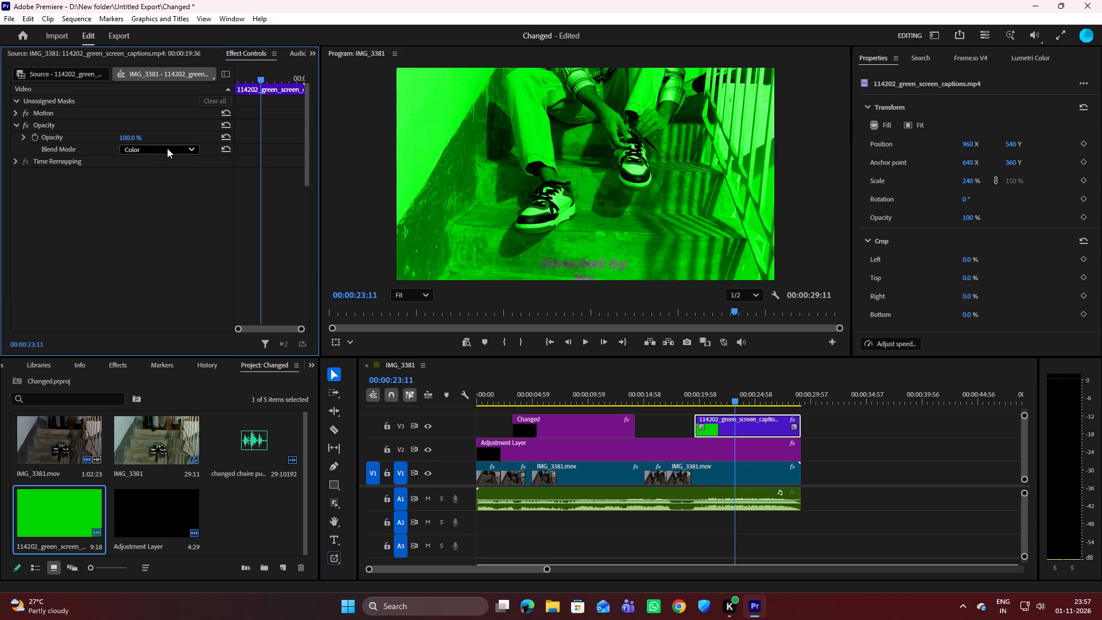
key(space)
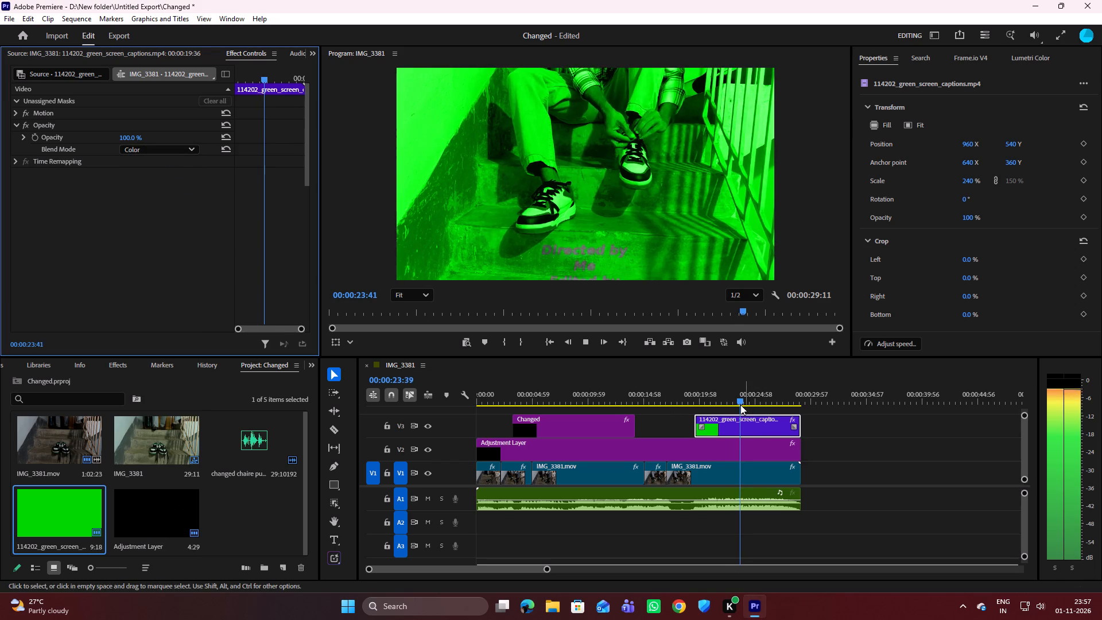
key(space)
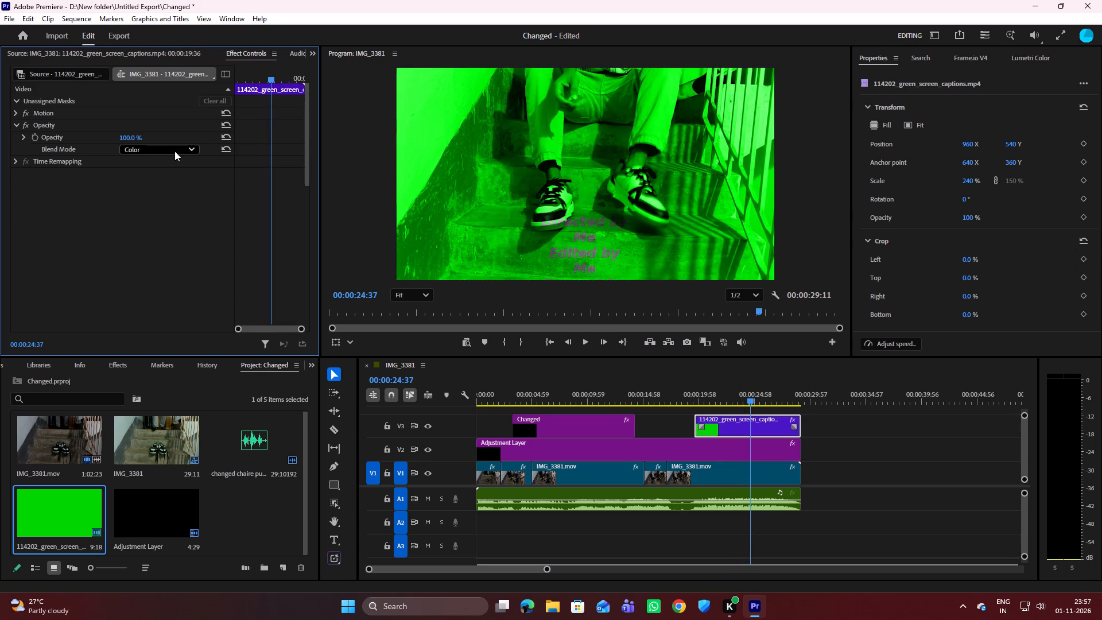
Set the captions clip's blend mode to Luminosity and review the credits from near the clip's start to 00:00:29:06.
click(174, 151)
scroll(180, 420, down, 5)
click(168, 548)
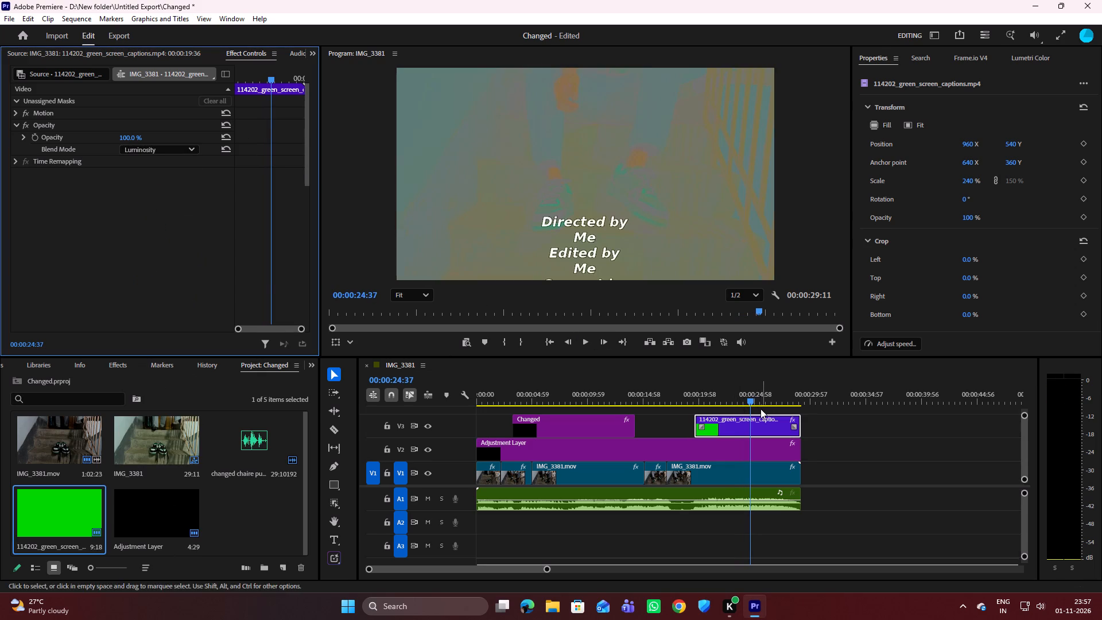
drag(751, 400, 699, 398)
key(space)
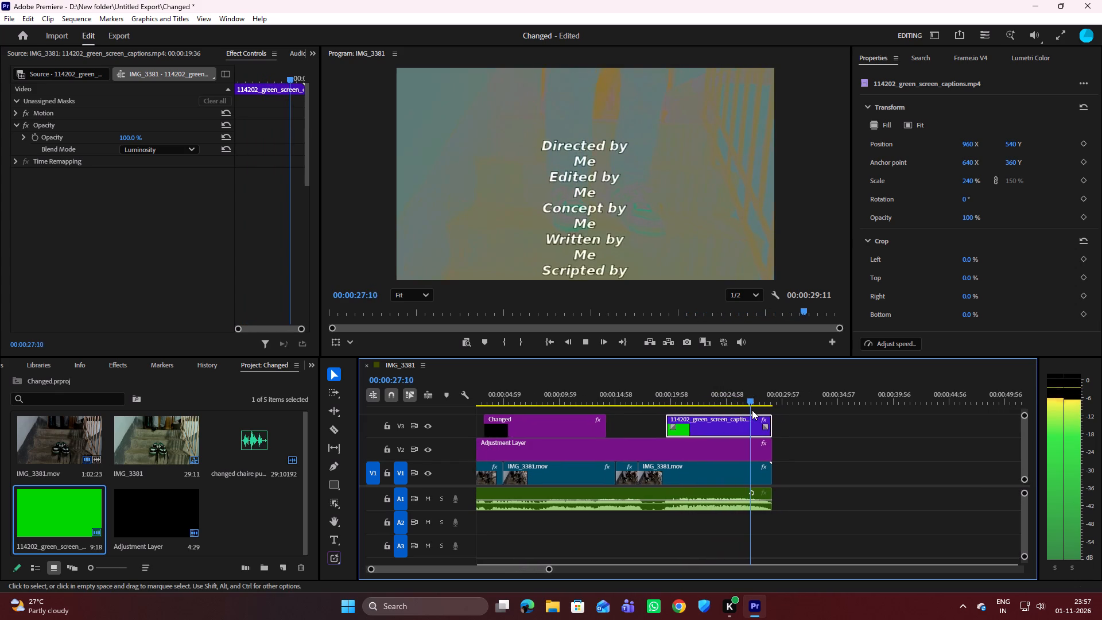
key(space)
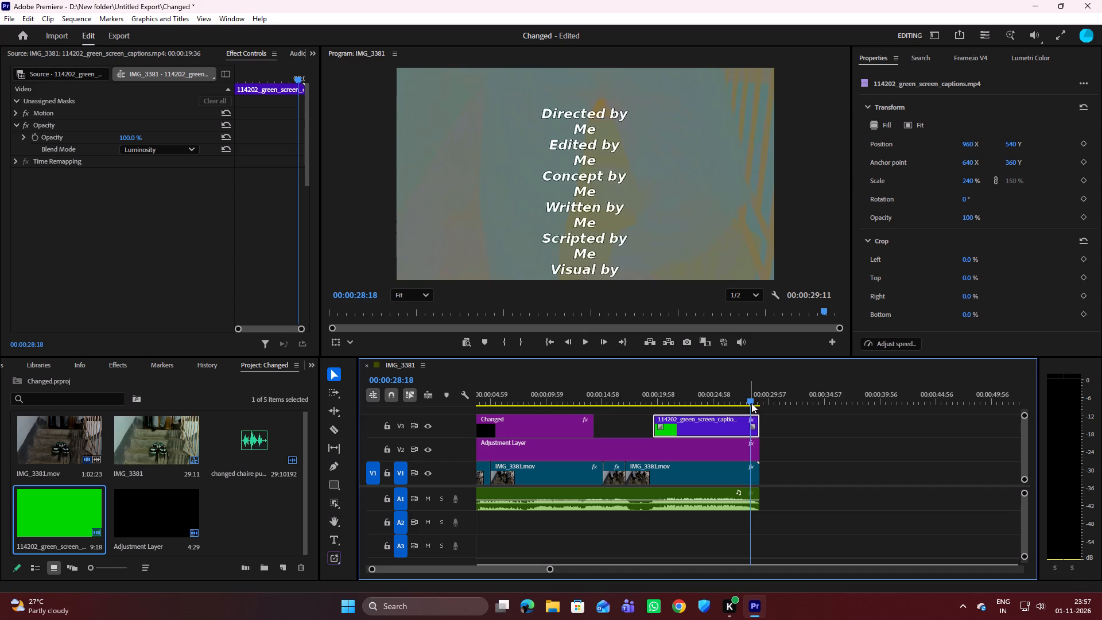
drag(750, 401, 752, 400)
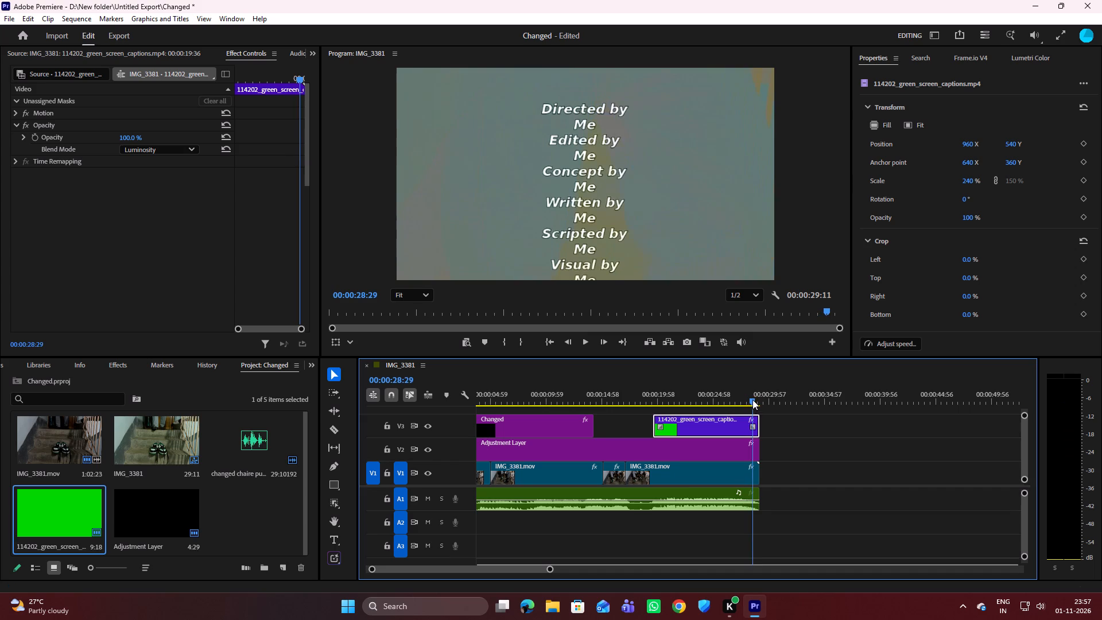
drag(752, 400, 759, 399)
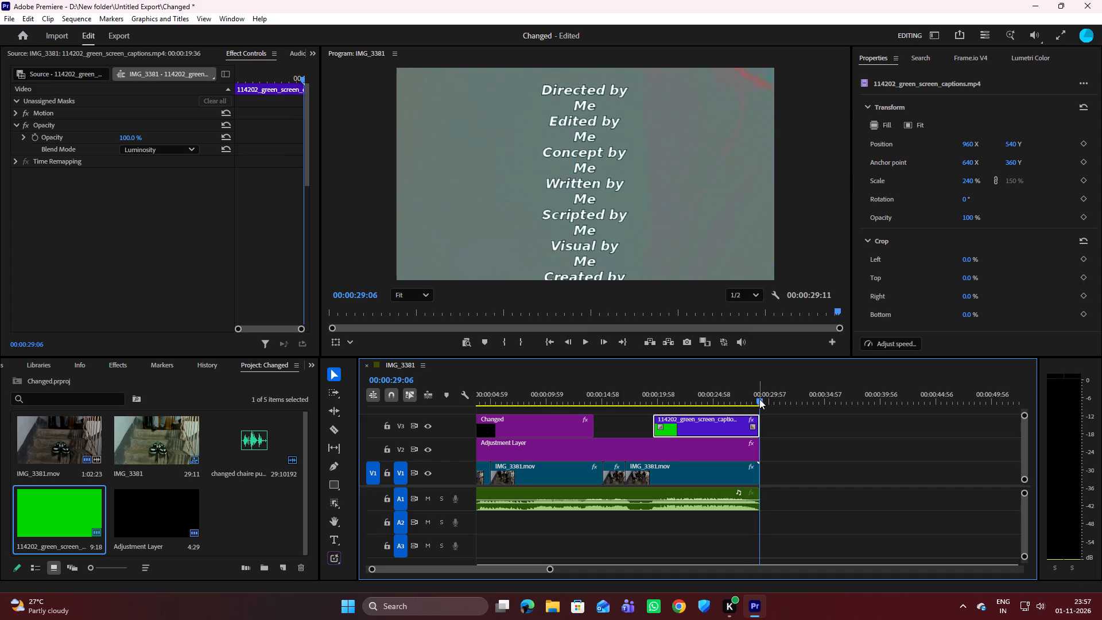
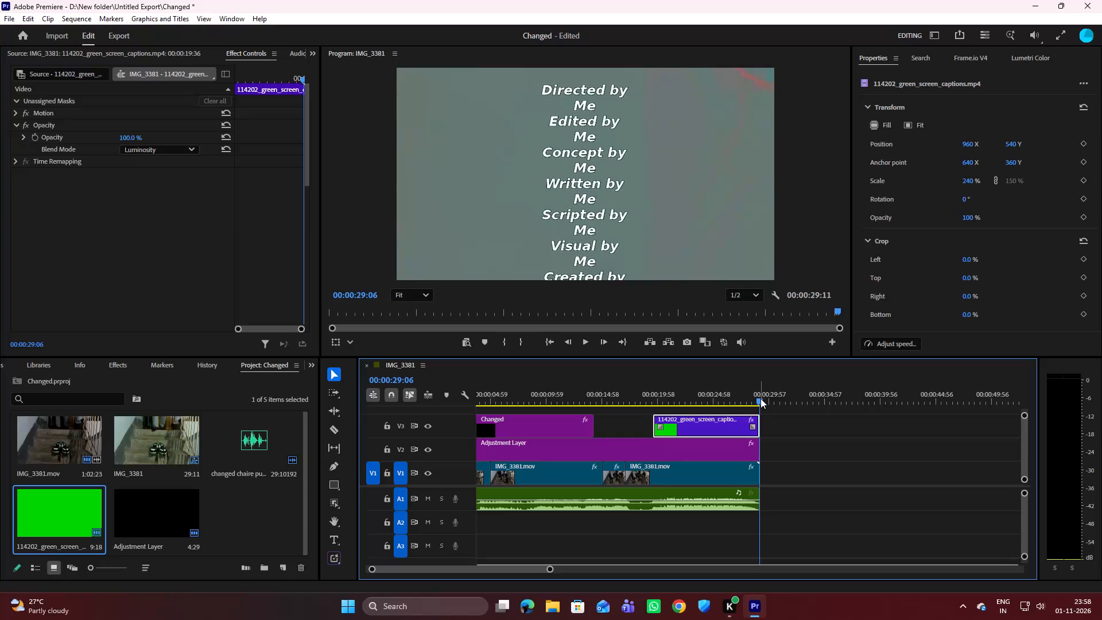
Delete the green-screen captions clip from track V3.
click(712, 417)
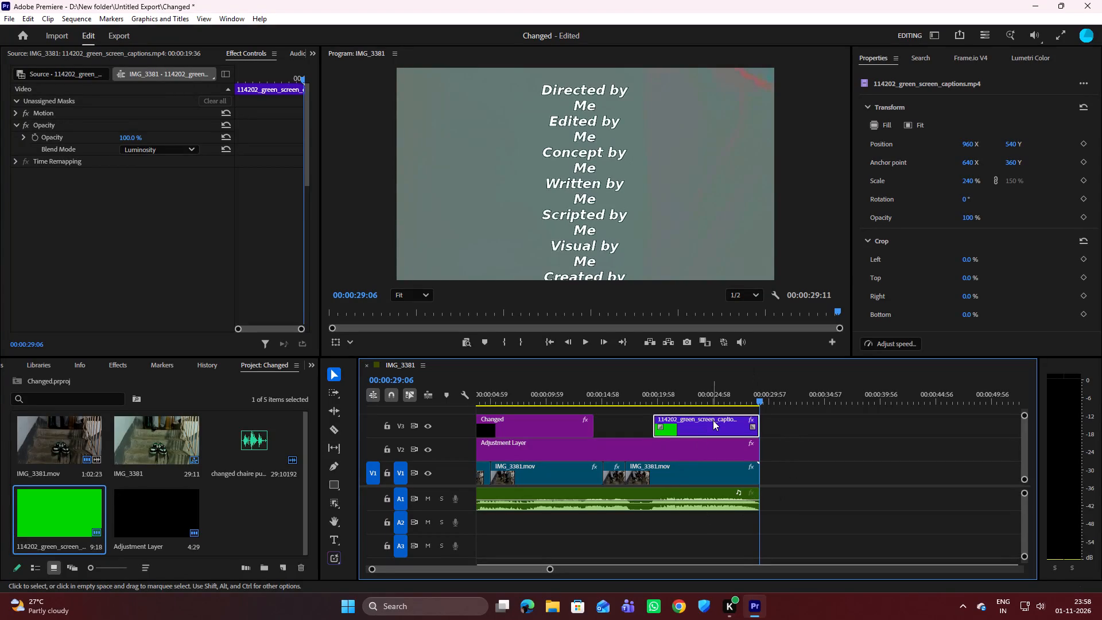
click(713, 420)
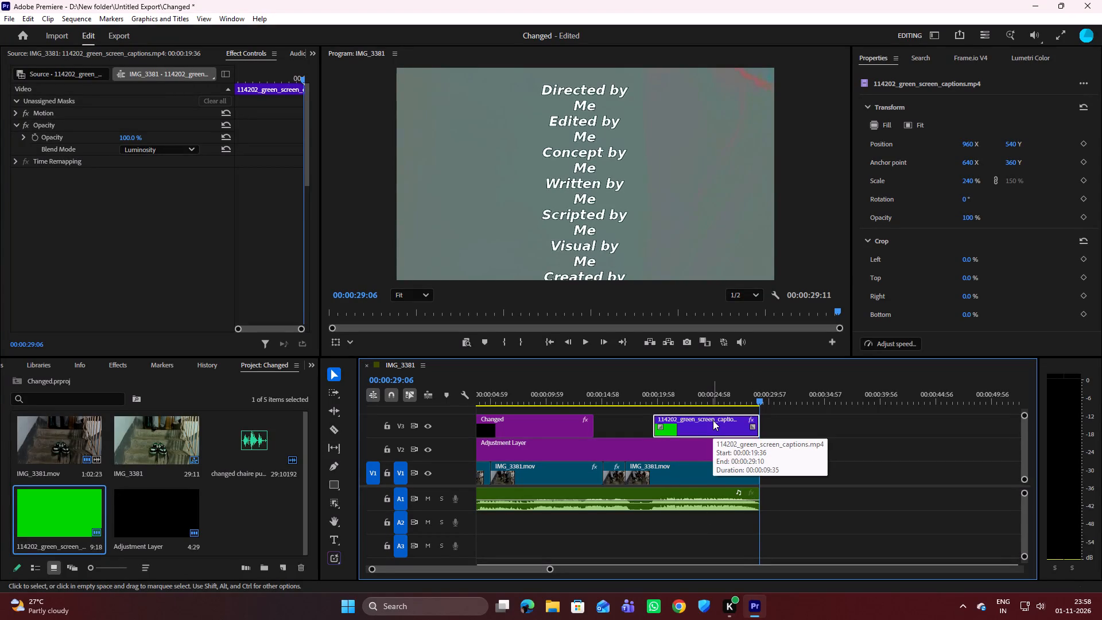
click(713, 420)
key(Delete)
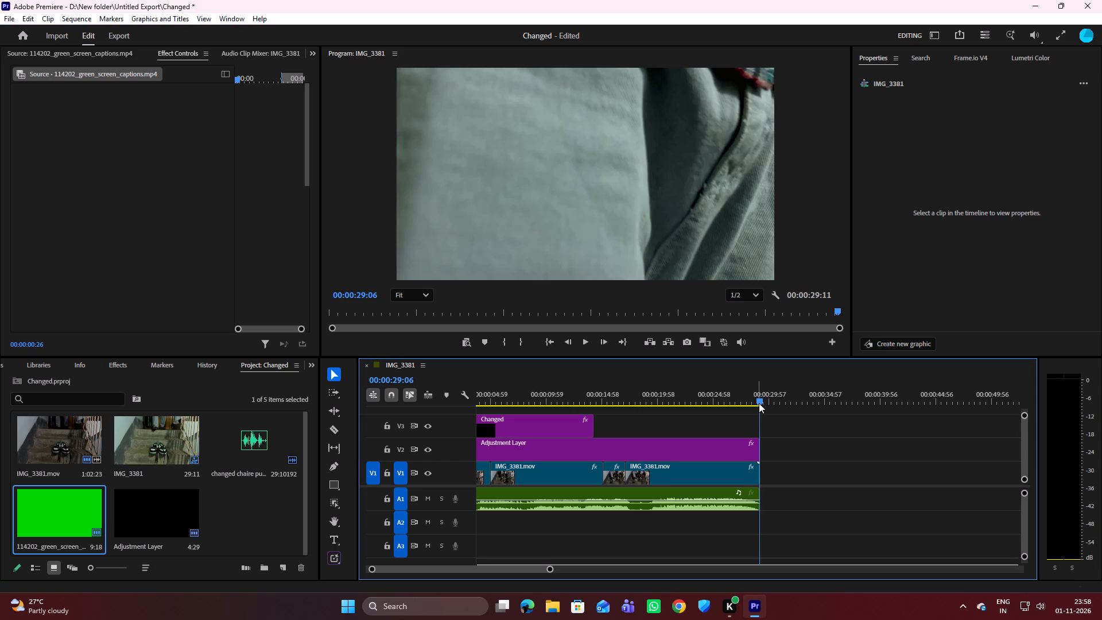
Start a new text graphic on V3 at 00:00:21:04, placed near the top of the frame over the knees.
drag(759, 401, 670, 405)
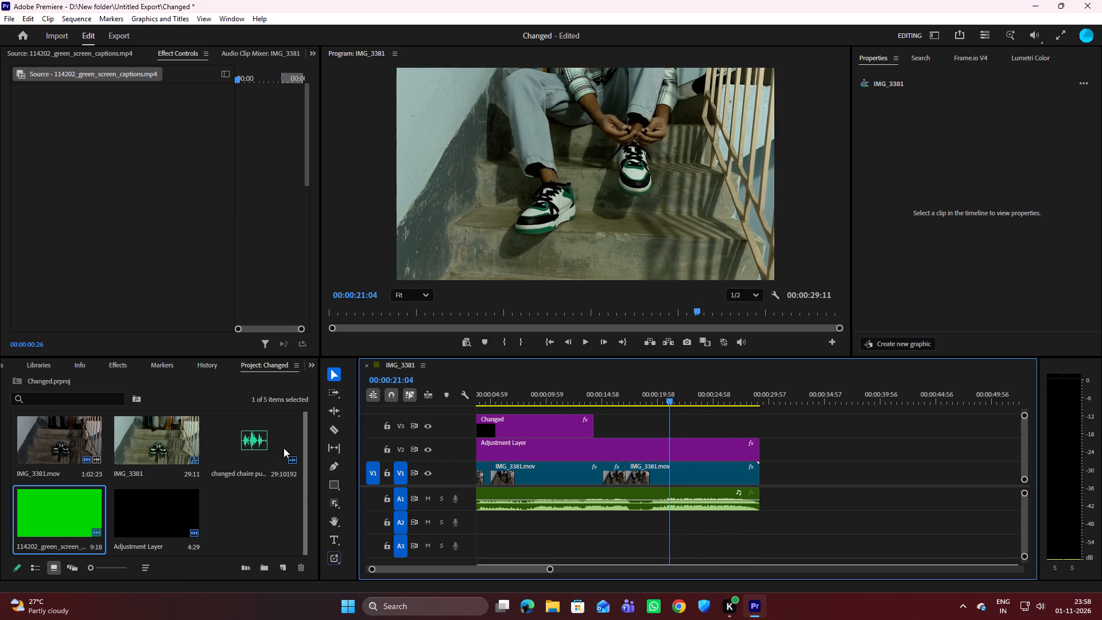
click(331, 538)
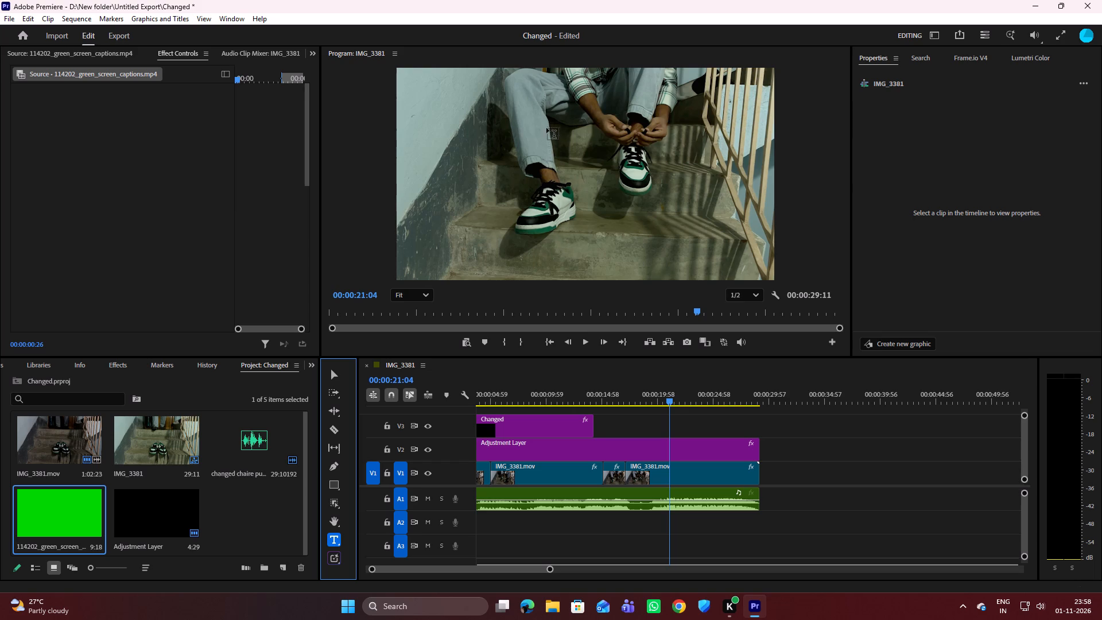
click(538, 78)
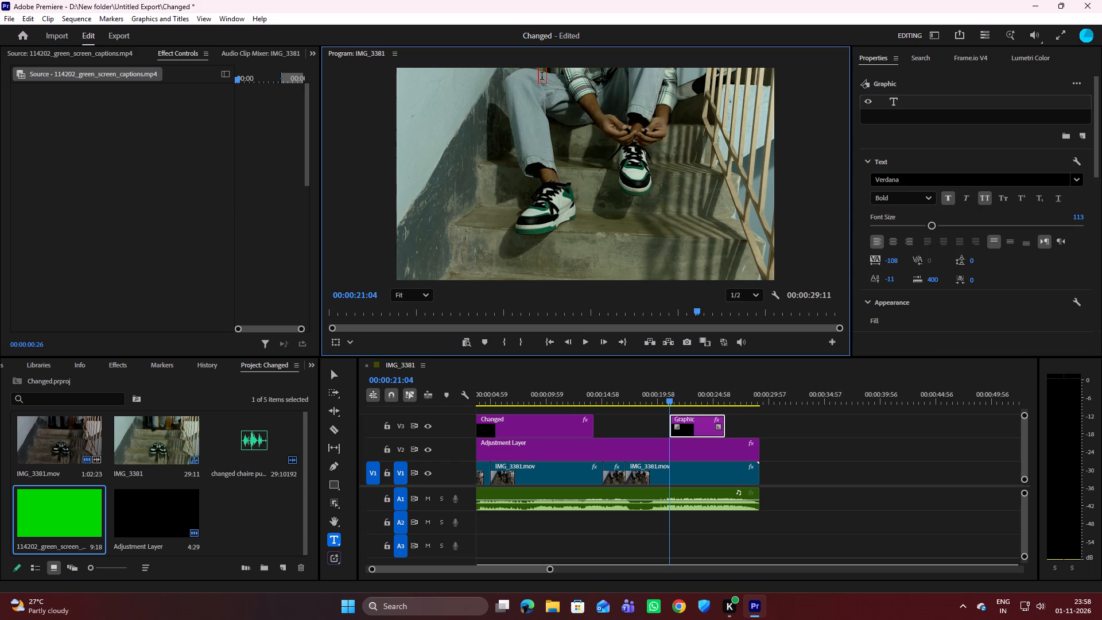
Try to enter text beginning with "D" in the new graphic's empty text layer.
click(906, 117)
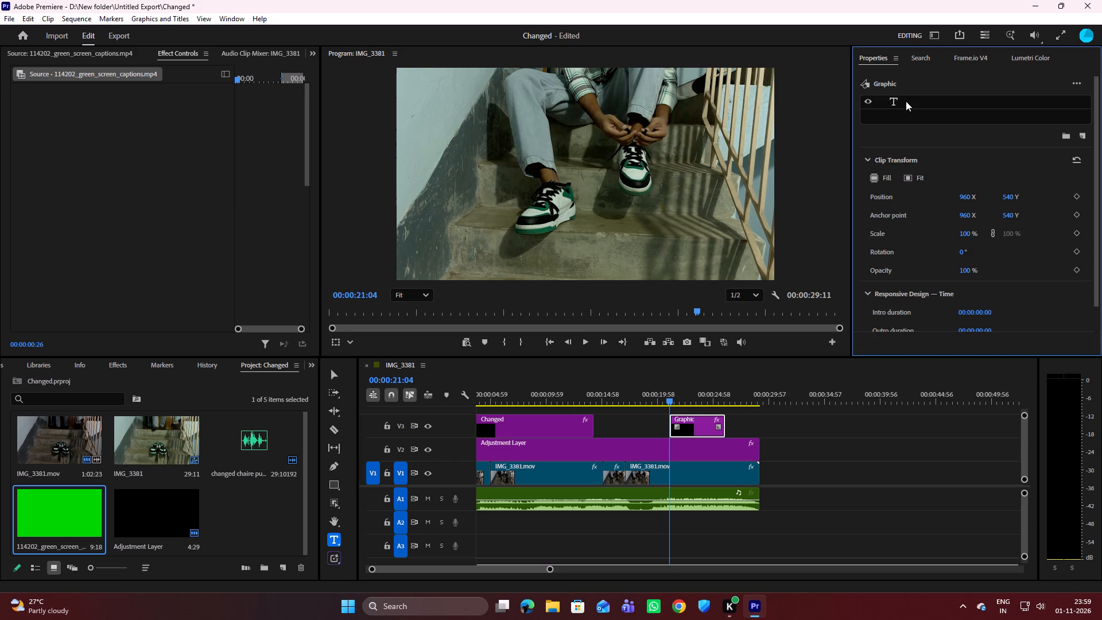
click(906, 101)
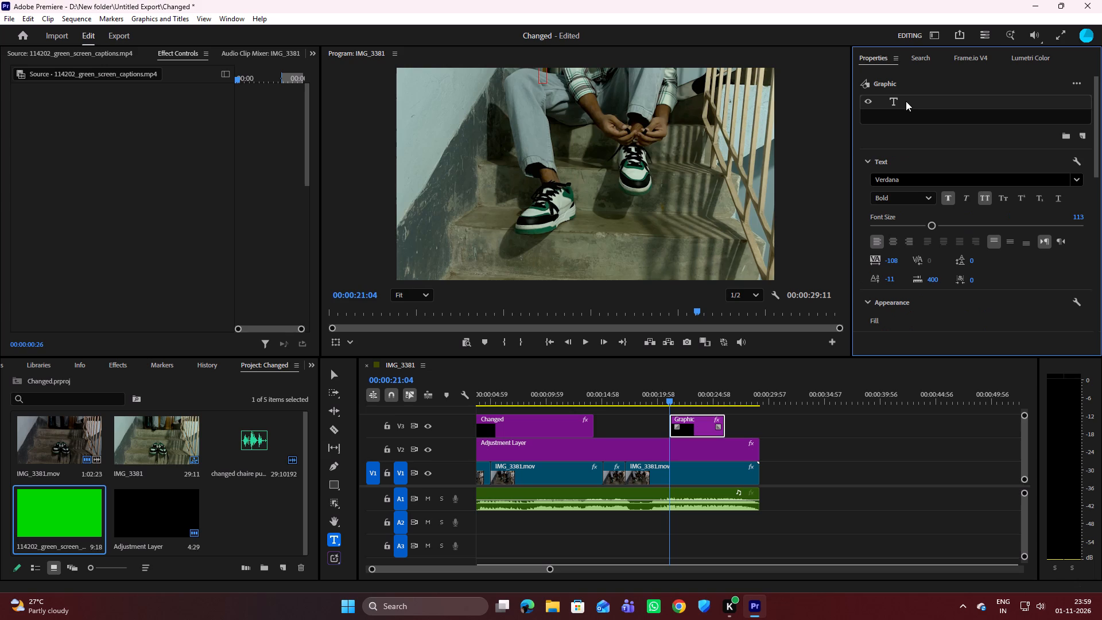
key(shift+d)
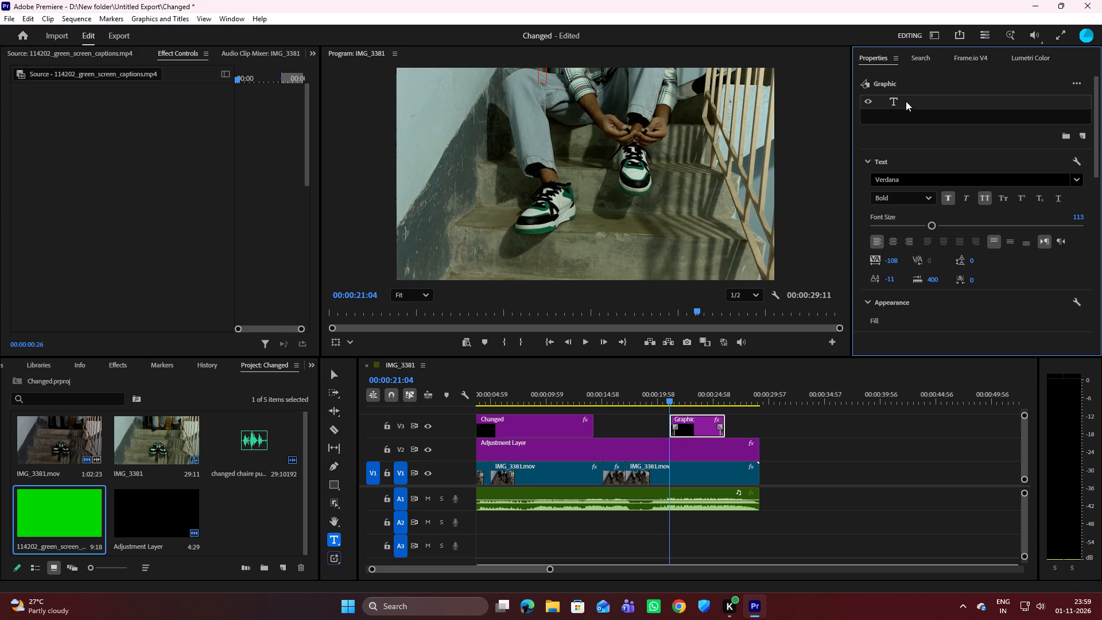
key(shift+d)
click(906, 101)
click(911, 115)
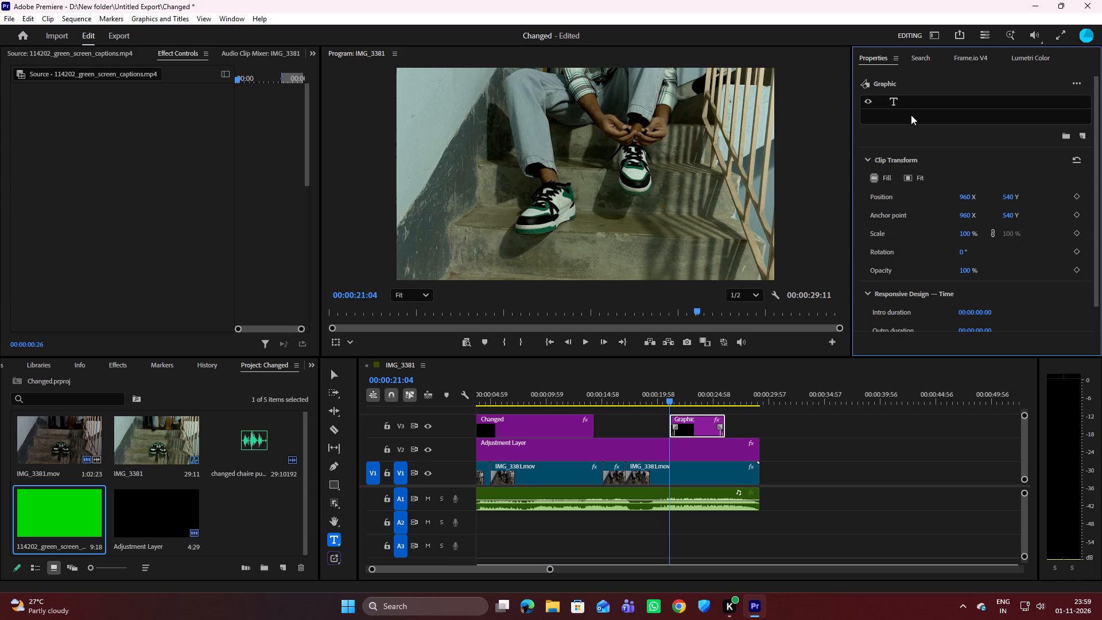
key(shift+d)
Add a second empty text layer to the Graphic clip, slightly above the middle of the frame.
click(699, 425)
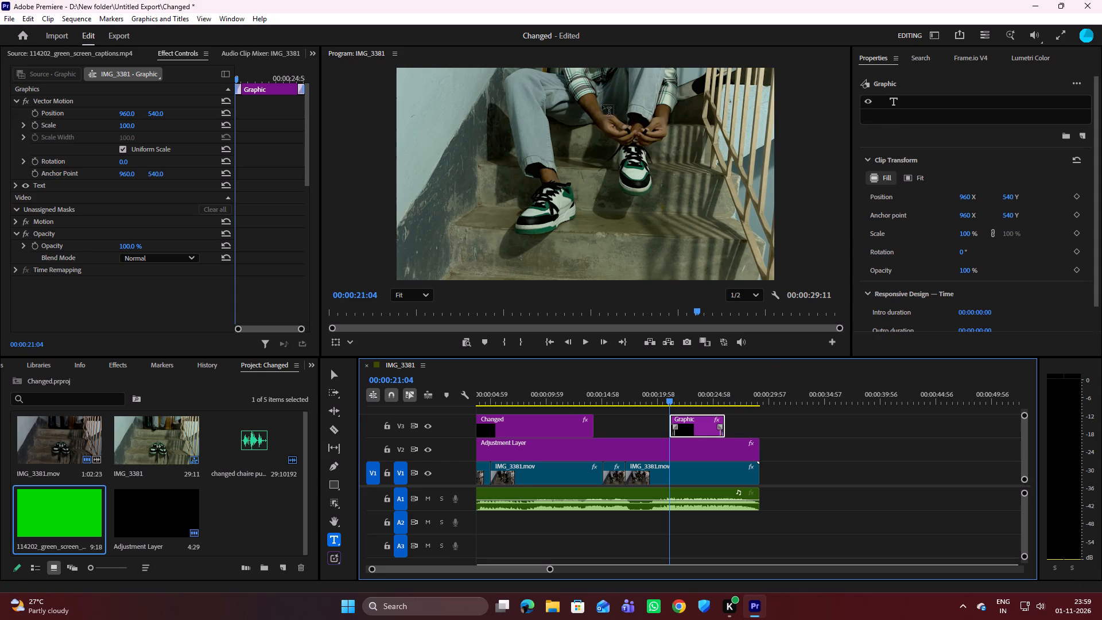
click(575, 121)
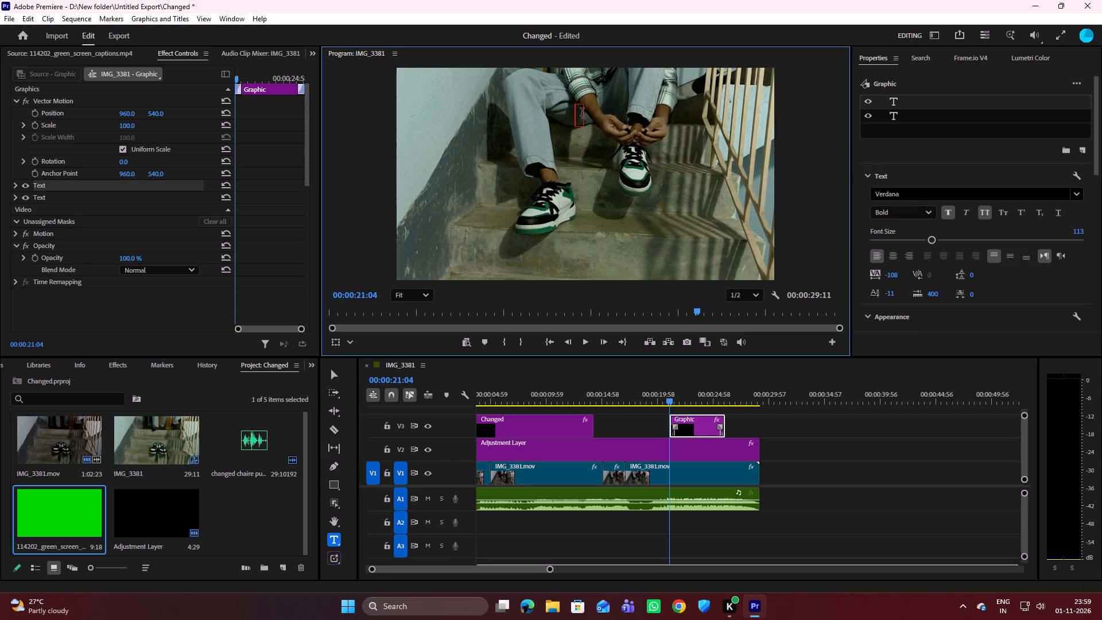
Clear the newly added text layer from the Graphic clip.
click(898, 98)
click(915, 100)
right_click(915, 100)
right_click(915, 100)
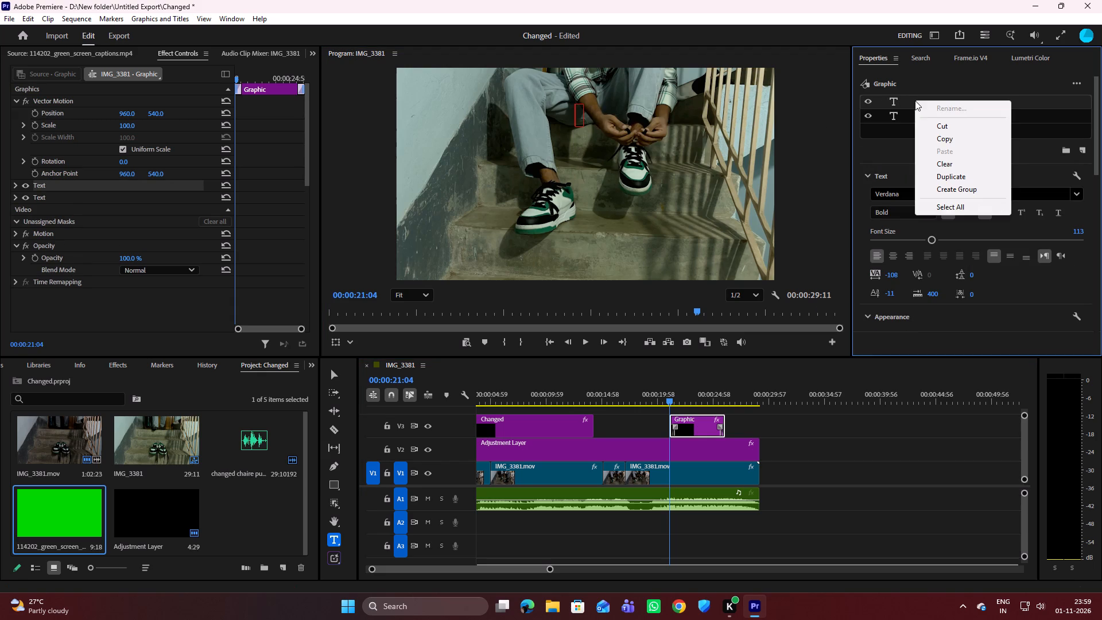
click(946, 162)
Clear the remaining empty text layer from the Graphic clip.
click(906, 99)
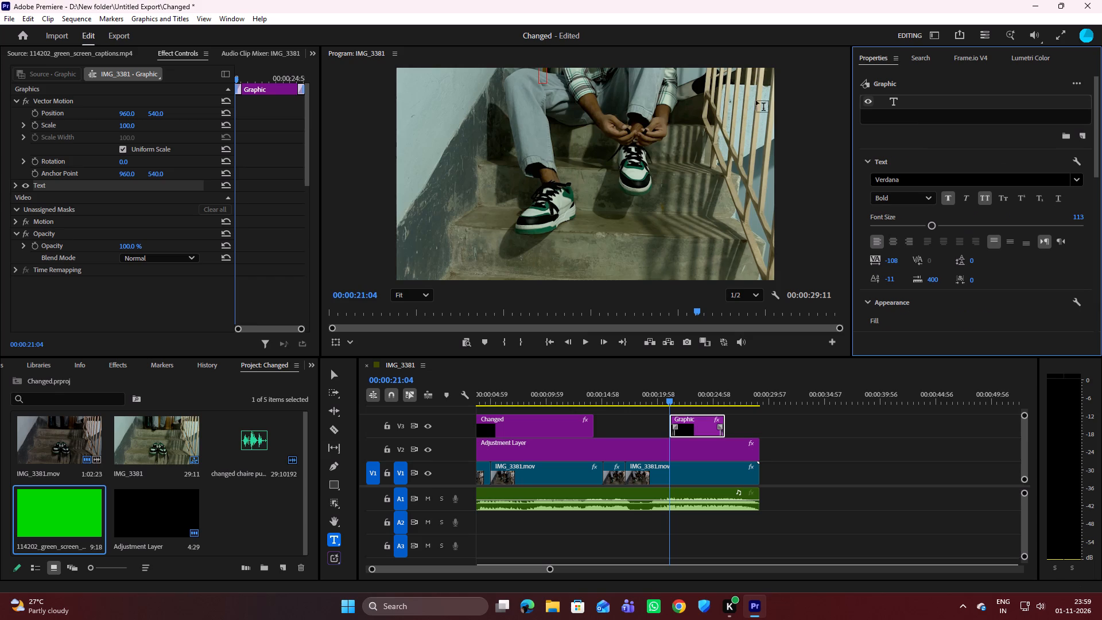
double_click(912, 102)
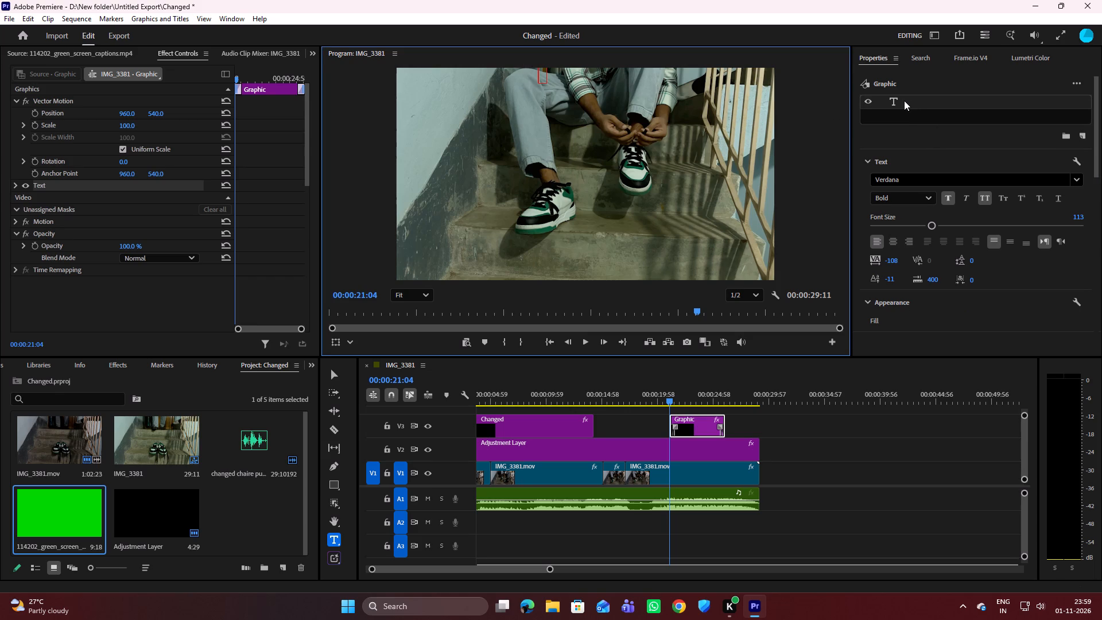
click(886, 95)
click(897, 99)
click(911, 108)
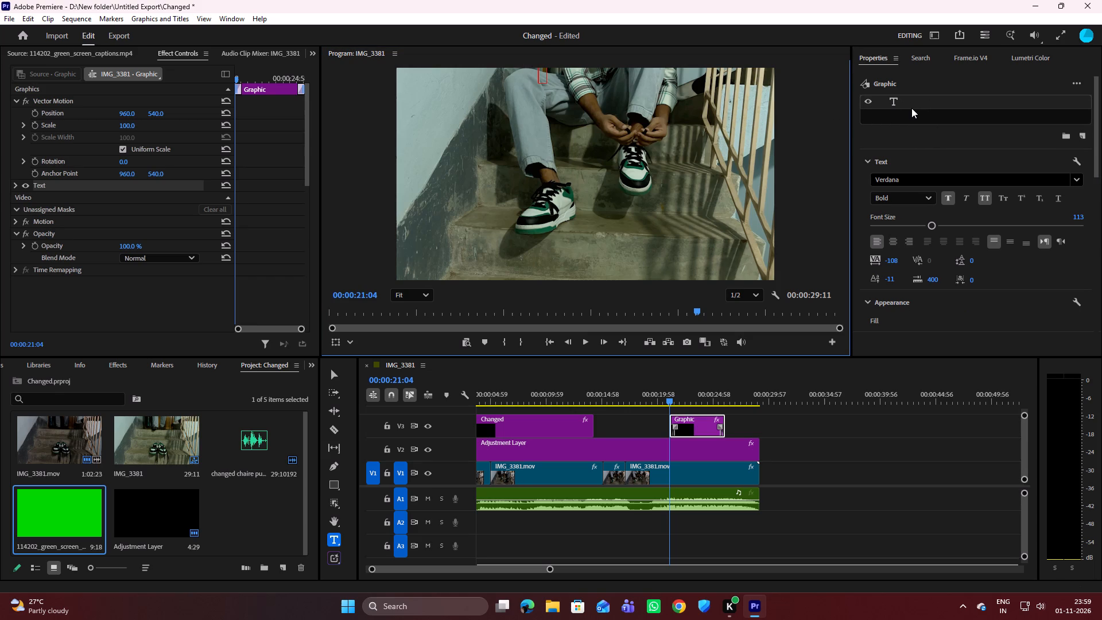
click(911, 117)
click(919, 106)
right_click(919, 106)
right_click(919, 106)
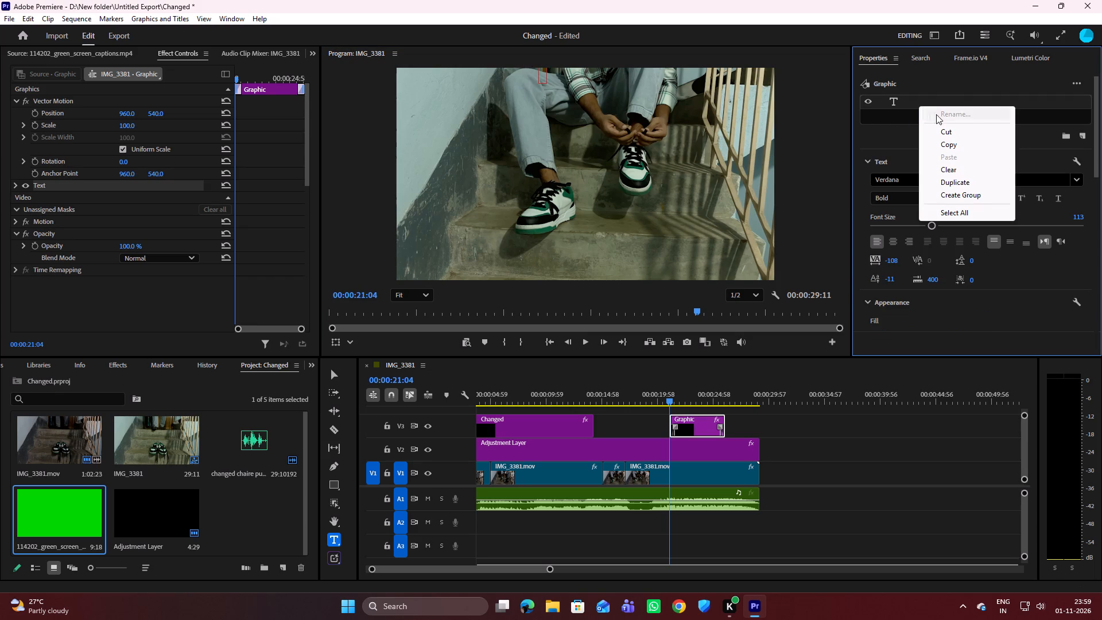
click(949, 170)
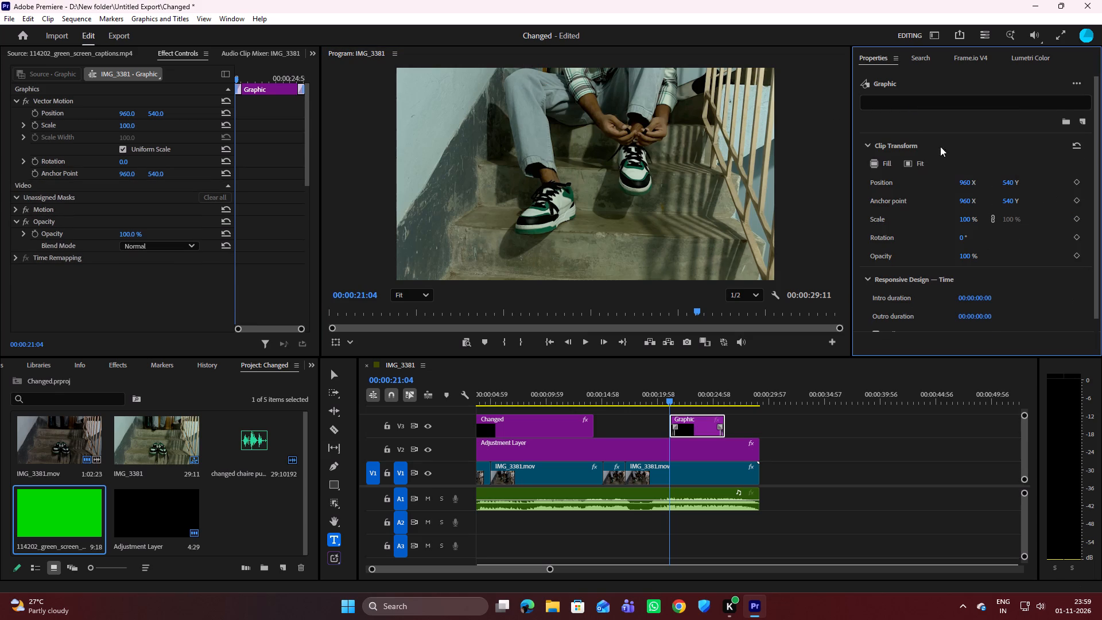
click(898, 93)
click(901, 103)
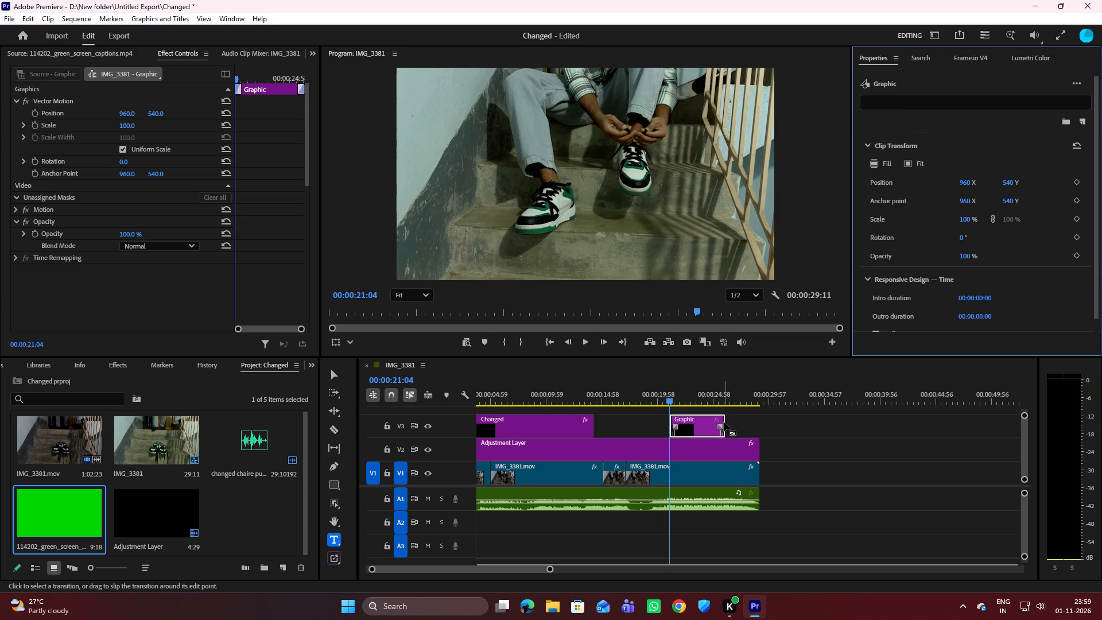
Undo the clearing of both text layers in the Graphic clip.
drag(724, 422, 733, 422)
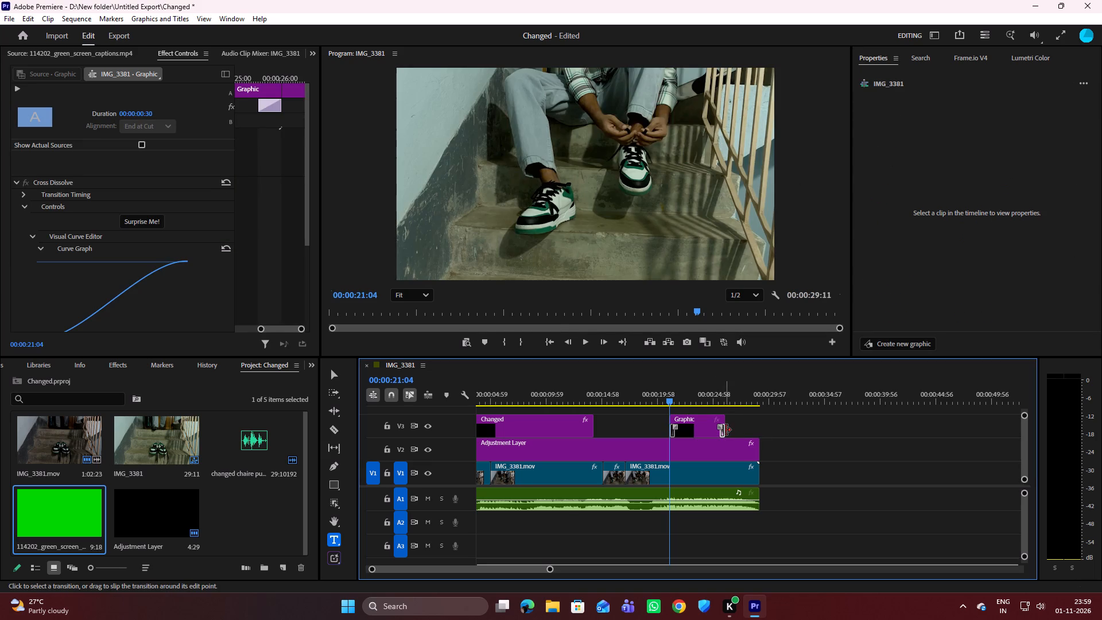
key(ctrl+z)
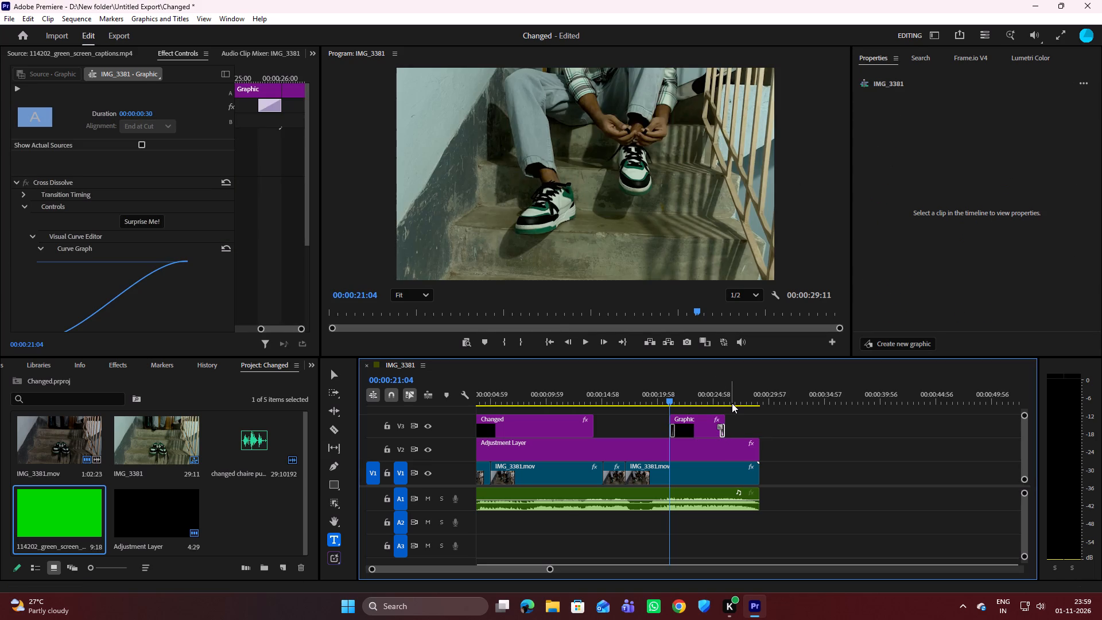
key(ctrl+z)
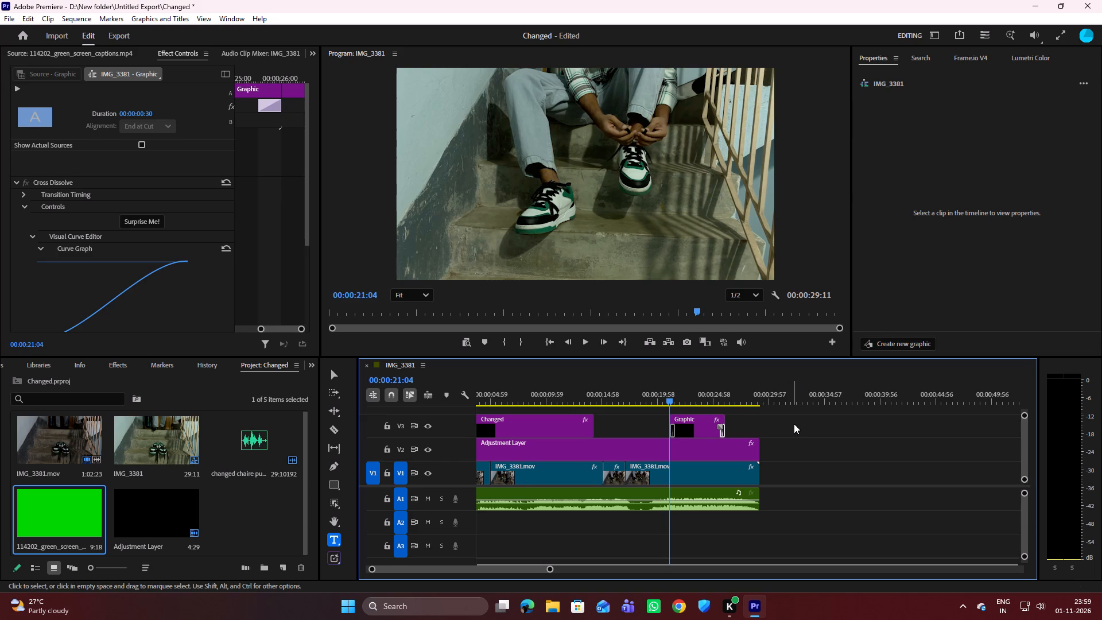
Extend the Graphic clip's end on V3 to line up with the end of the adjustment layer and video.
click(794, 424)
click(704, 421)
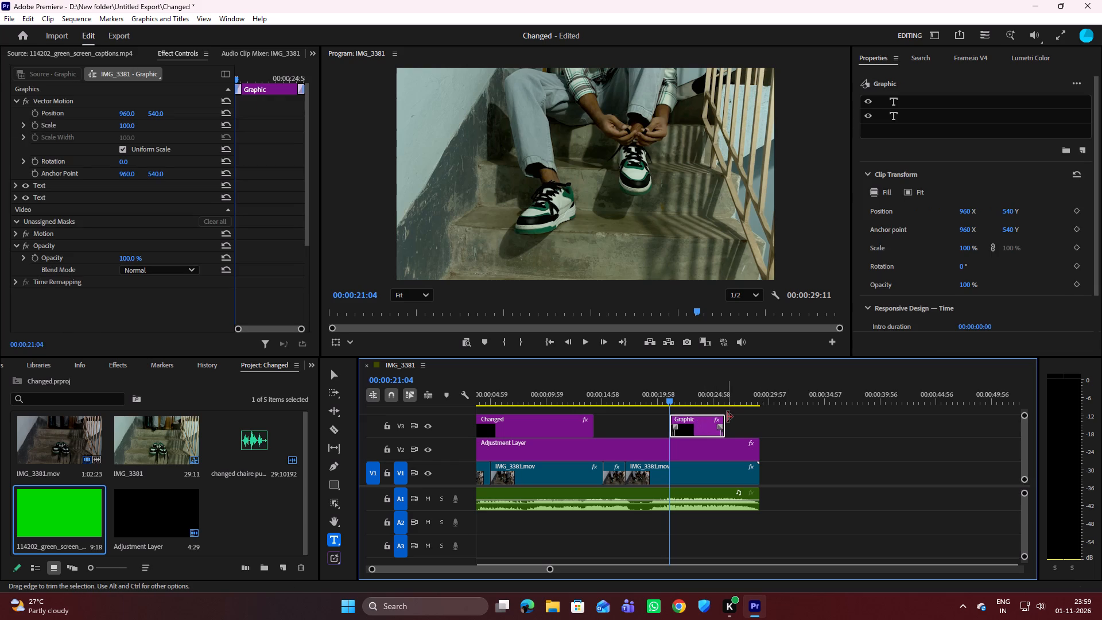
drag(725, 420, 757, 416)
click(796, 425)
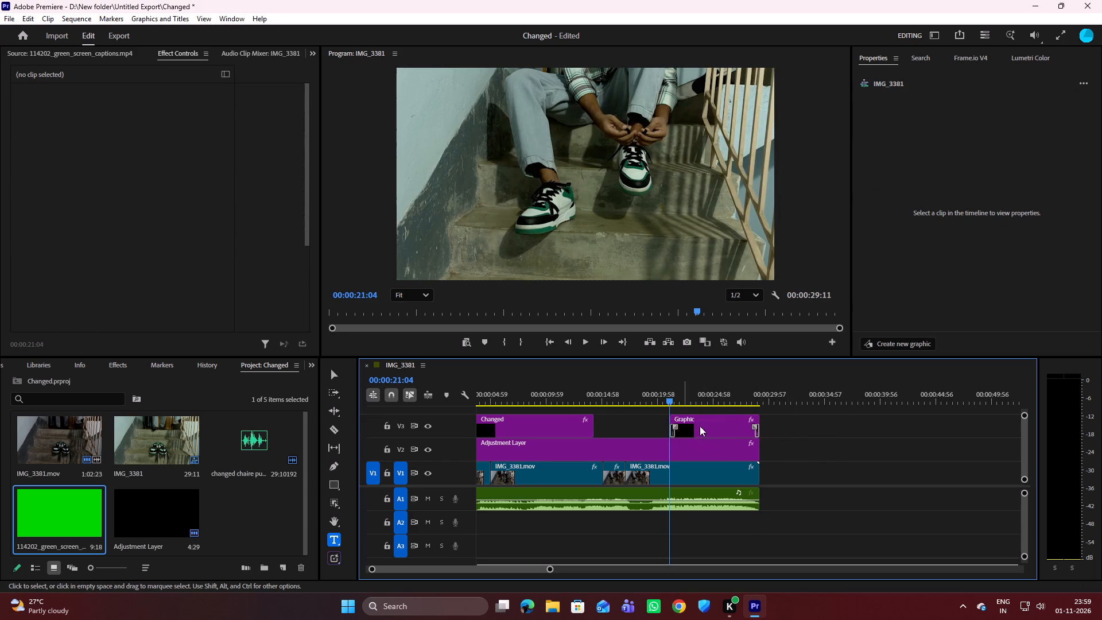
click(821, 413)
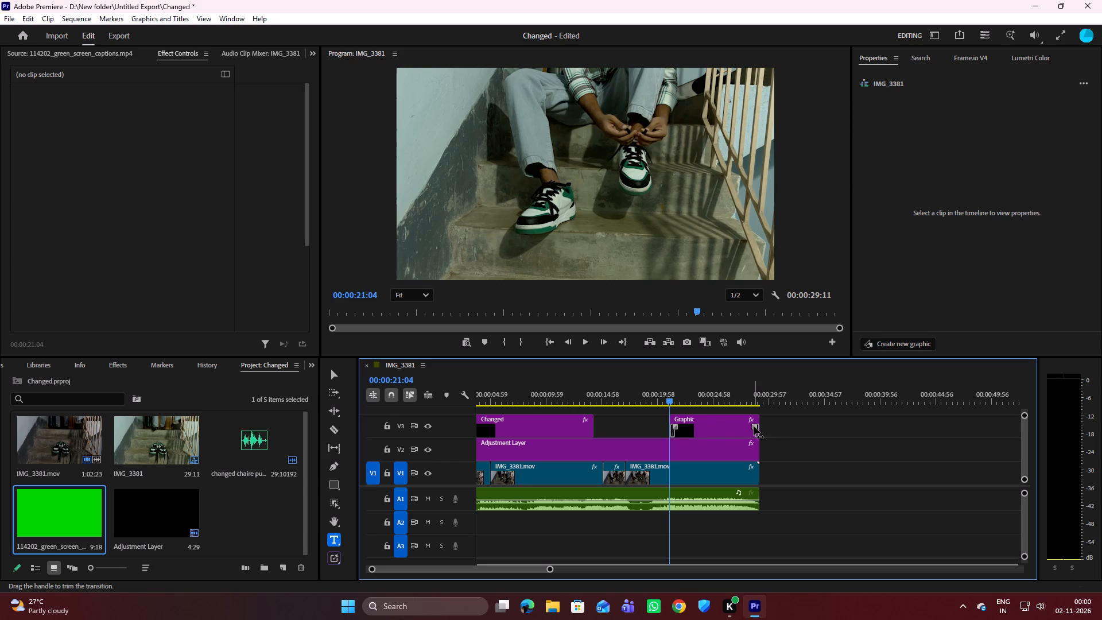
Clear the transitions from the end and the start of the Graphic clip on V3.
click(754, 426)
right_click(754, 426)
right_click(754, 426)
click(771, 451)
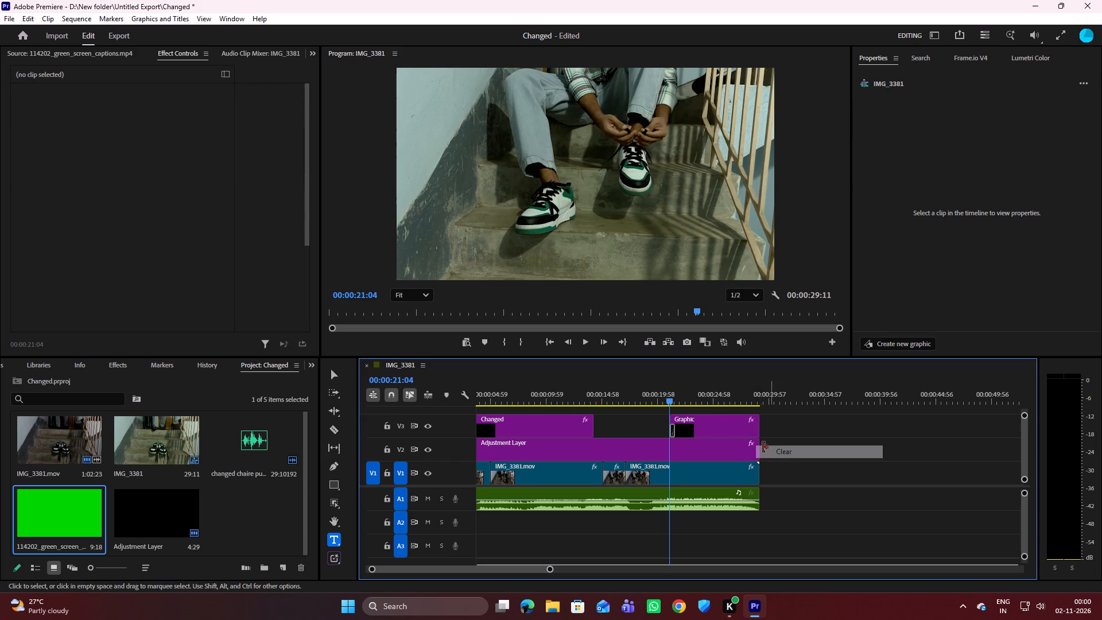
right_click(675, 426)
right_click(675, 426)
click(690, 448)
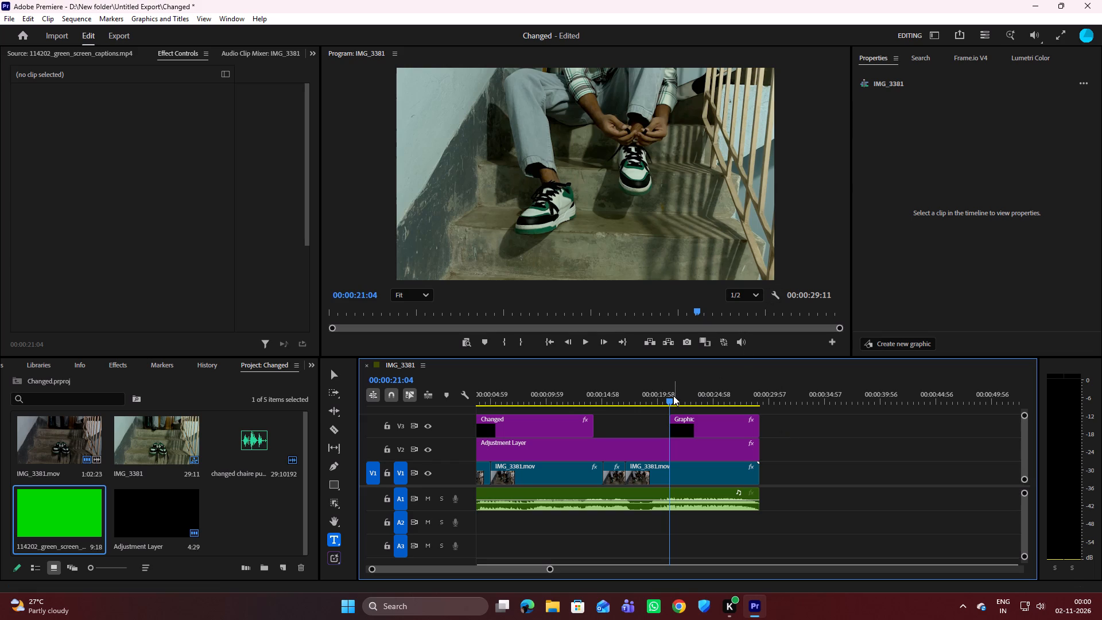
Add another text graphic at 00:00:21:04 above the middle of the frame and enter "Di".
click(553, 138)
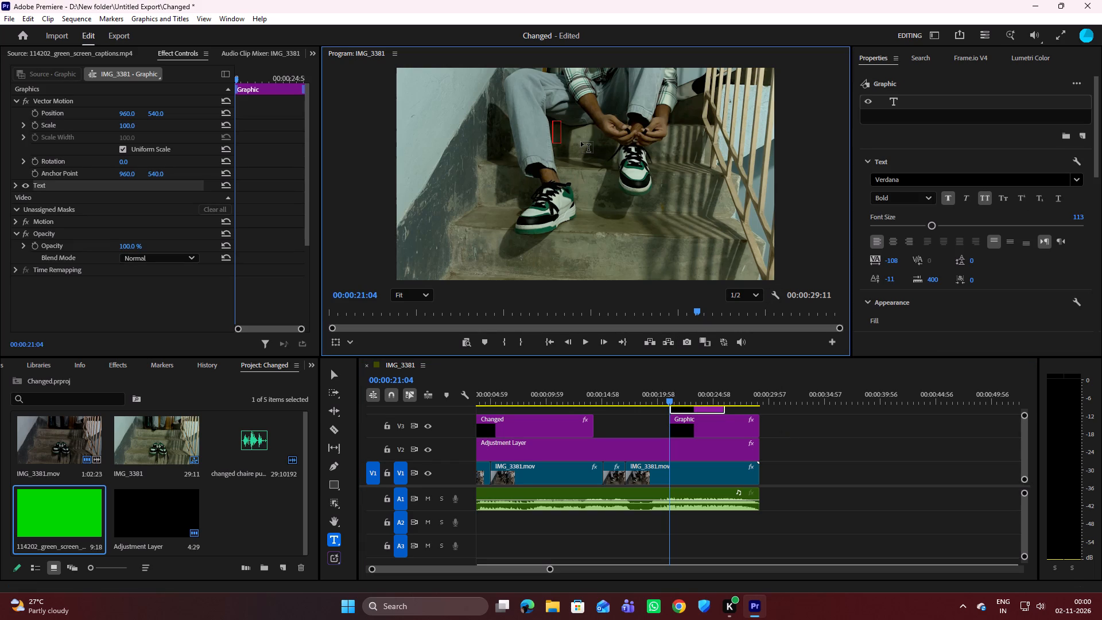
key(shift+d)
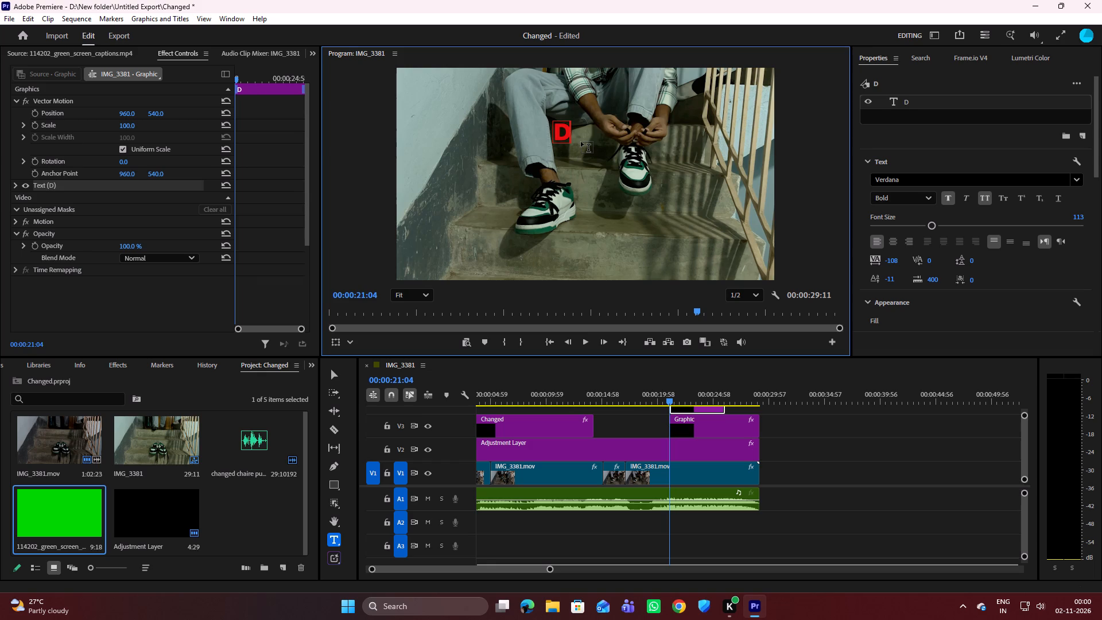
key(i)
Switch the "Di" text styling to faux italic, with all caps and faux bold turned off.
click(986, 196)
click(970, 195)
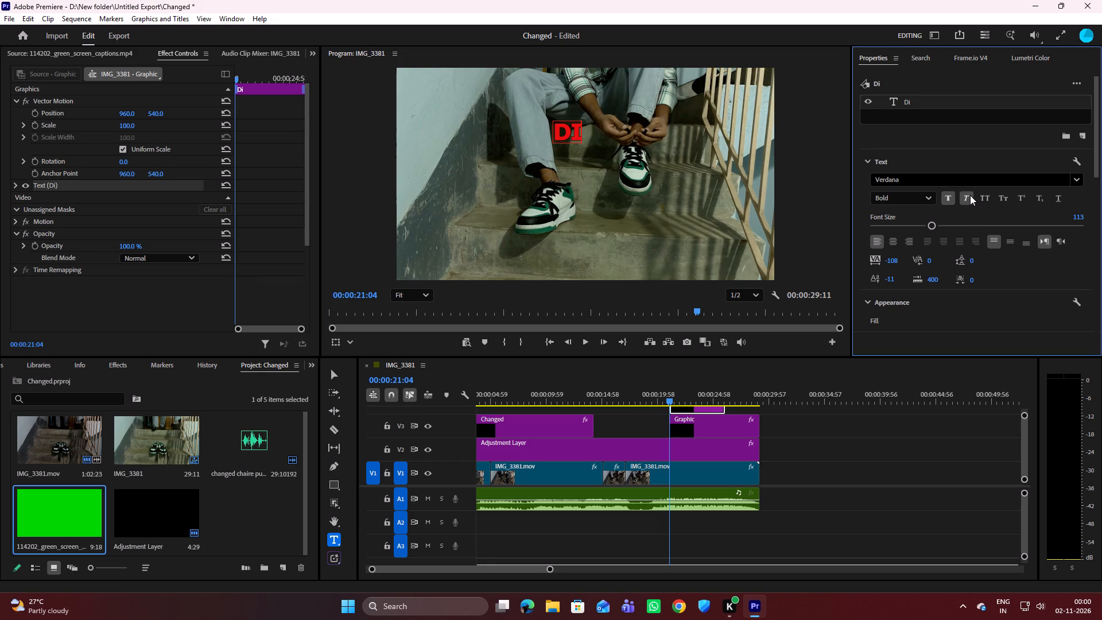
click(949, 195)
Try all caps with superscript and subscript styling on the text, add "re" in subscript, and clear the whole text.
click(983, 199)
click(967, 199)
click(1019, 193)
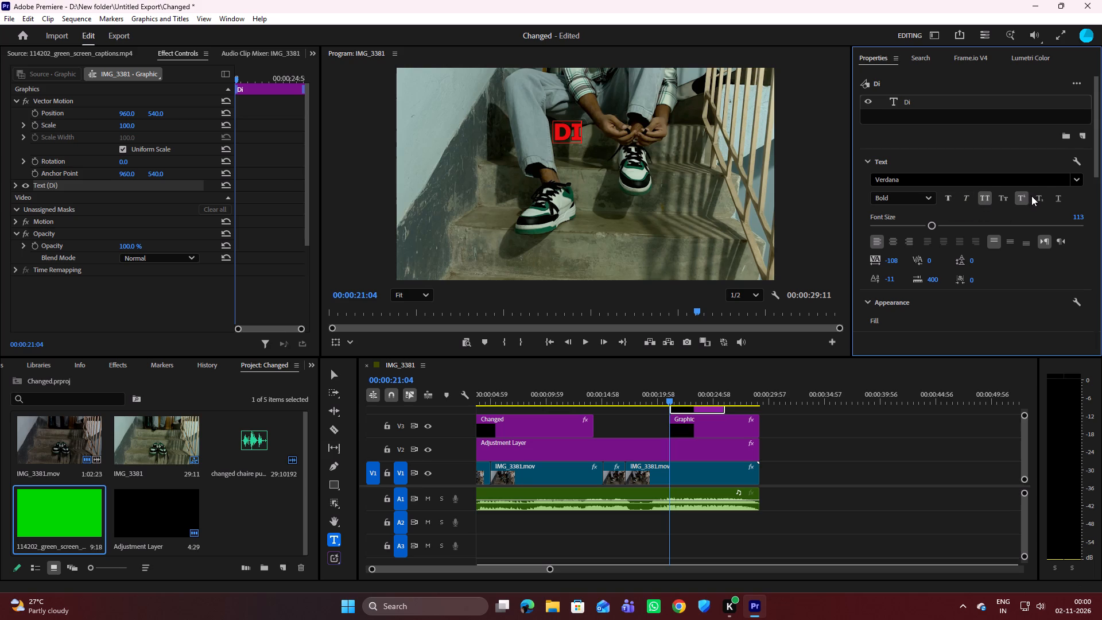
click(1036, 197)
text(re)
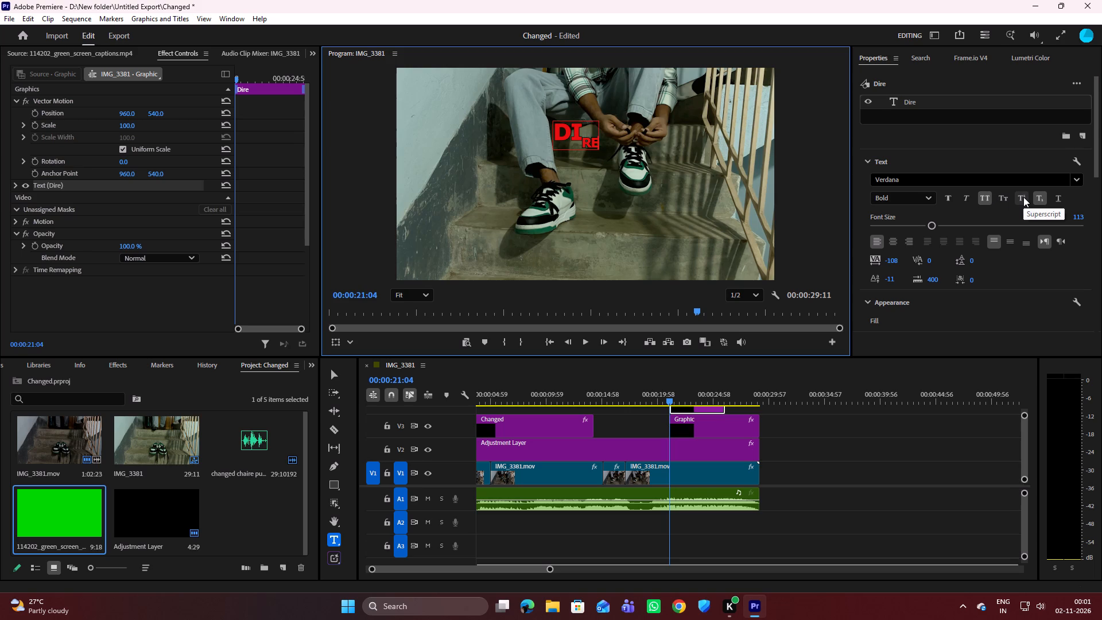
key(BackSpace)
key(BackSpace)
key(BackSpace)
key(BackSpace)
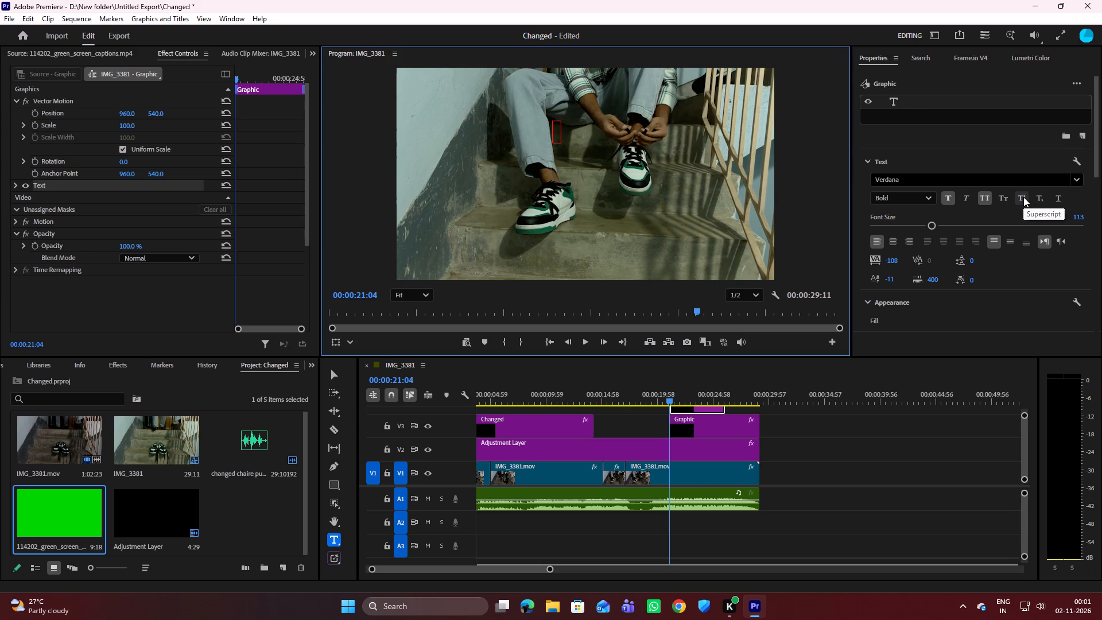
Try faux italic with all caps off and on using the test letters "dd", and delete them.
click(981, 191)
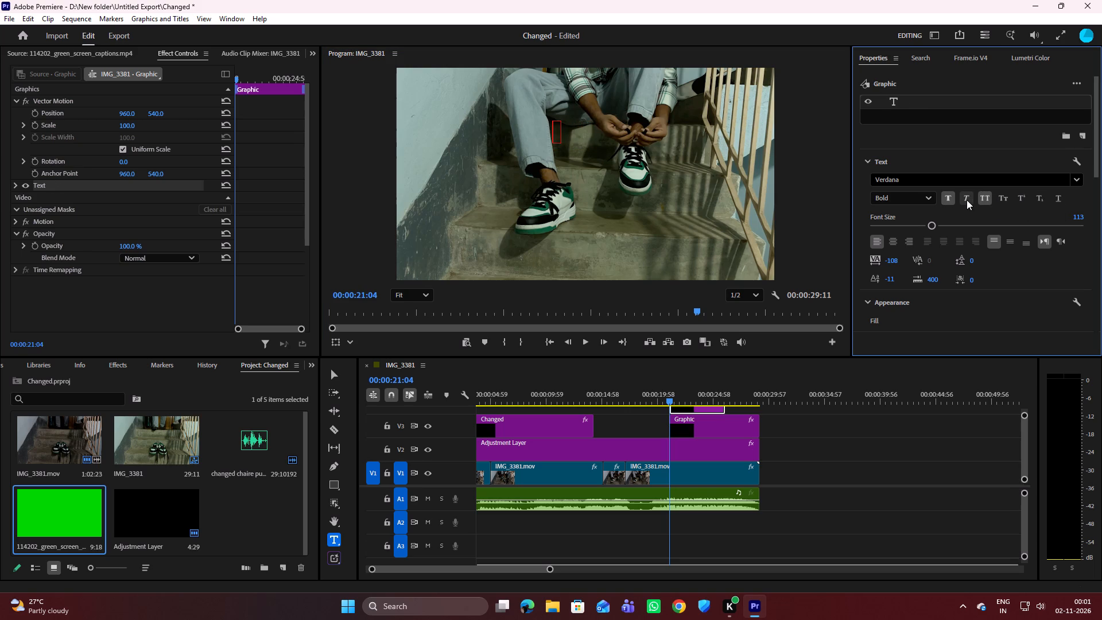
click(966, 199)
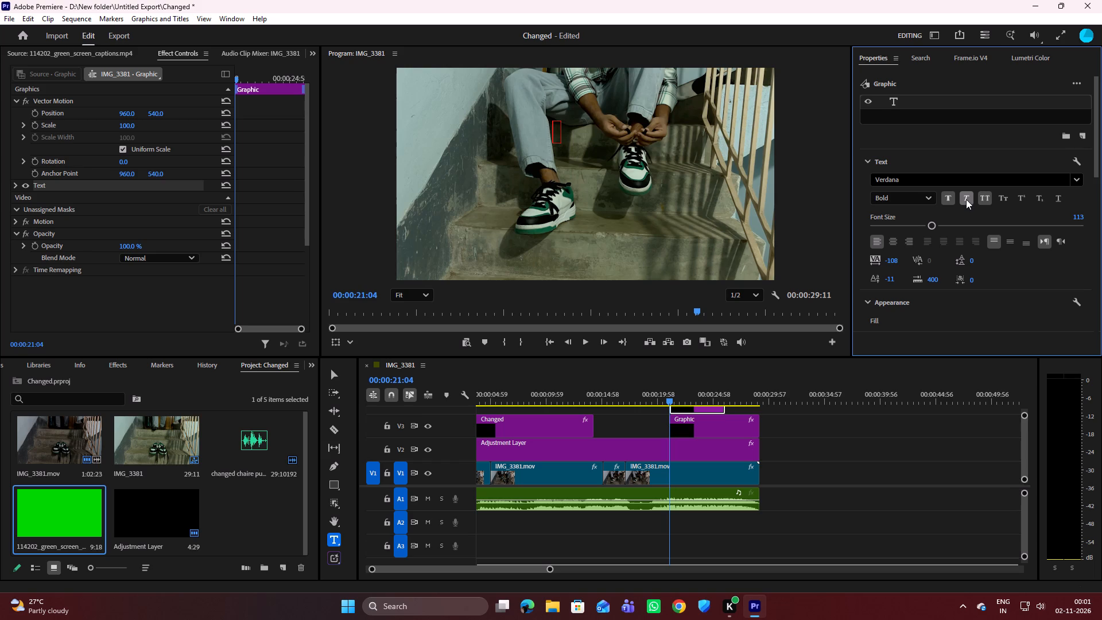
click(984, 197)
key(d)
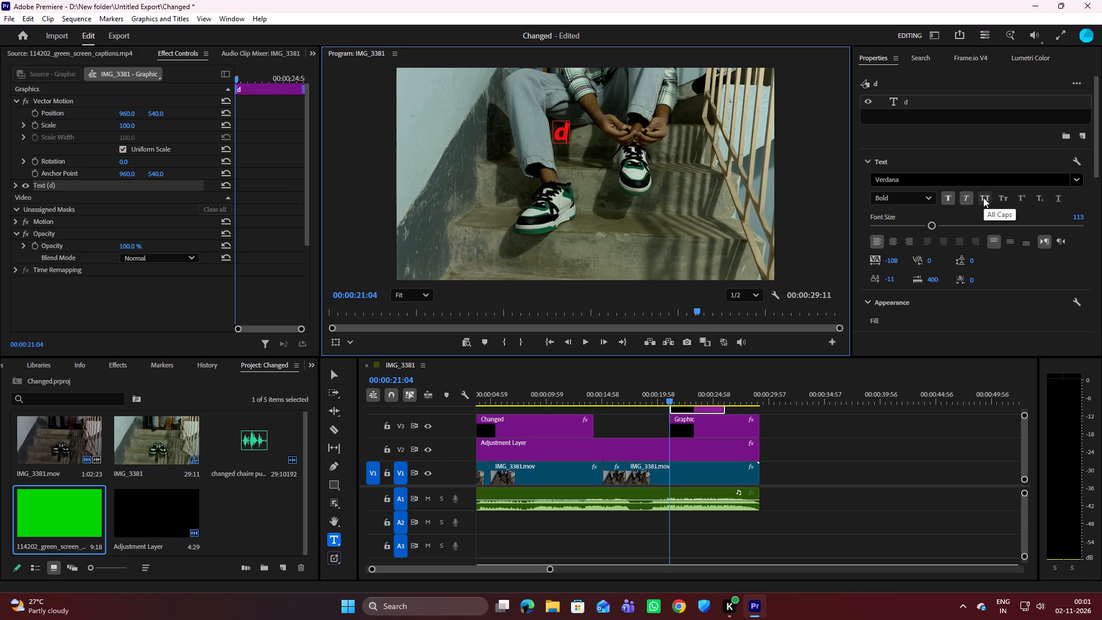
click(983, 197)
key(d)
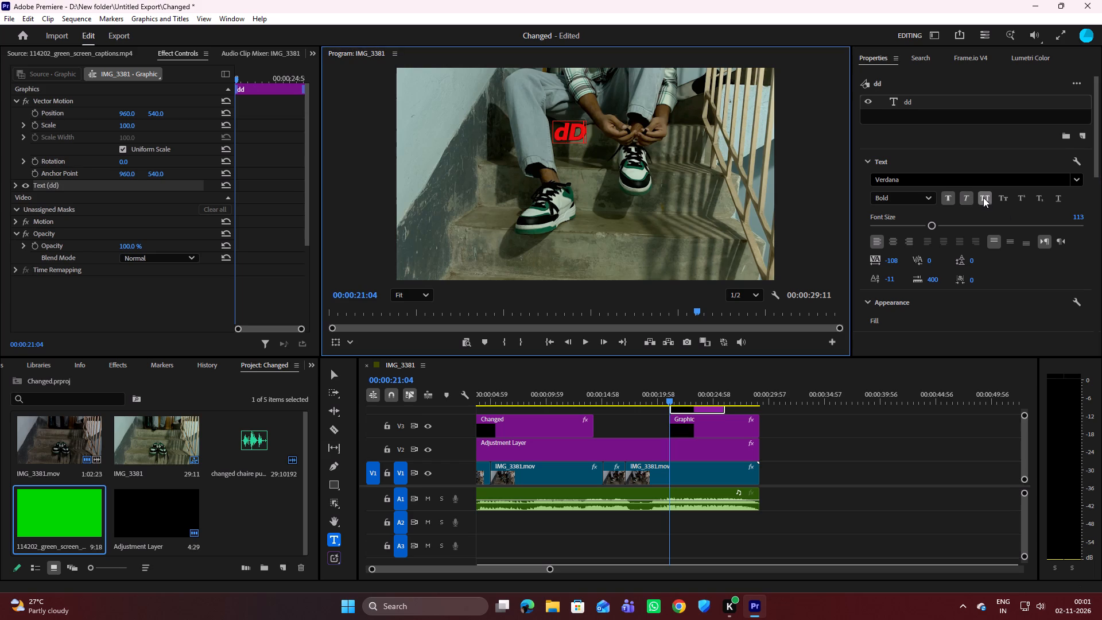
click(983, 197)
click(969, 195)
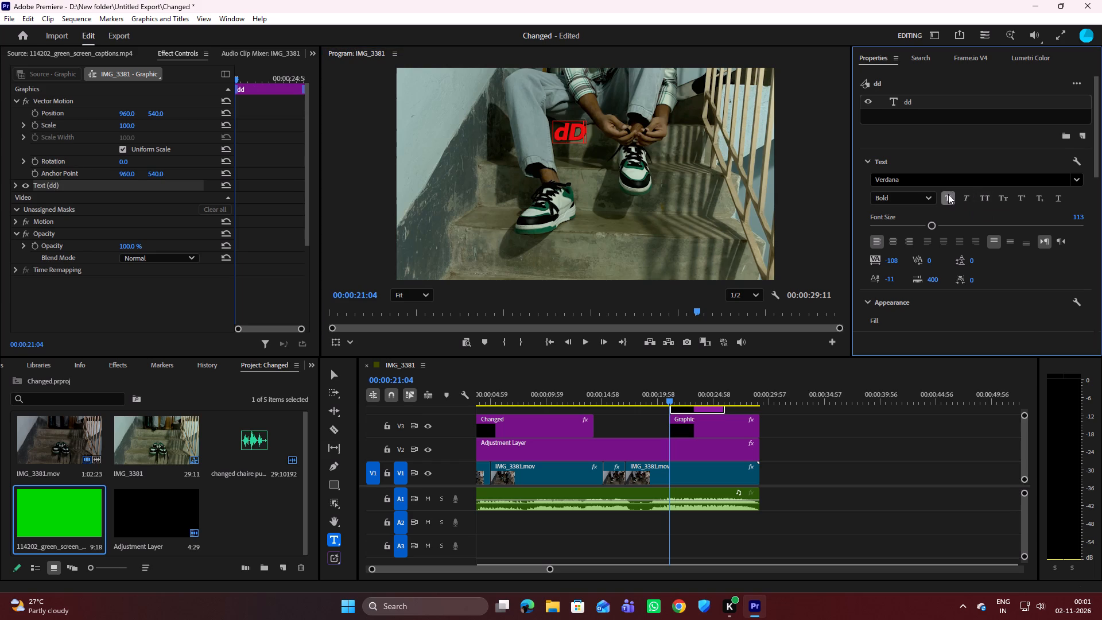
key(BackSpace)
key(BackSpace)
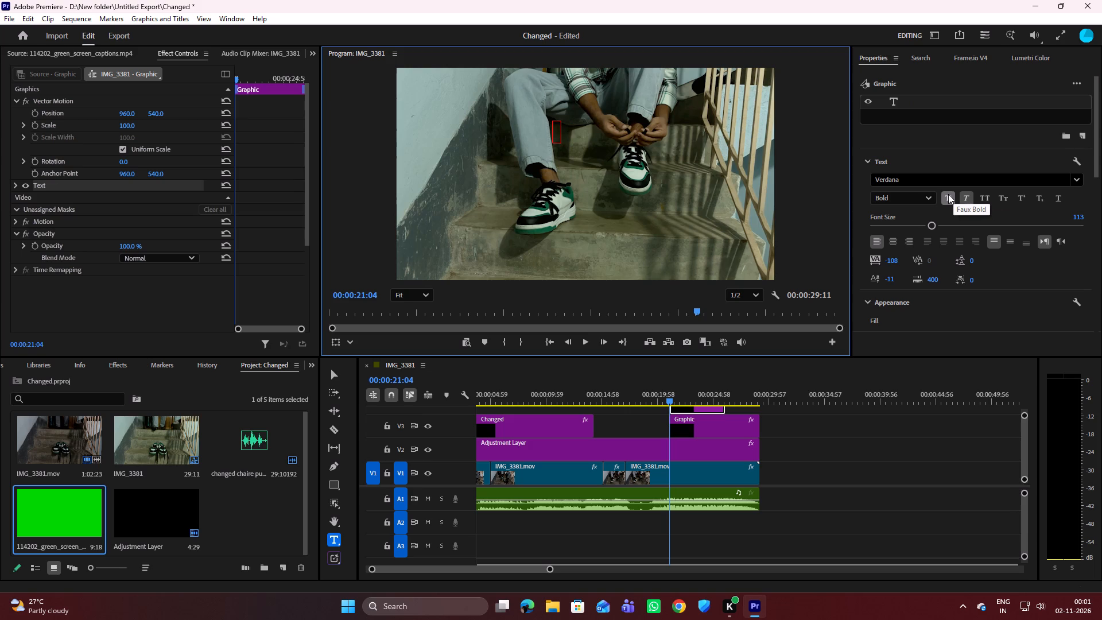
Set the empty text layer's styling to faux bold only, with faux italic off, testing it with the letter "d".
click(948, 195)
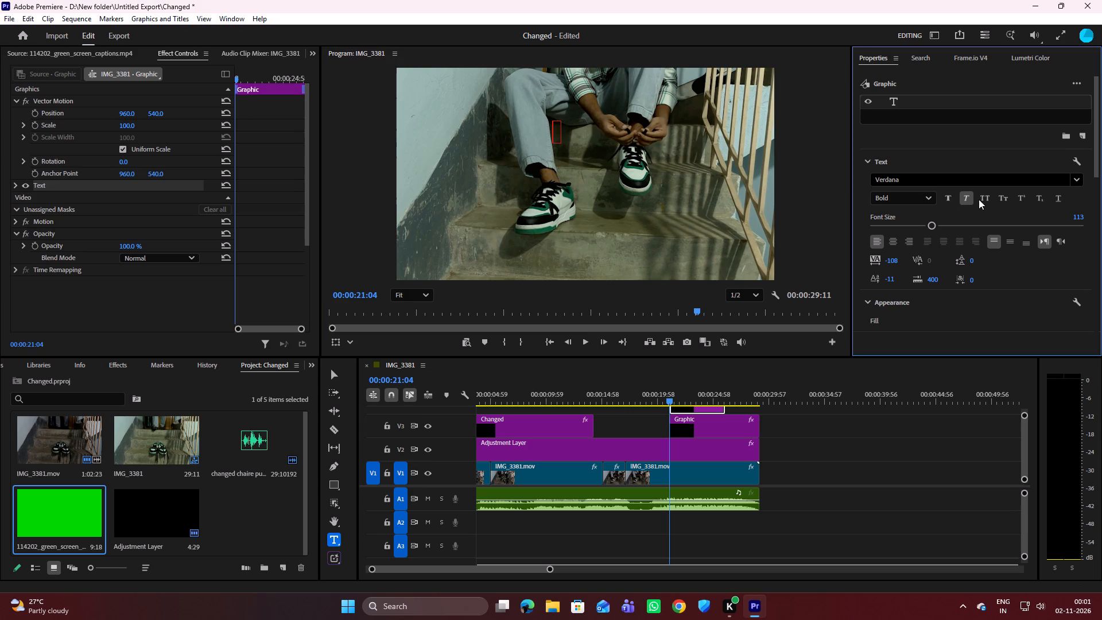
key(d)
click(966, 196)
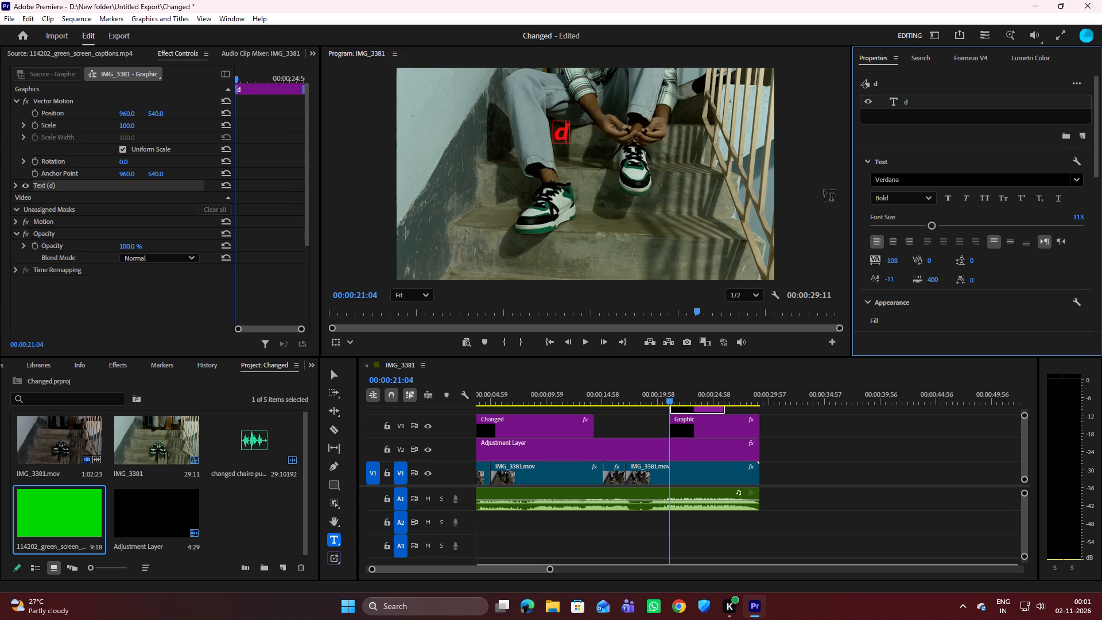
key(BackSpace)
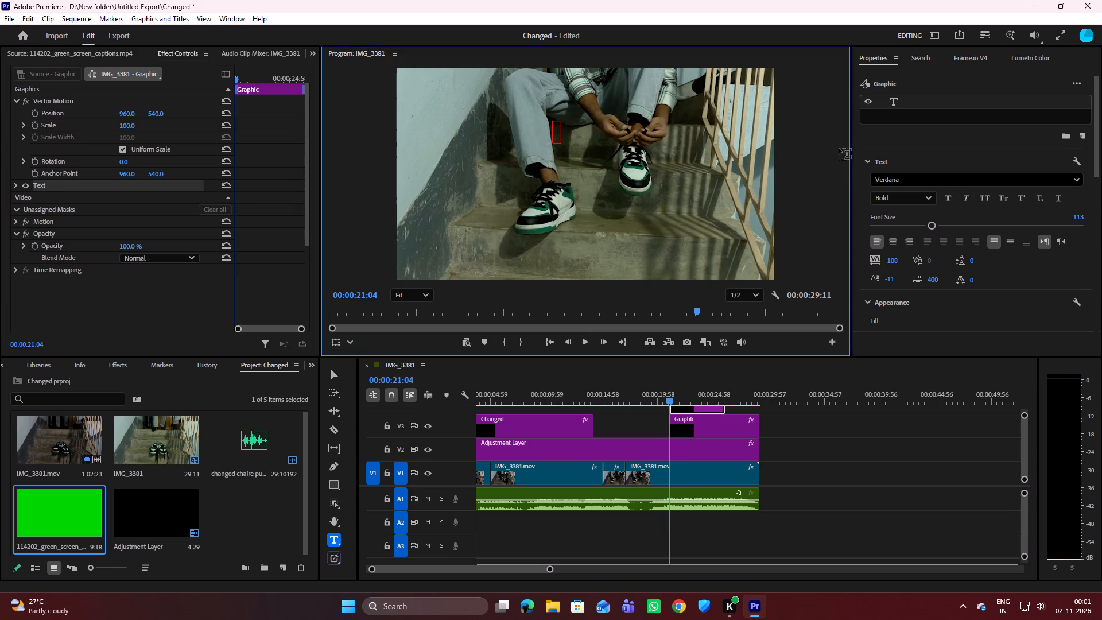
click(946, 193)
key(d)
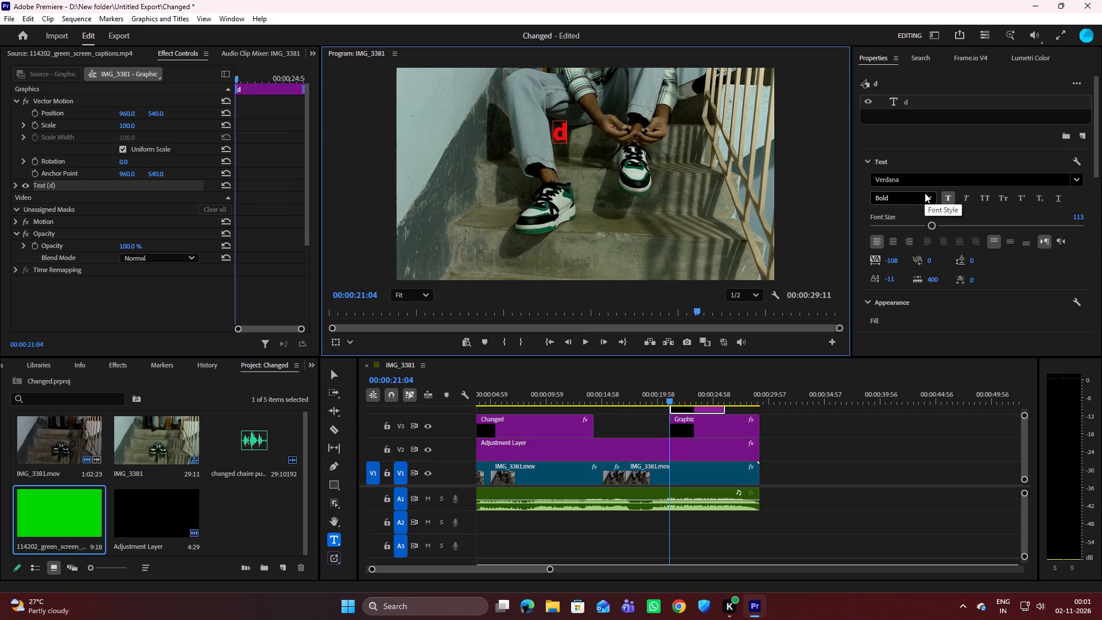
key(BackSpace)
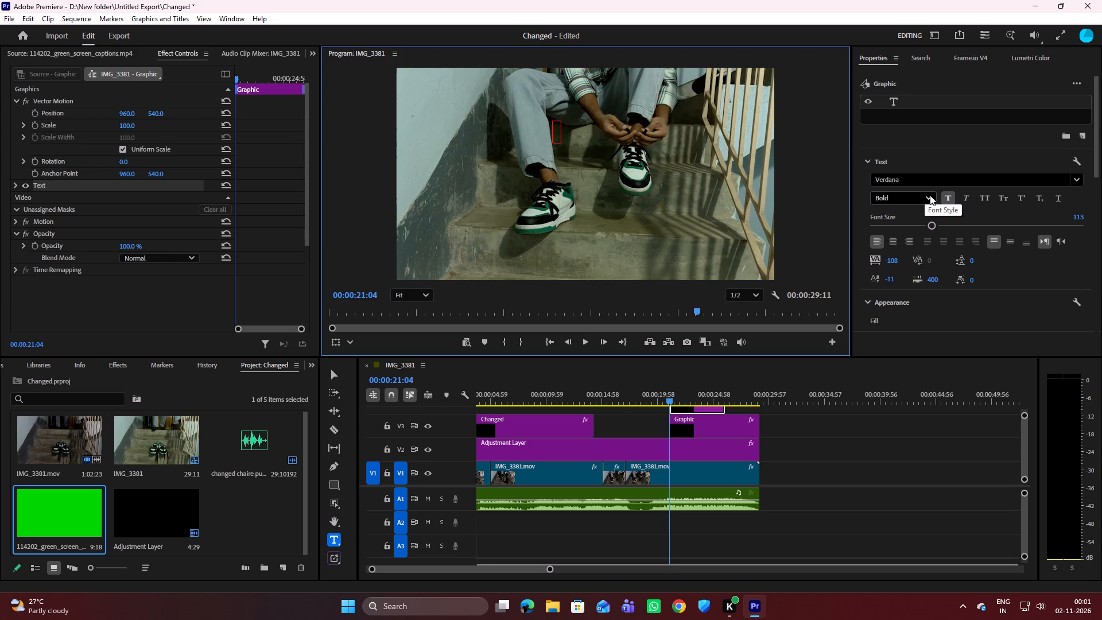
Enter "Directed by" as the text of the new graphic.
key(shift+d)
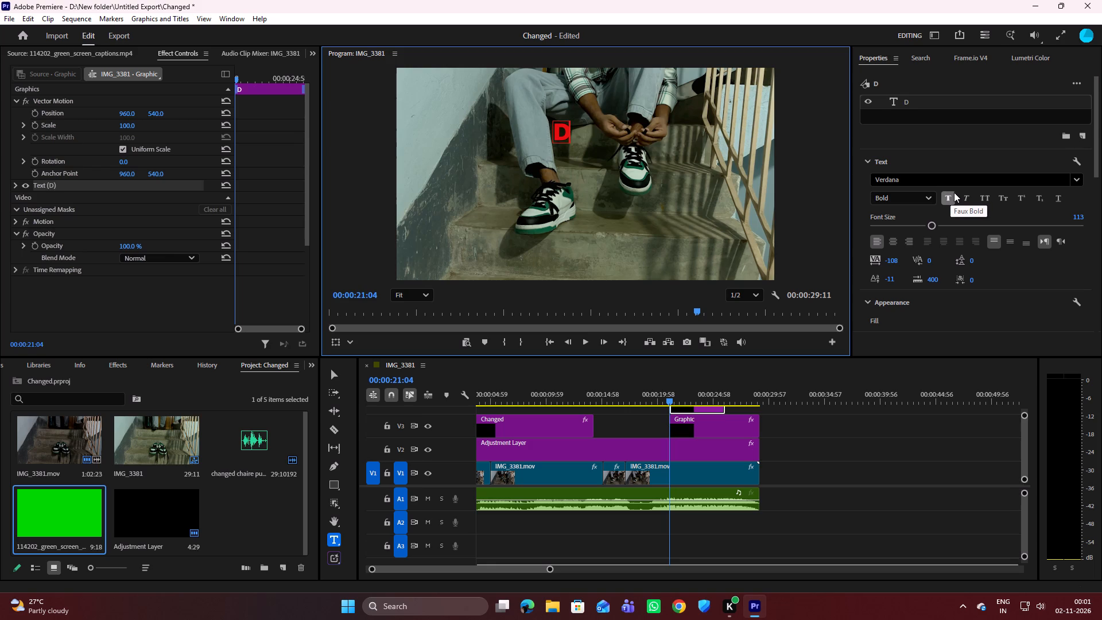
key(i)
text(re)
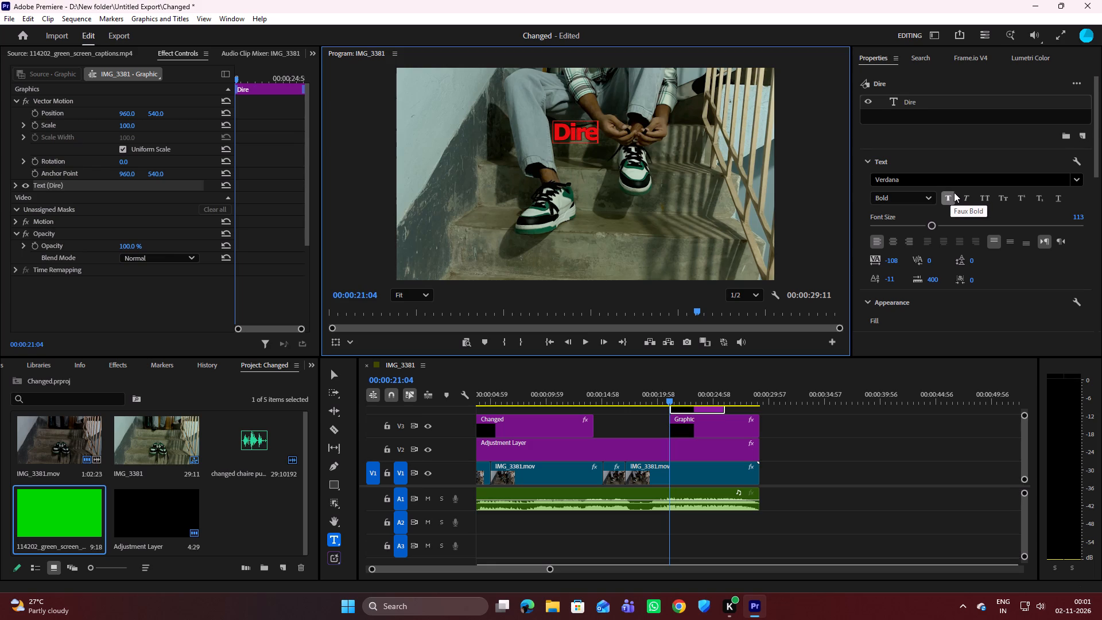
text(ct)
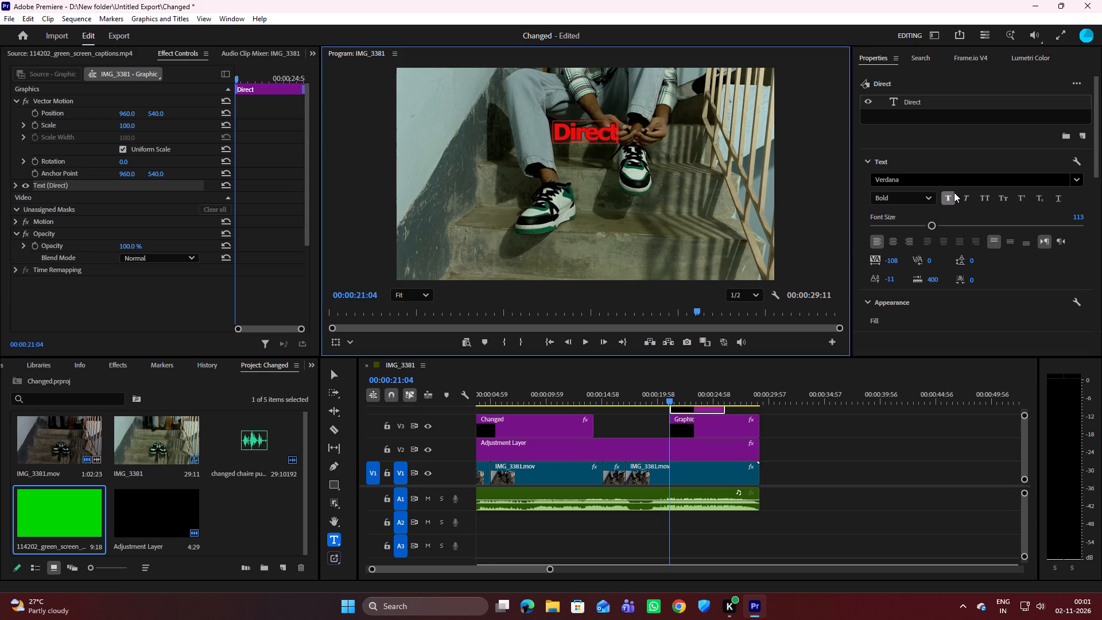
text(ed)
key(space)
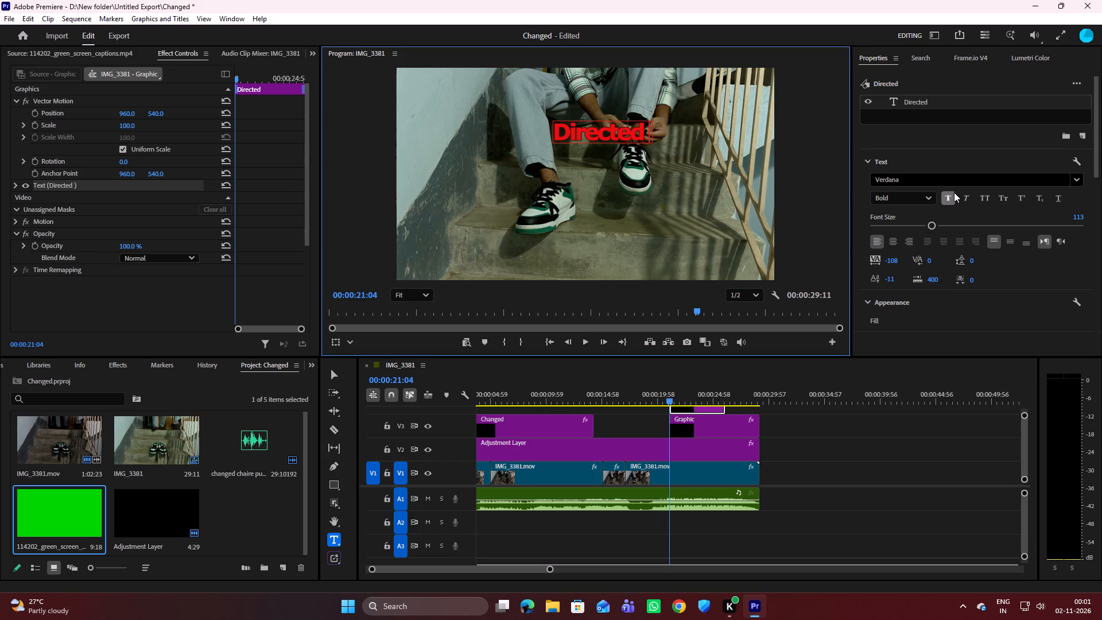
text(by)
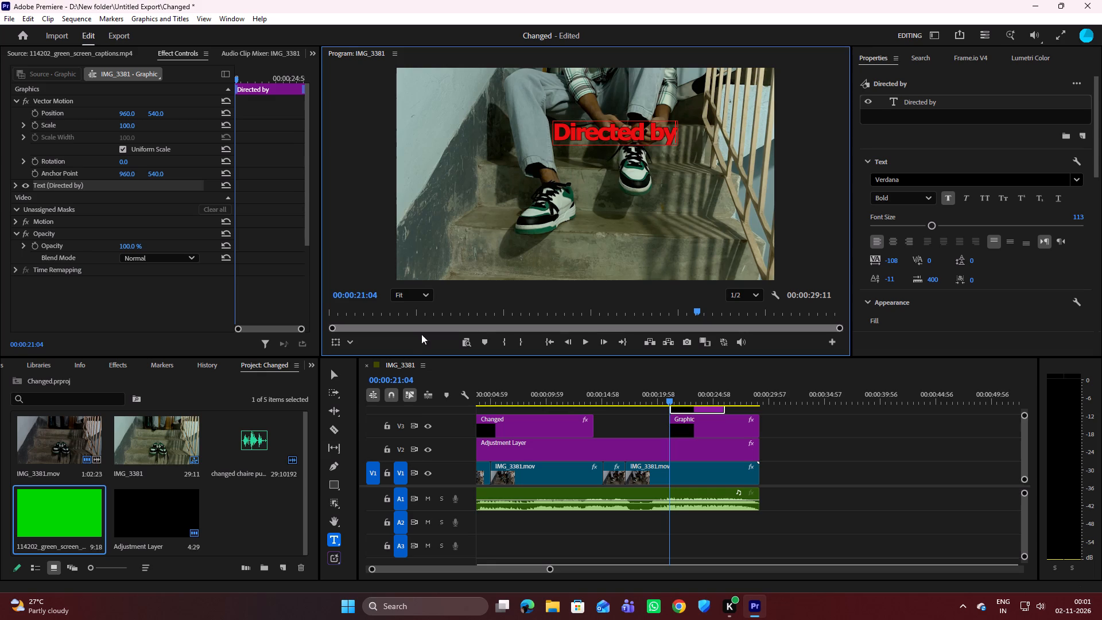
Scale the "Directed by" text down slightly in the video frame, keeping it above the shoes.
click(331, 374)
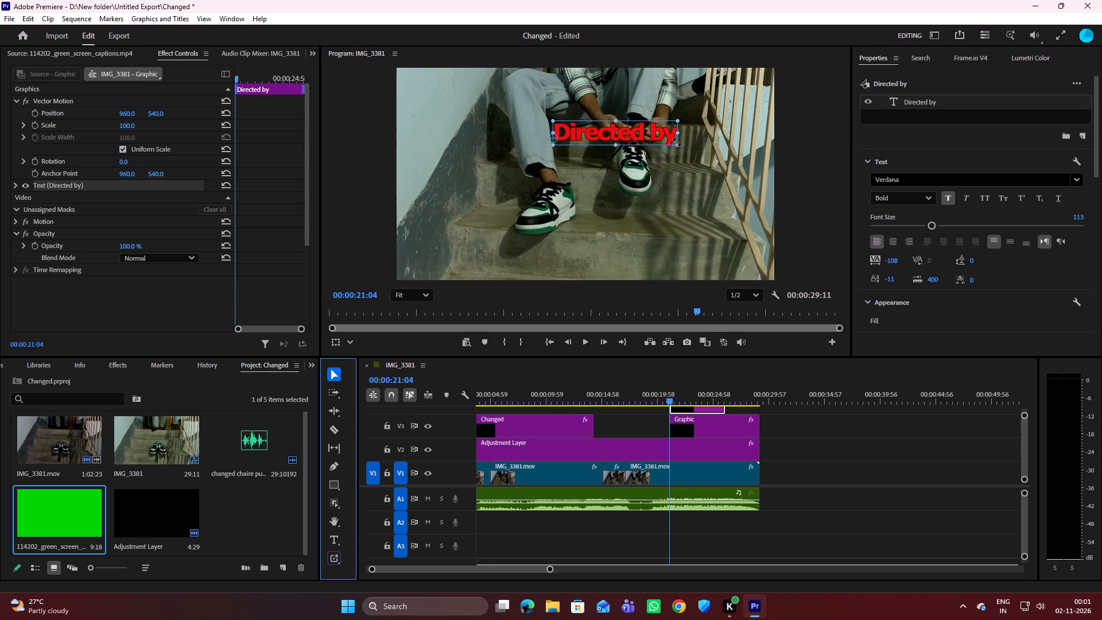
drag(680, 146, 662, 144)
drag(613, 144, 608, 170)
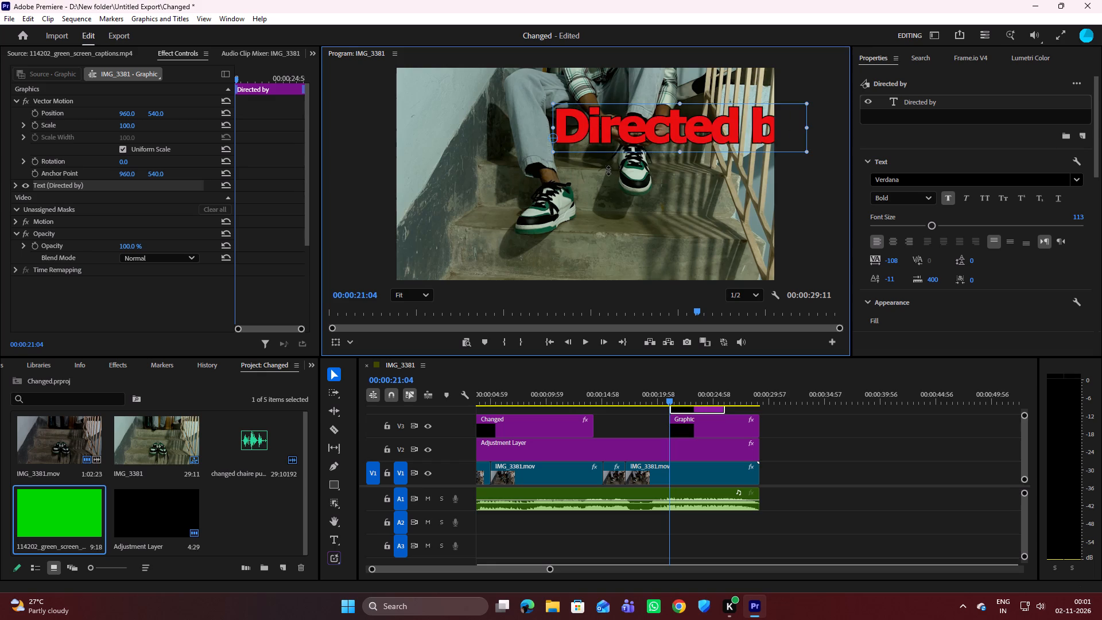
drag(608, 170, 600, 142)
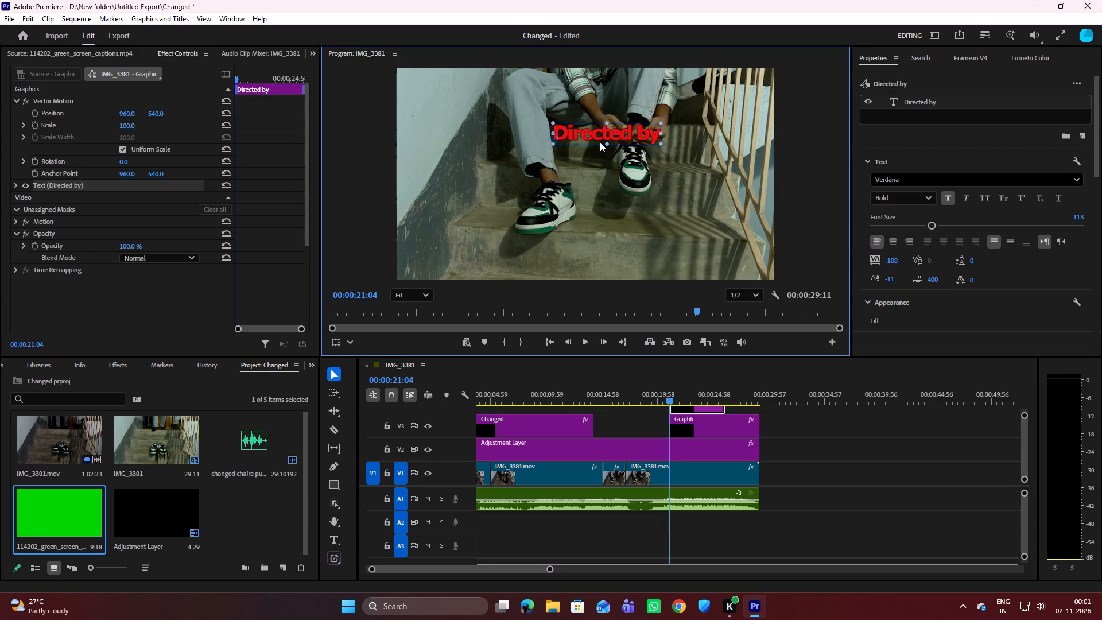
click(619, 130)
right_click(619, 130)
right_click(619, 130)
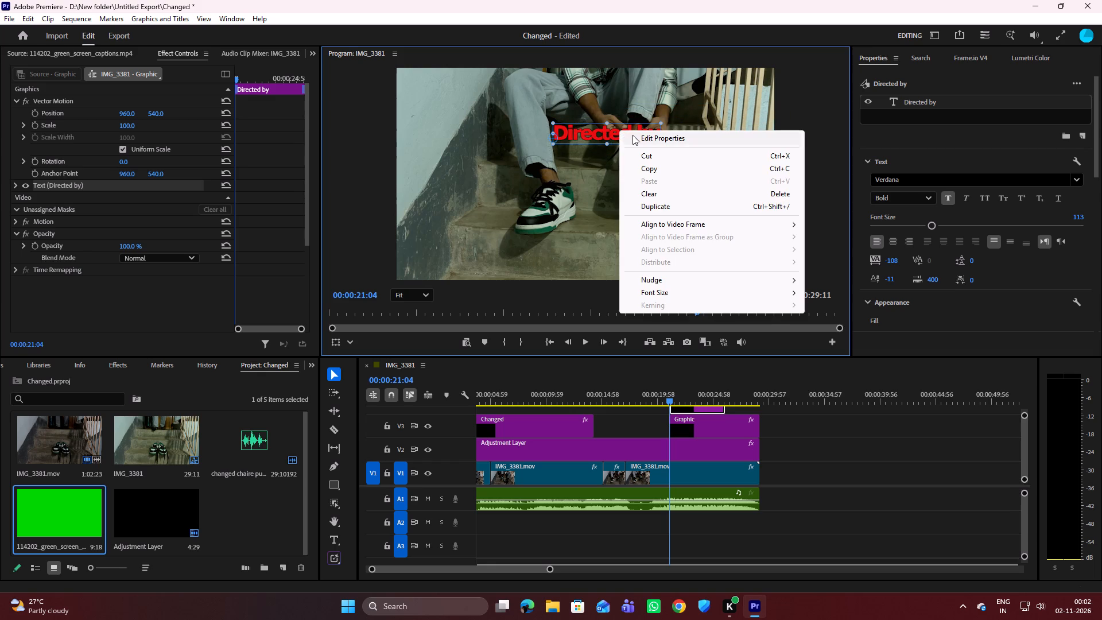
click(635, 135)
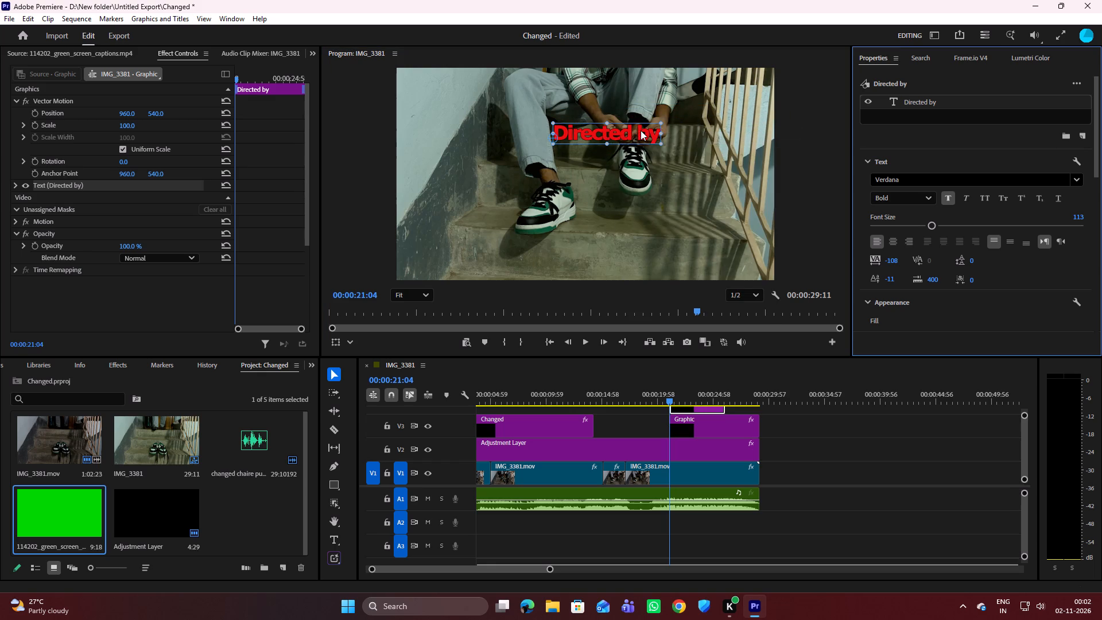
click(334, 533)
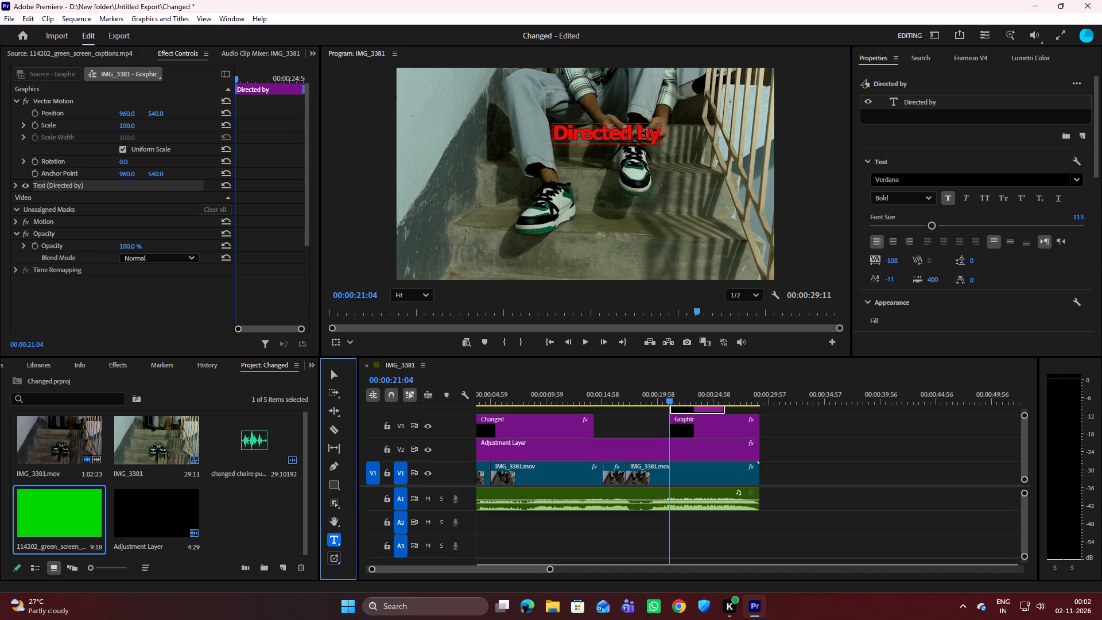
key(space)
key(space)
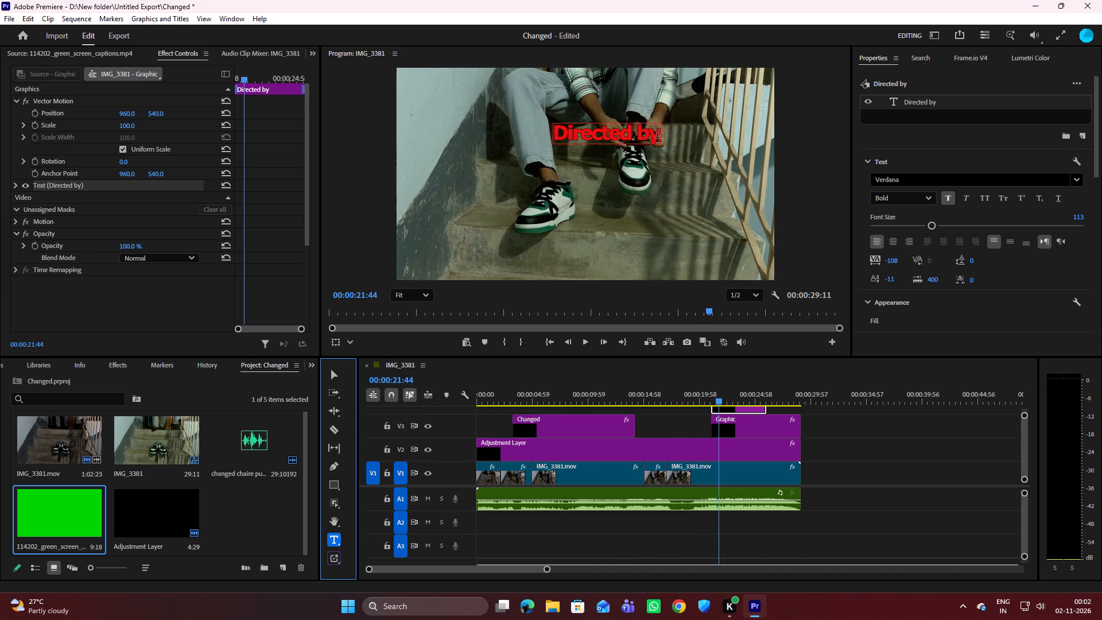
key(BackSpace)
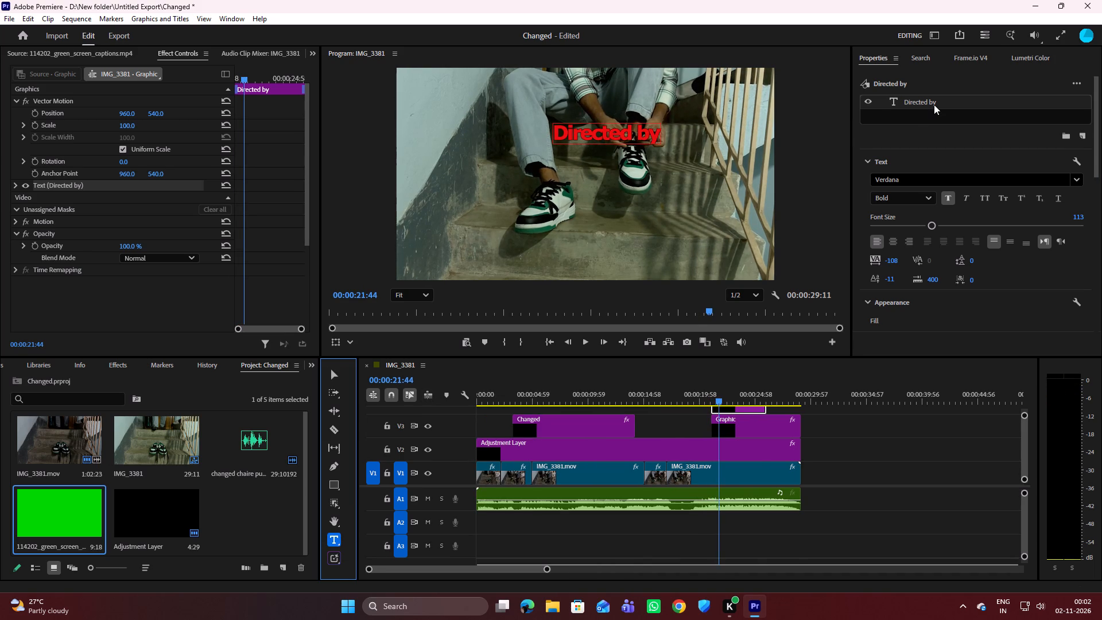
Select all of the "Directed by" text and apply faux italic to it.
click(934, 104)
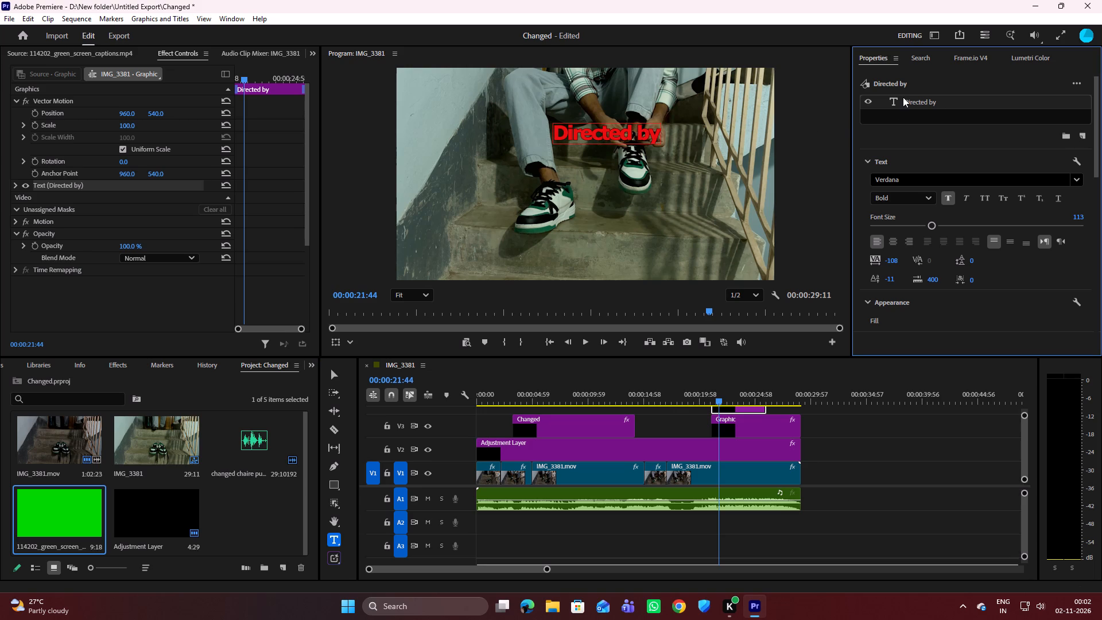
right_click(903, 97)
right_click(903, 97)
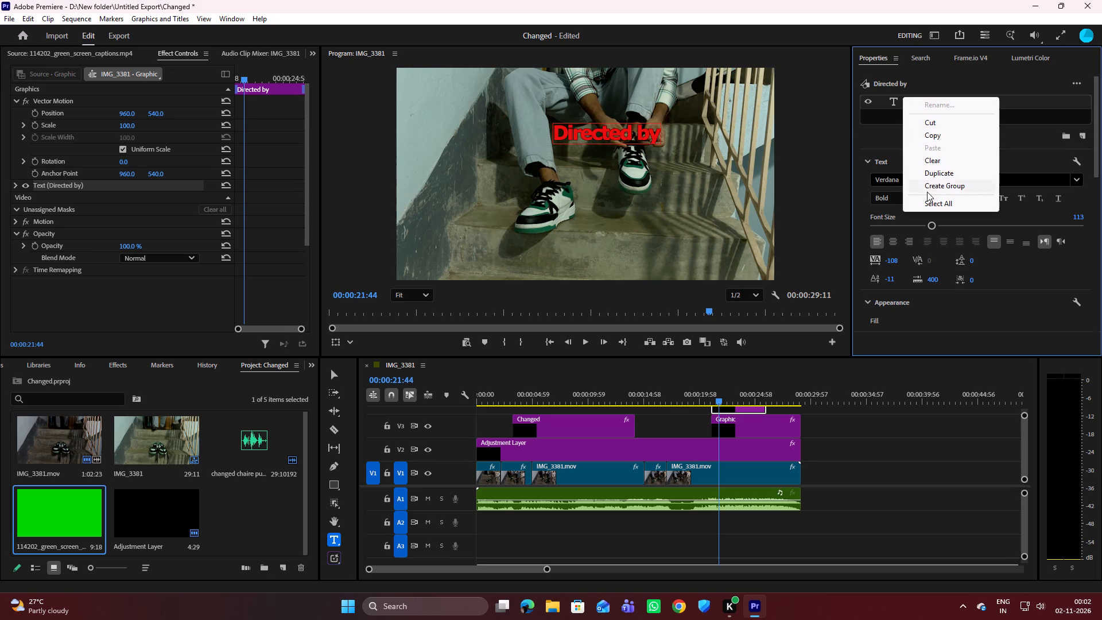
click(882, 139)
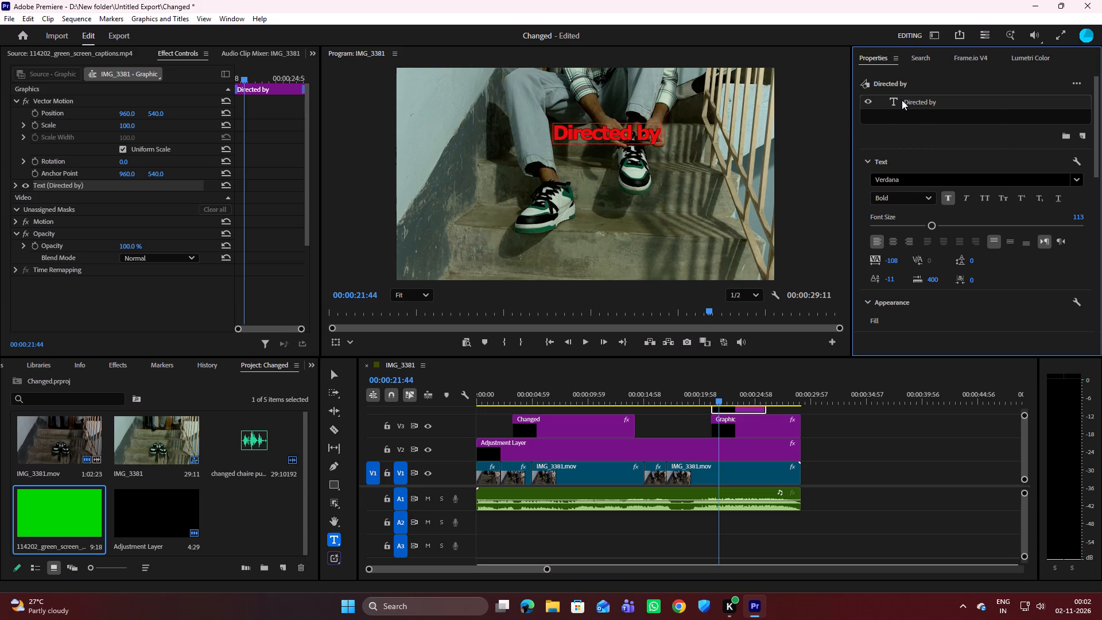
double_click(902, 100)
click(914, 101)
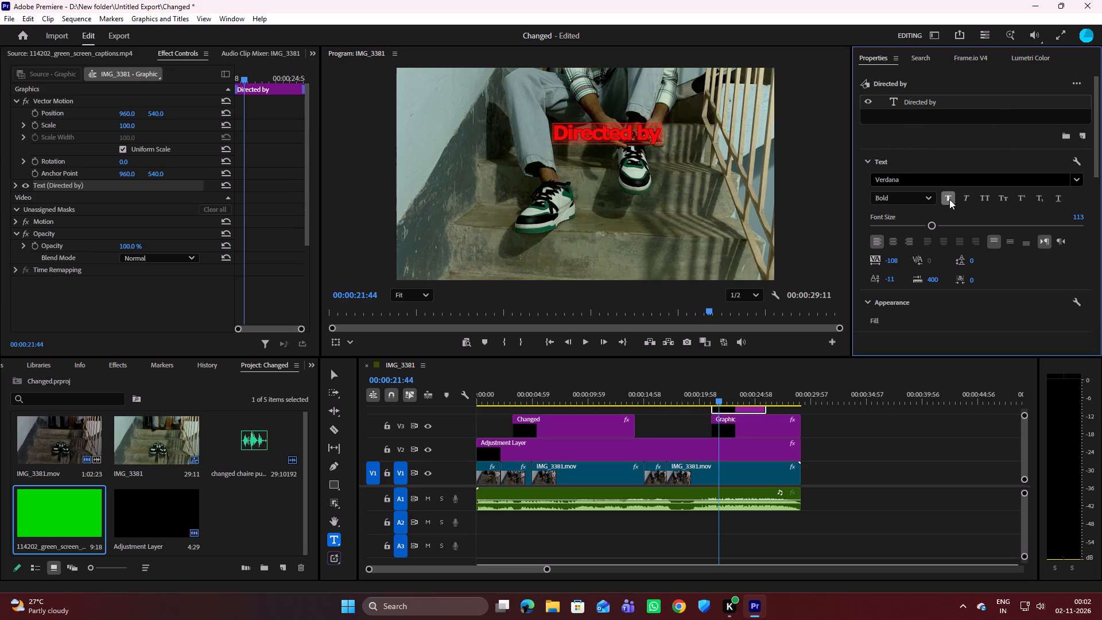
click(965, 195)
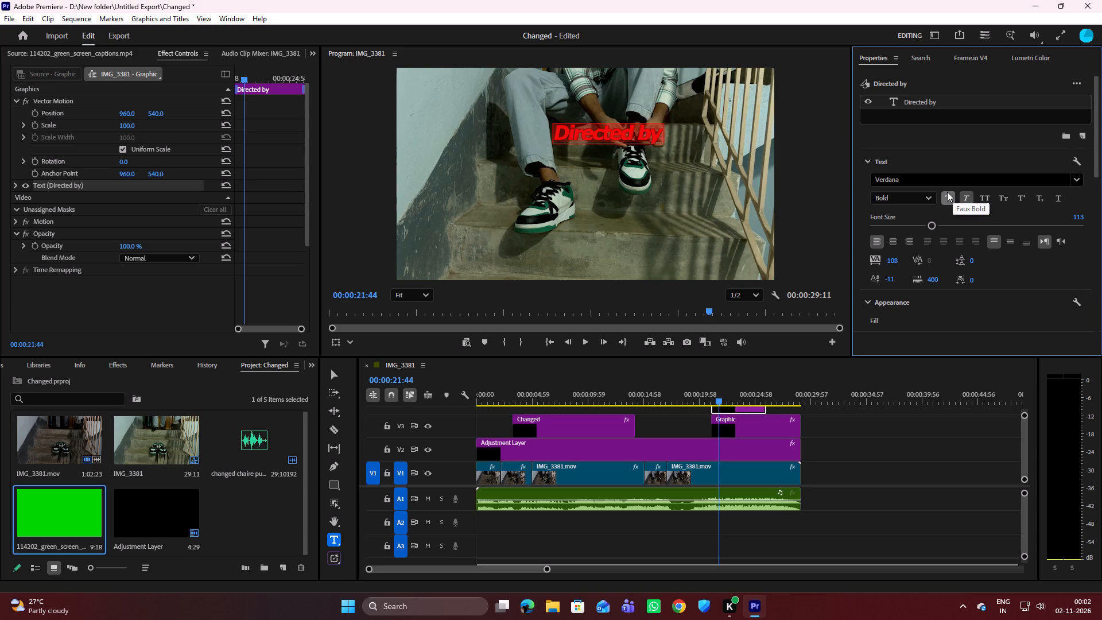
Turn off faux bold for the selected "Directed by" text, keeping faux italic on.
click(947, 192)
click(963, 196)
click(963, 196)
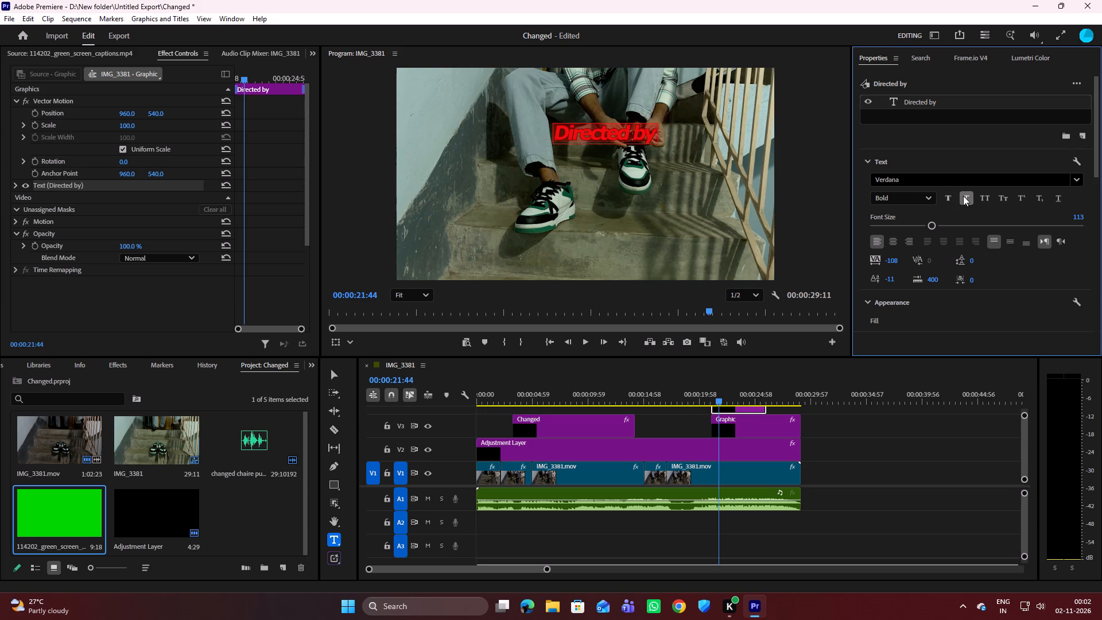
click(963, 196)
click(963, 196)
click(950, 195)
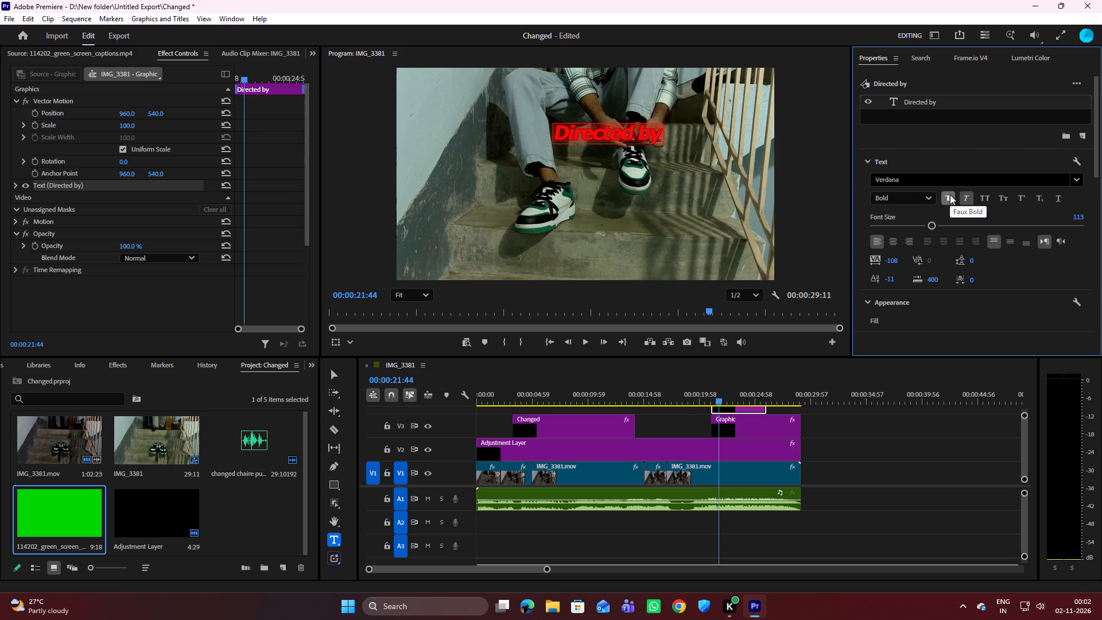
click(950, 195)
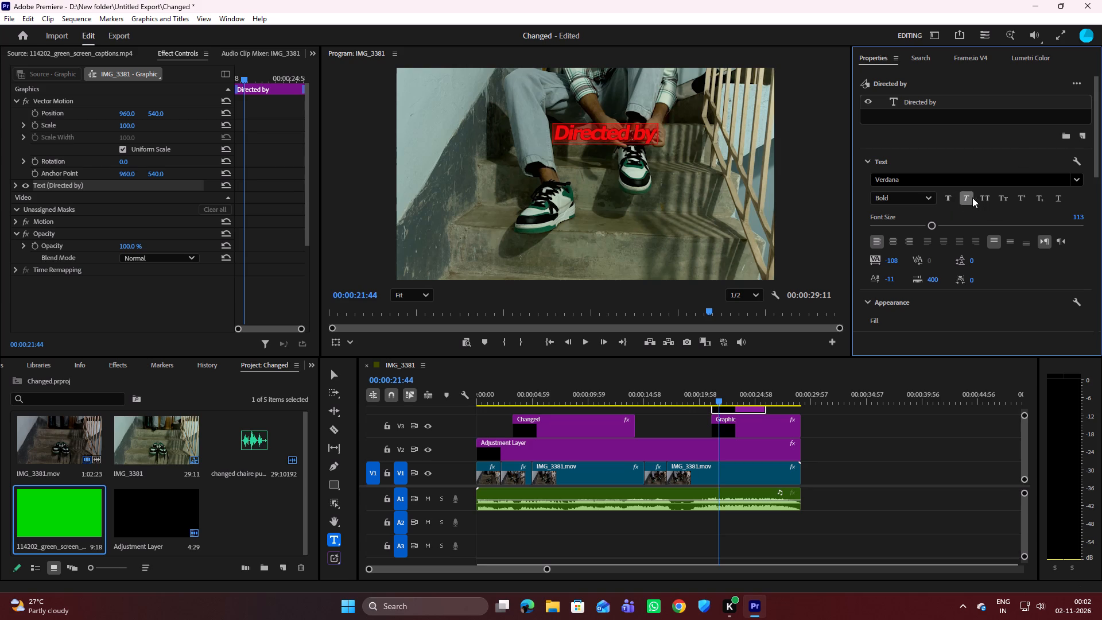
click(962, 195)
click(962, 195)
Delete the "Directed by" graphic clip from video track V4.
scroll(905, 237, down, 15)
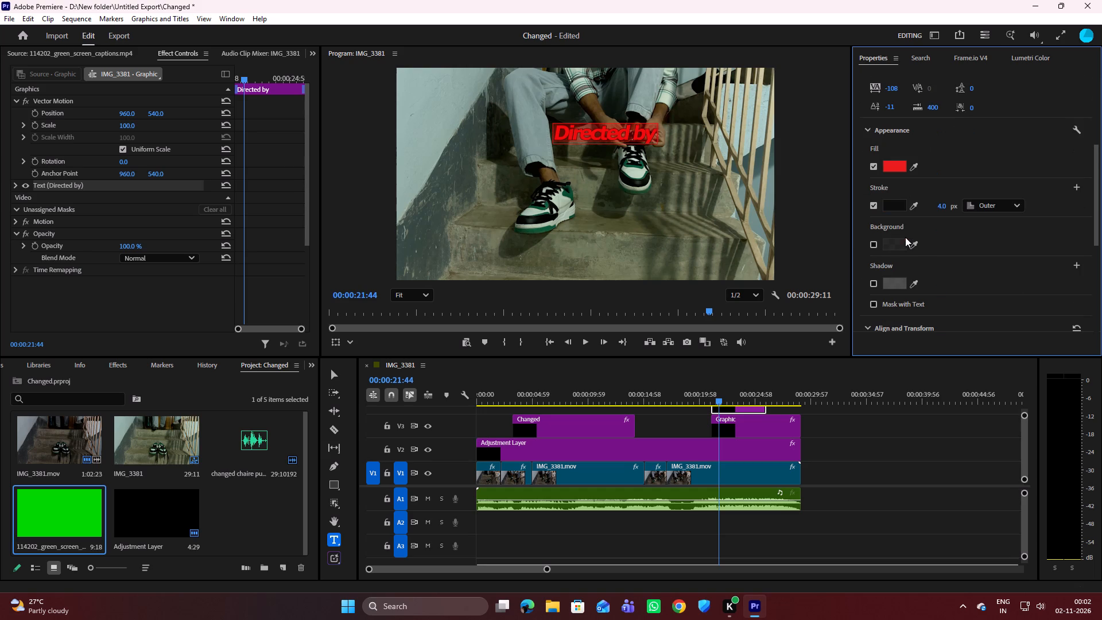
scroll(904, 234, up, 4)
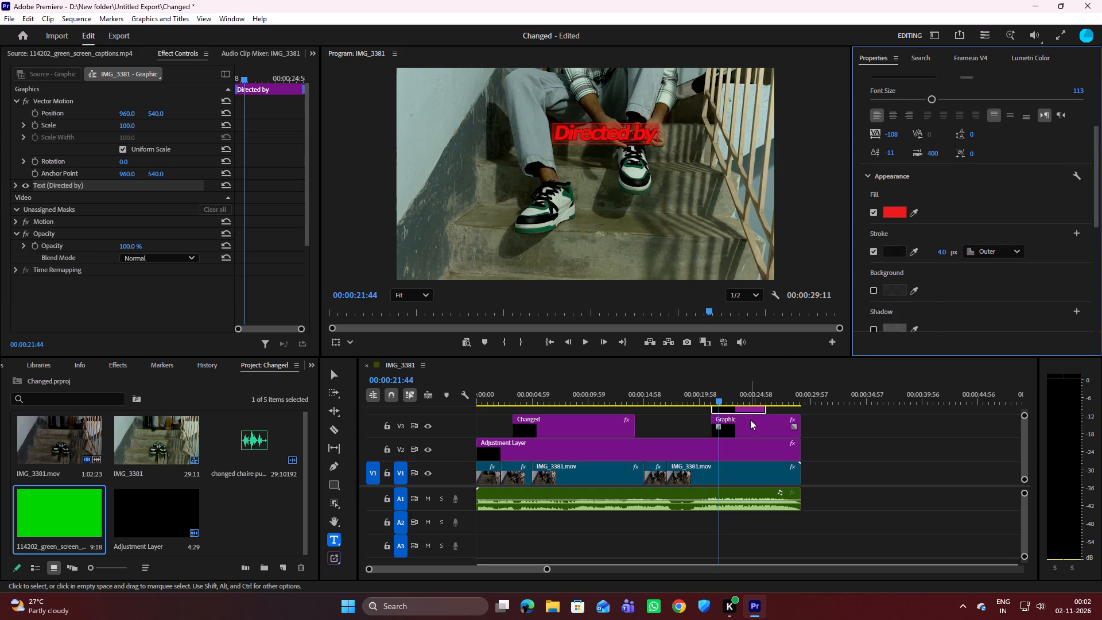
scroll(741, 431, up, 3)
click(746, 409)
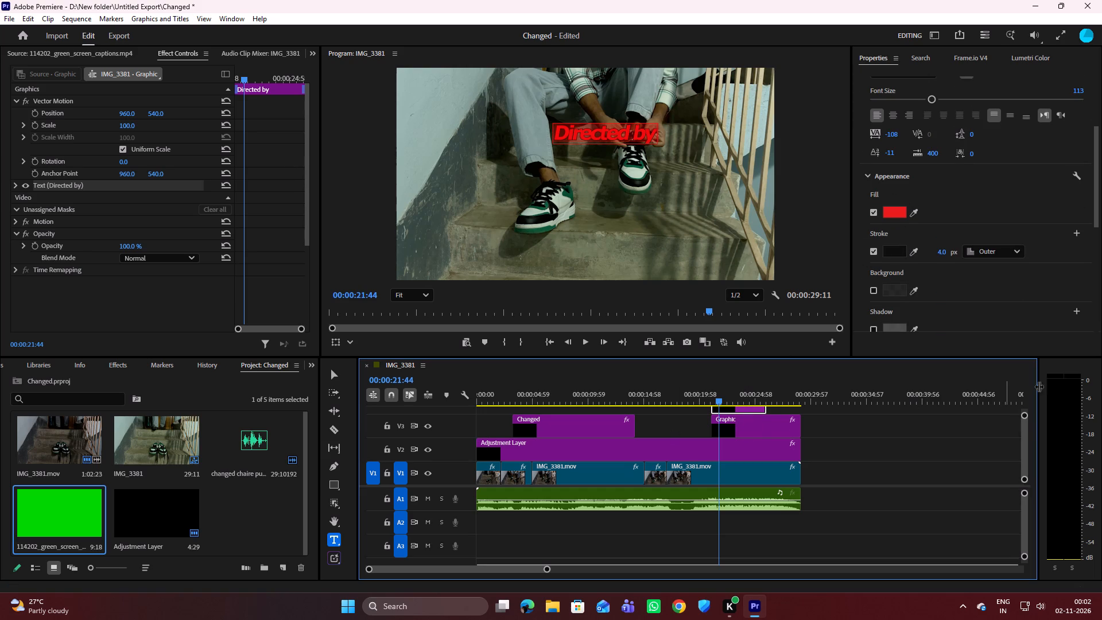
drag(1027, 413, 1027, 408)
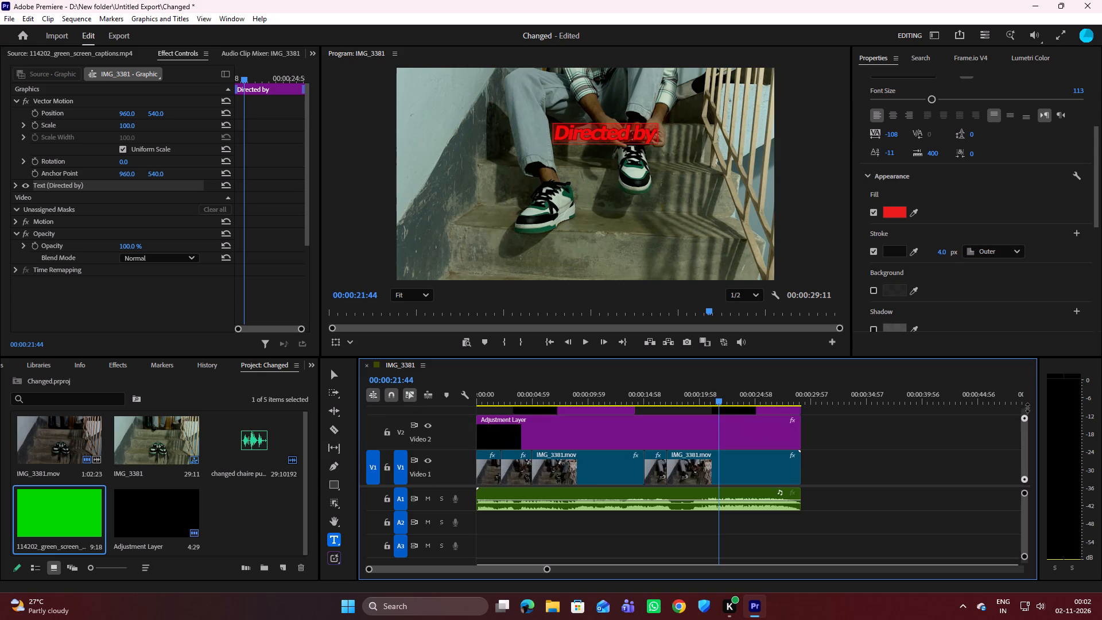
drag(1027, 408, 1029, 398)
click(744, 448)
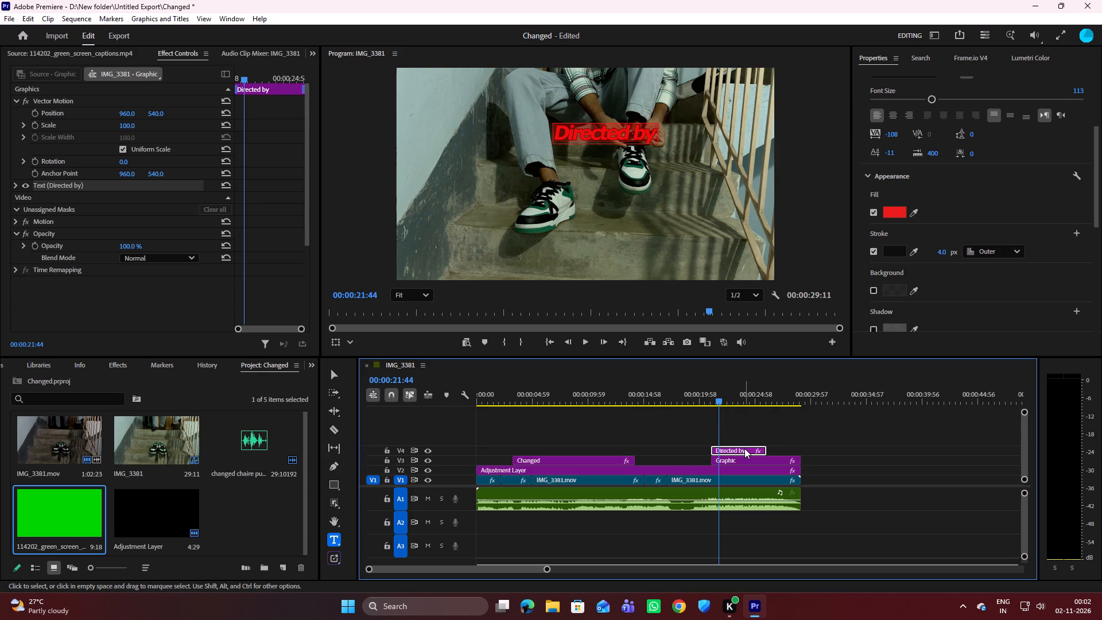
key(Delete)
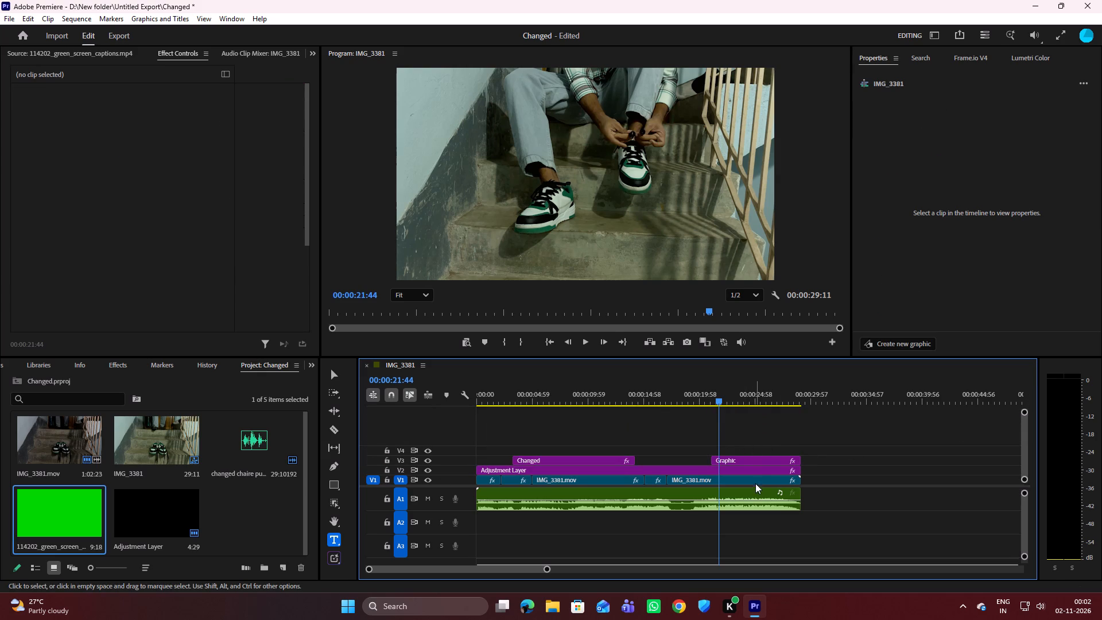
Remove both empty text layers from the Graphic clip on video track V3.
click(742, 456)
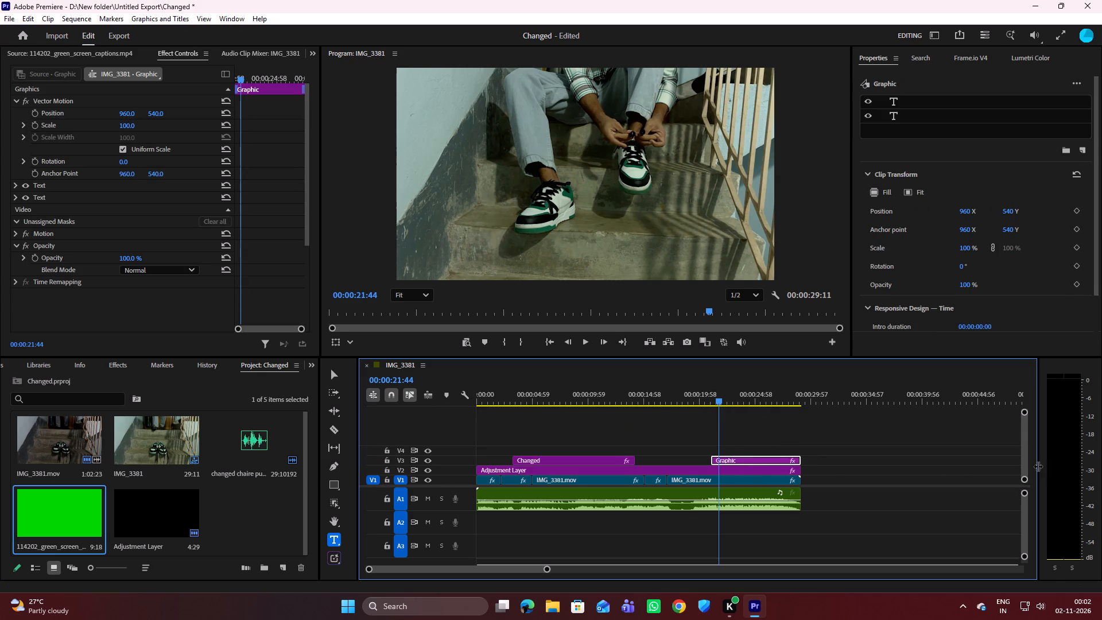
click(1024, 411)
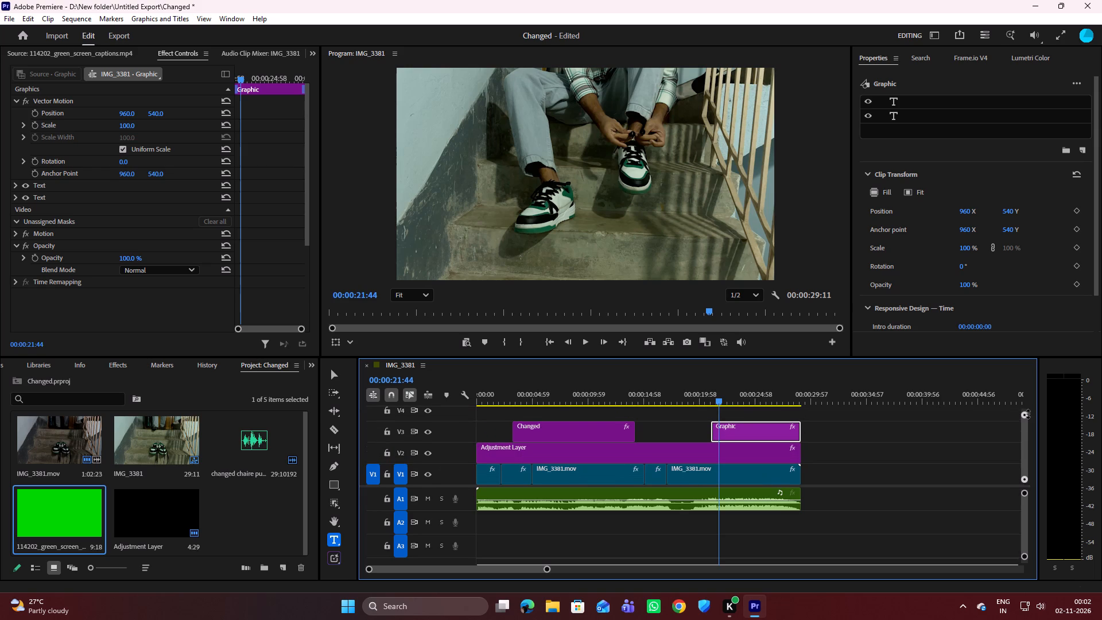
click(753, 432)
drag(718, 400, 716, 394)
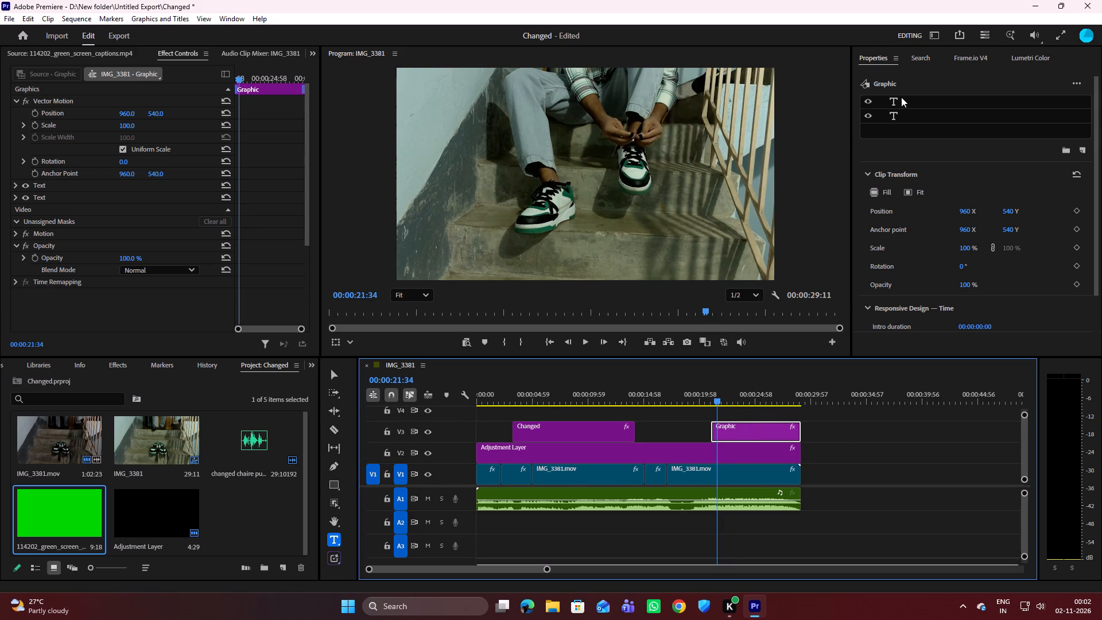
click(902, 100)
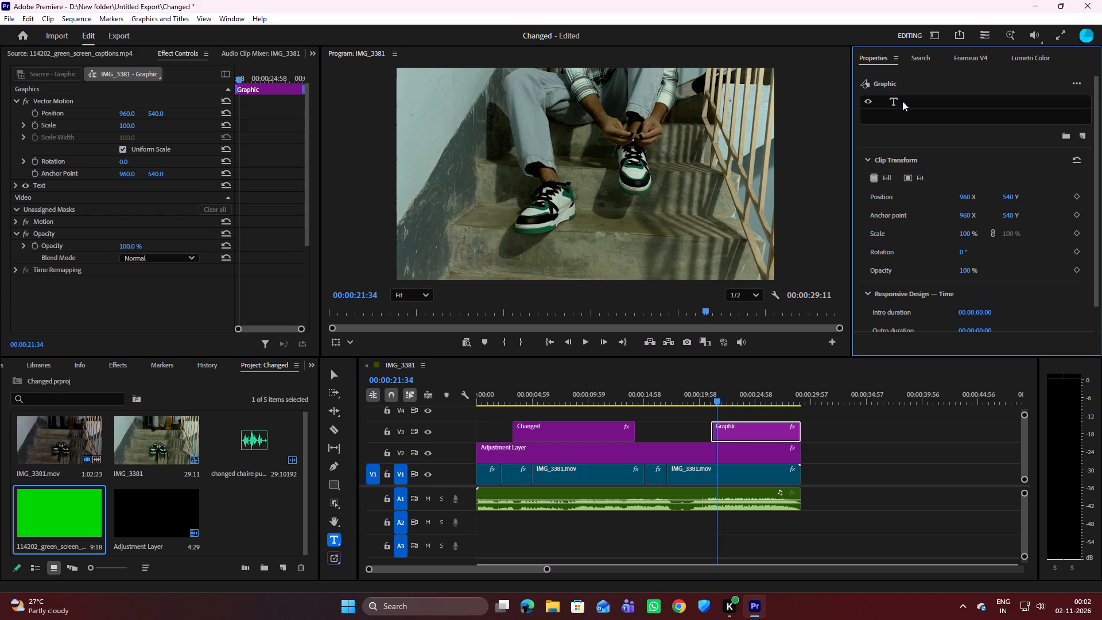
click(902, 101)
key(Delete)
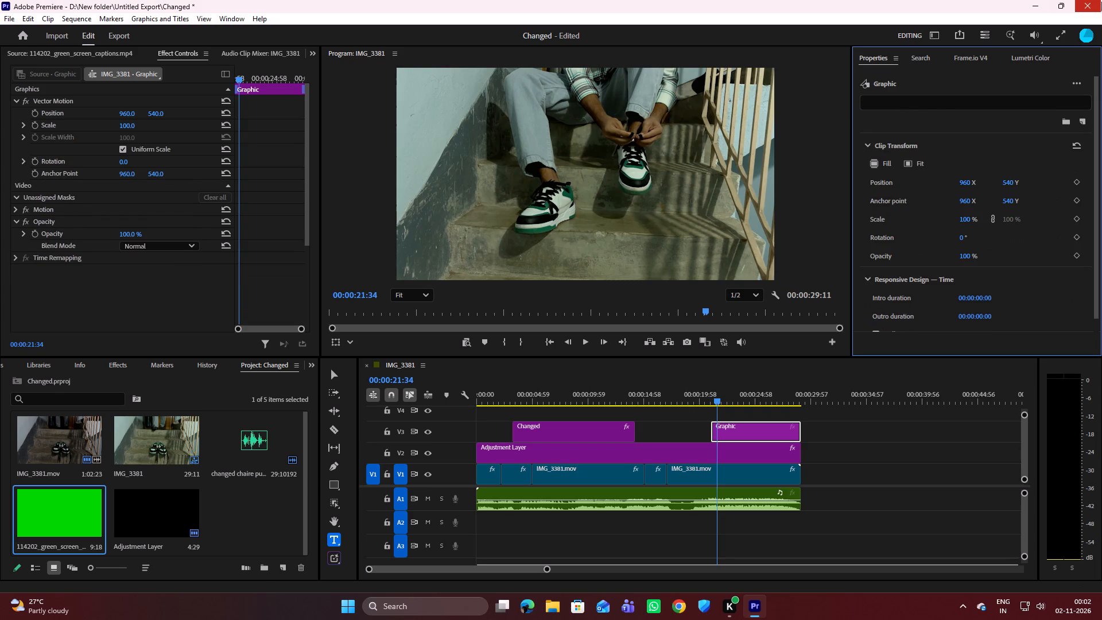
Close the application, saving the changes to the project Changed.prproj.
click(1101, 6)
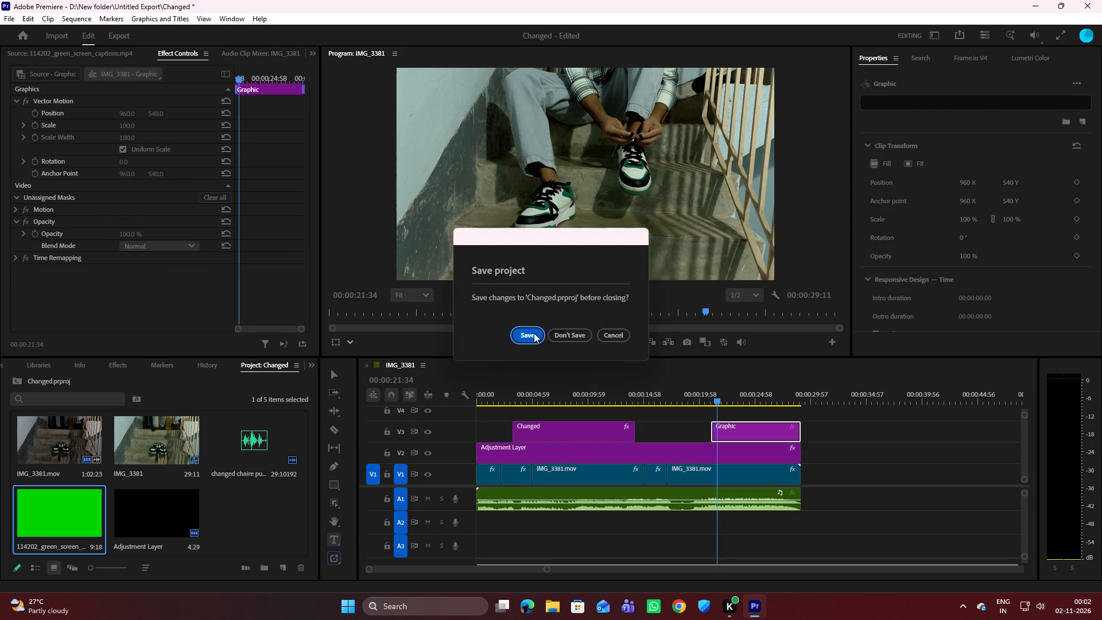
click(531, 333)
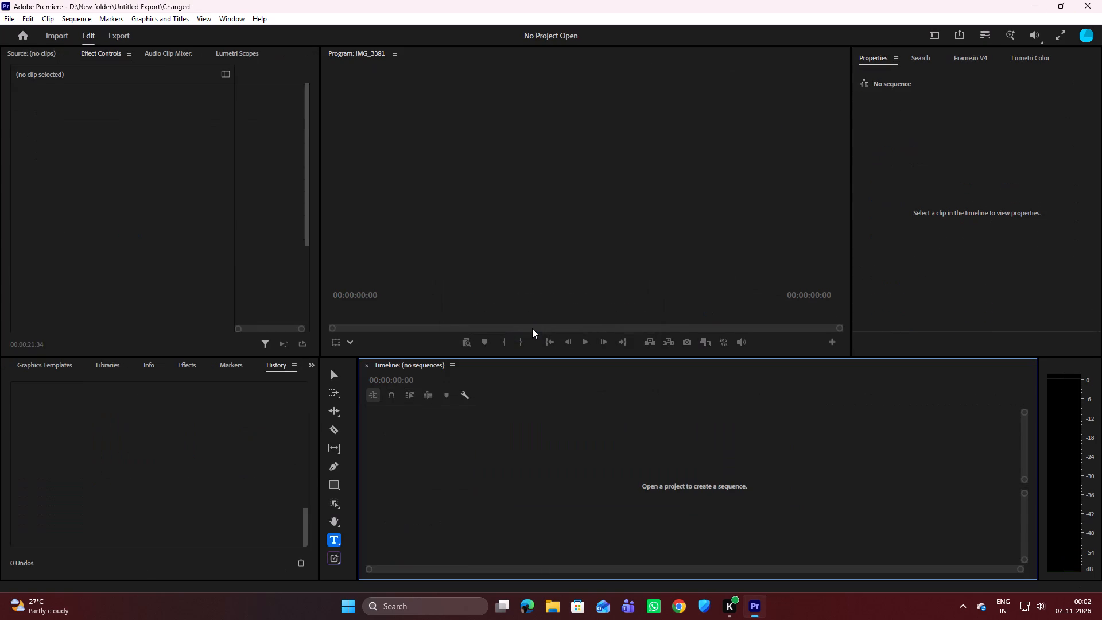